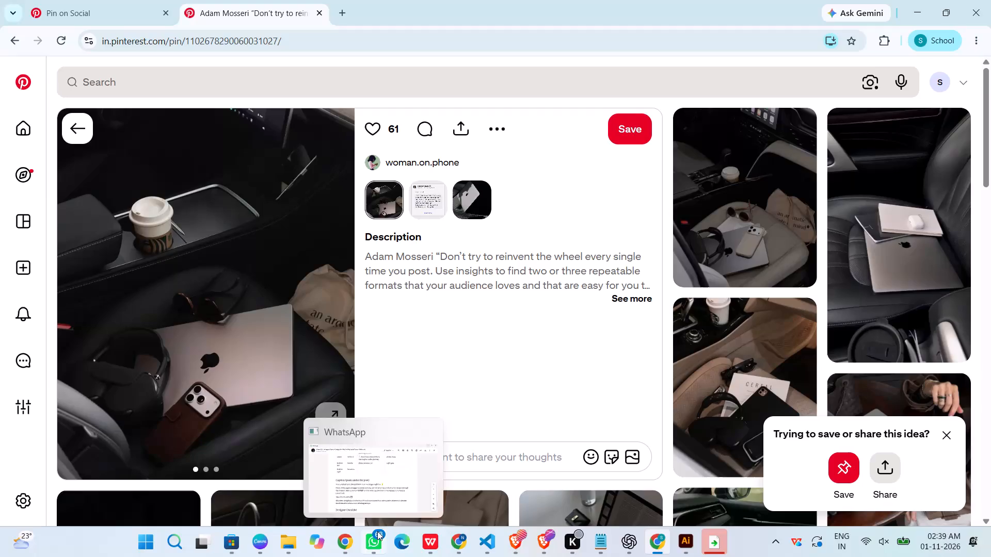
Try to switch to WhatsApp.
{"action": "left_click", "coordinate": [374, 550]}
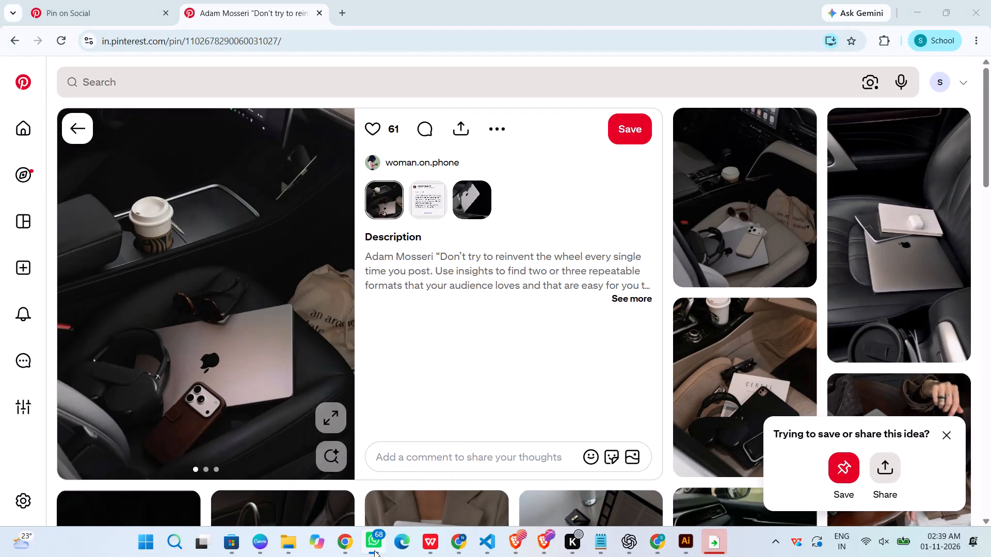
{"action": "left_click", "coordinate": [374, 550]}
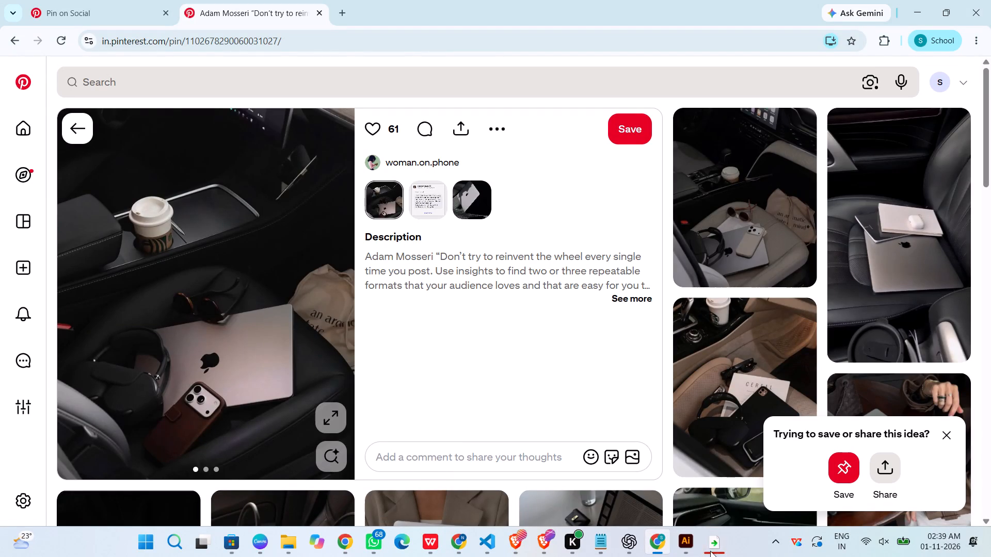
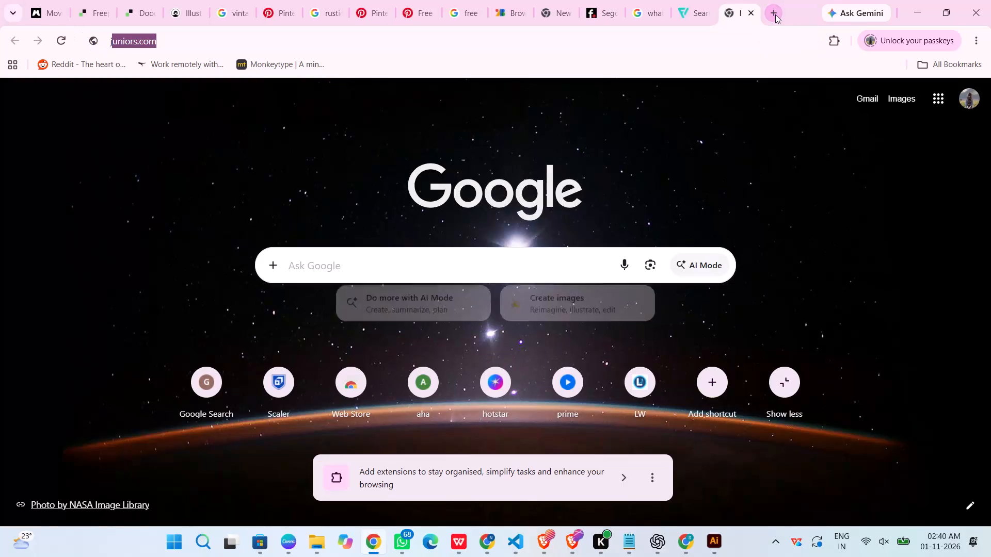
Search the web for "jpg to png converter" and open the jpg2png.com result.
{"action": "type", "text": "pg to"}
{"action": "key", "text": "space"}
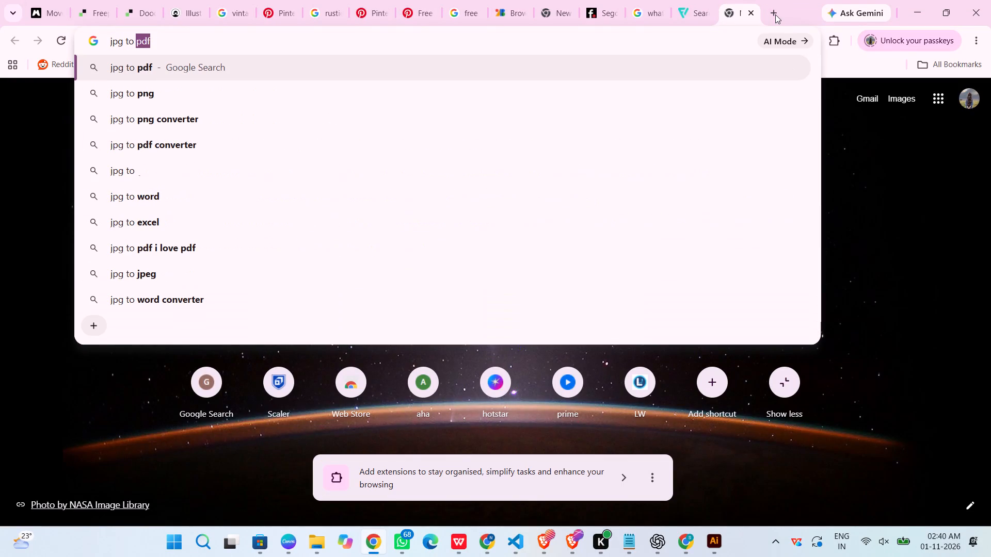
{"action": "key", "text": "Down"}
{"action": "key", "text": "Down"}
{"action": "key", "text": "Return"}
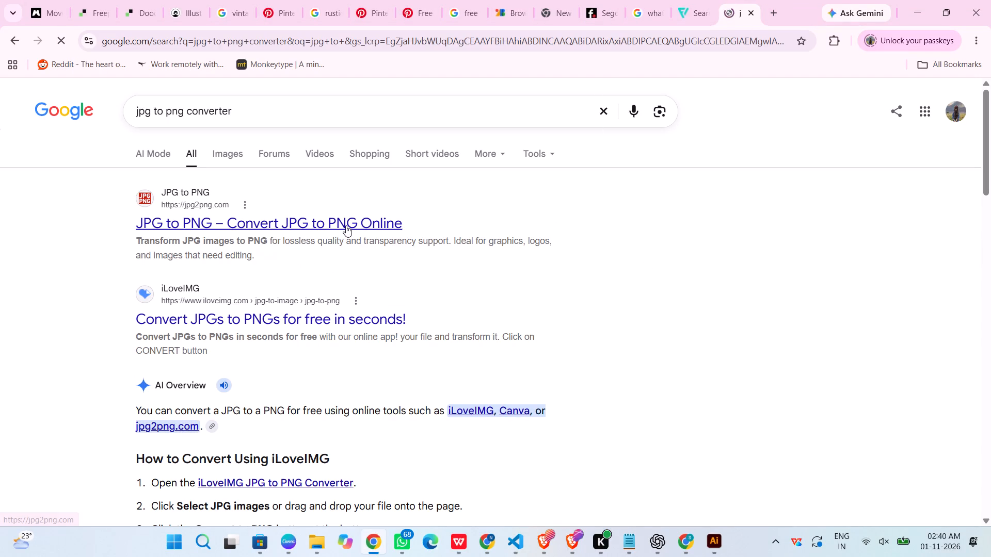
{"action": "left_click", "coordinate": [346, 225]}
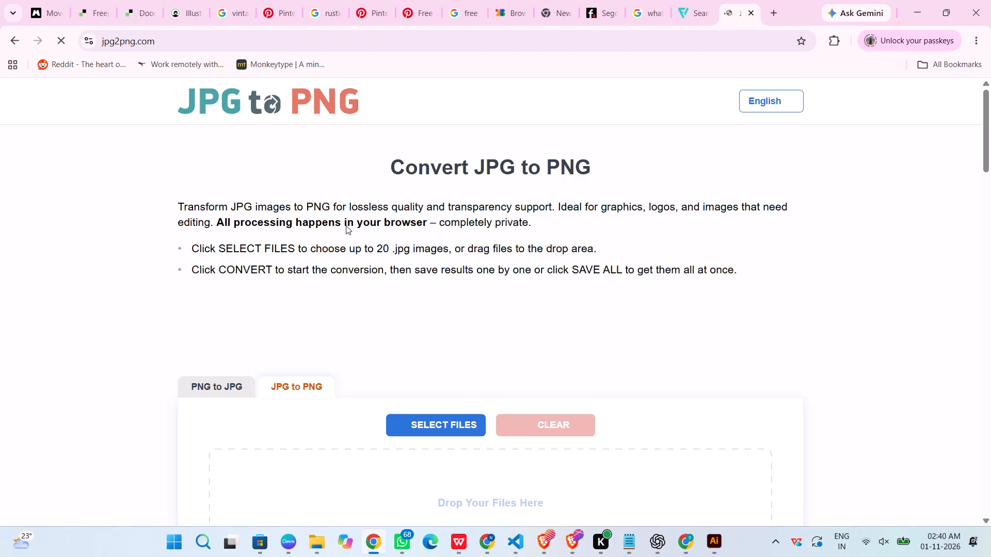
Load "WhatsApp Image 2026-11-01 at 1.22.31 AM" from Downloads into the JPG to PNG converter.
{"action": "scroll", "coordinate": [436, 402], "scroll_direction": "down", "scroll_amount": 2}
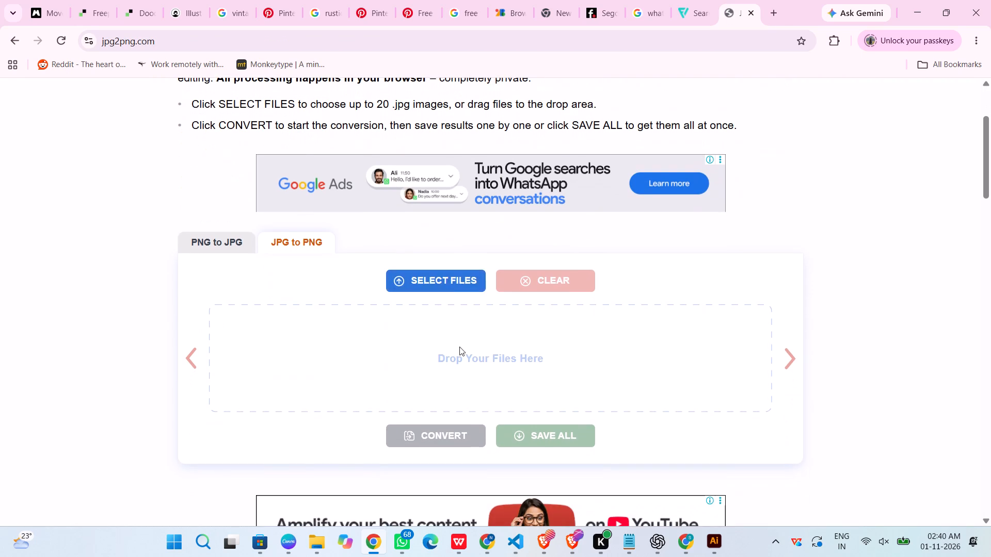
{"action": "left_click", "coordinate": [441, 276]}
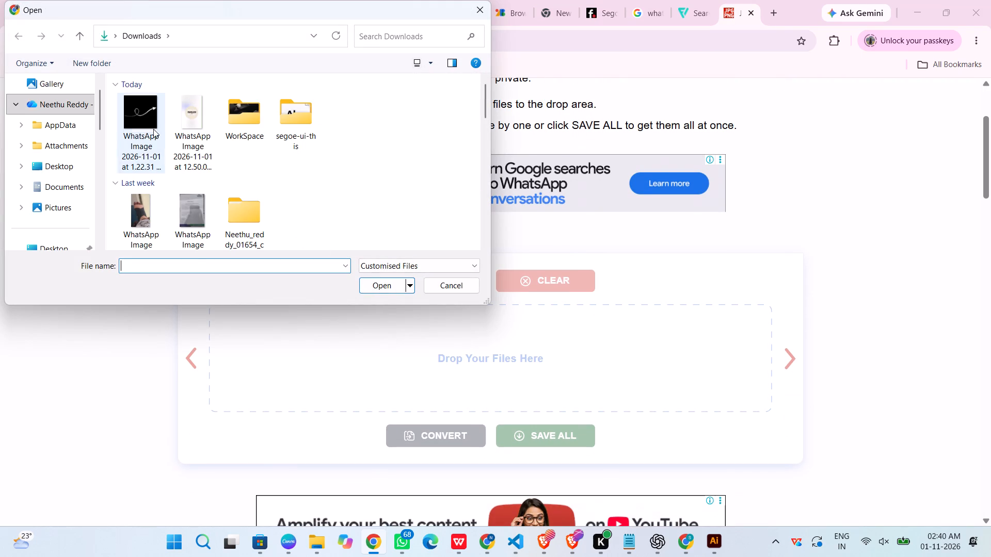
{"action": "left_click", "coordinate": [153, 129]}
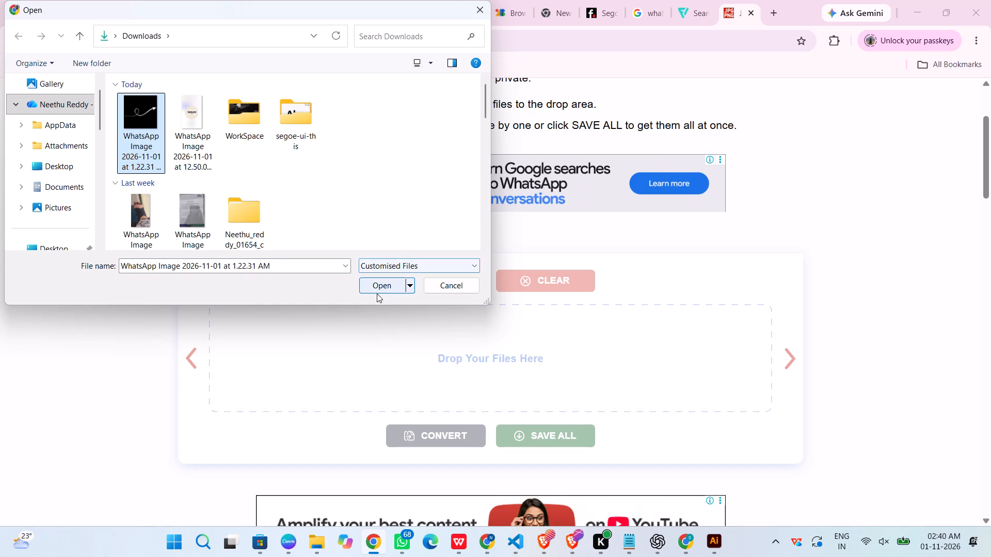
{"action": "left_click", "coordinate": [377, 293]}
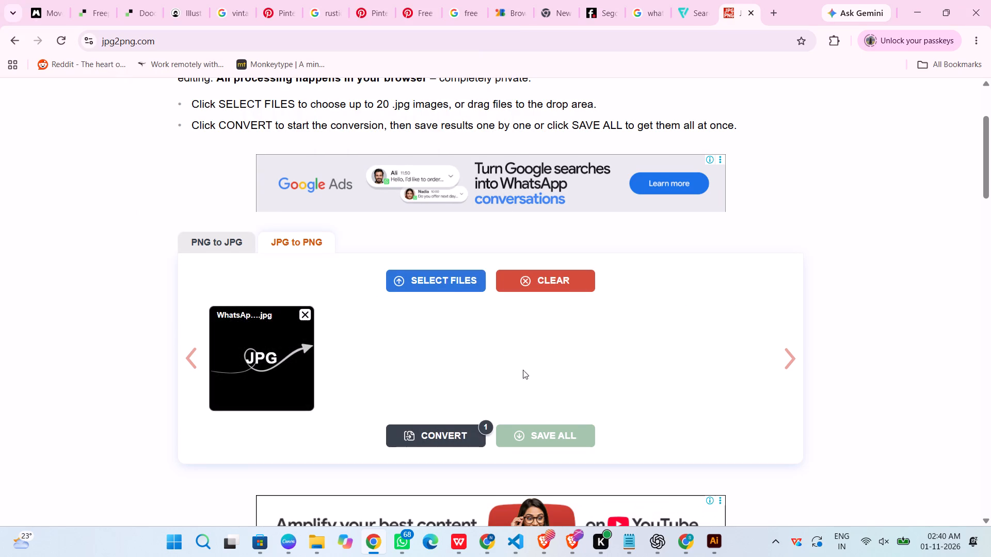
Convert the loaded arrow image to PNG and save the converted file.
{"action": "scroll", "coordinate": [510, 387], "scroll_direction": "down", "scroll_amount": 1}
{"action": "left_click", "coordinate": [450, 387]}
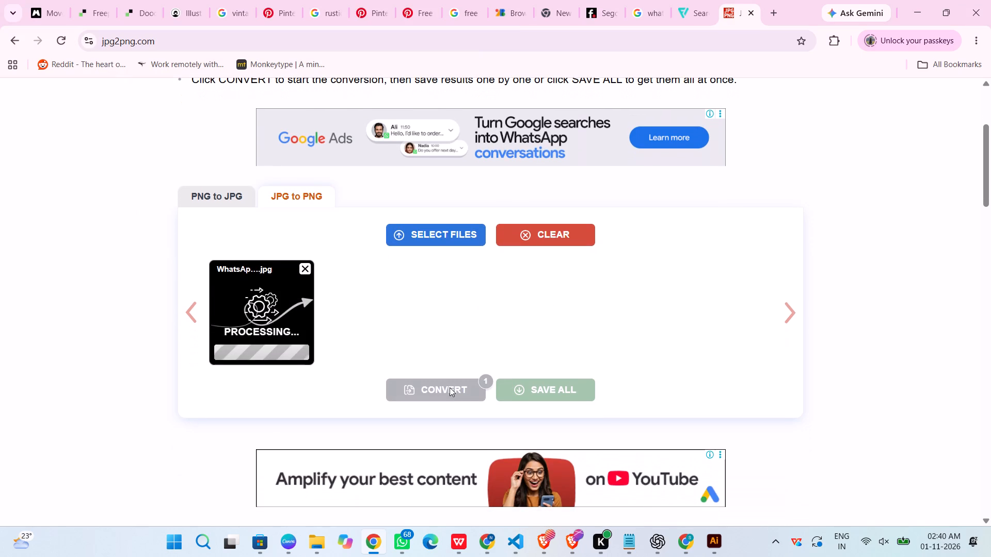
{"action": "scroll", "coordinate": [450, 387], "scroll_direction": "down", "scroll_amount": 3}
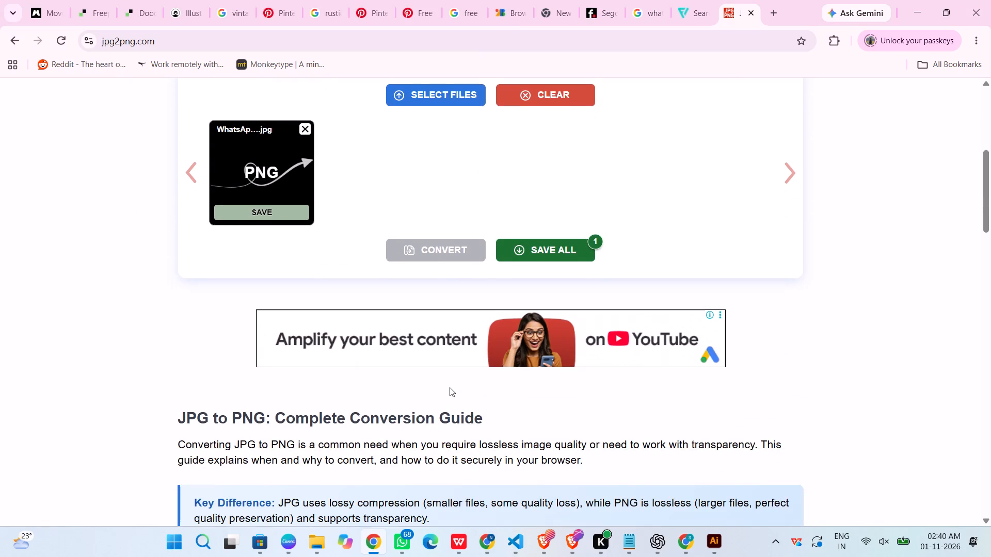
{"action": "scroll", "coordinate": [450, 387], "scroll_direction": "down", "scroll_amount": 1}
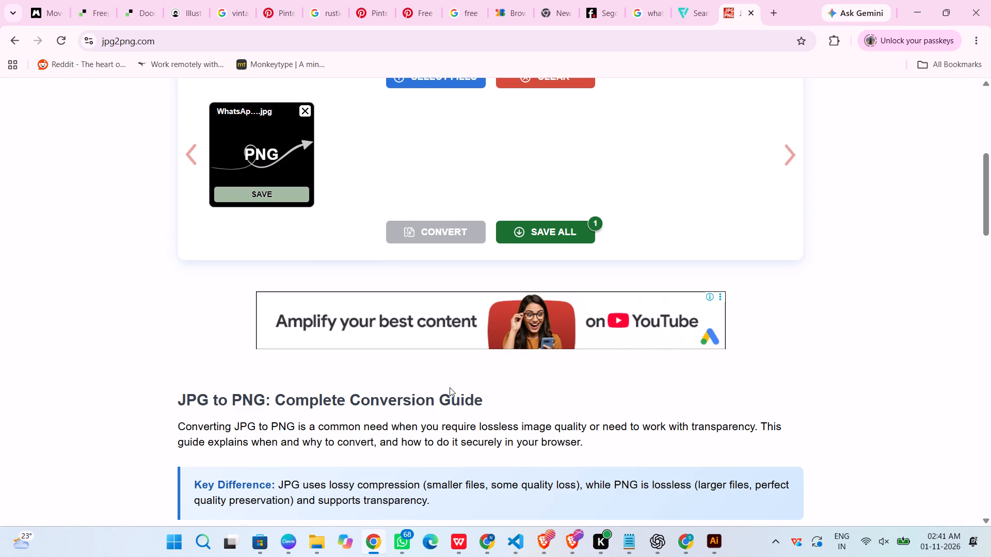
{"action": "scroll", "coordinate": [453, 268], "scroll_direction": "down", "scroll_amount": 1}
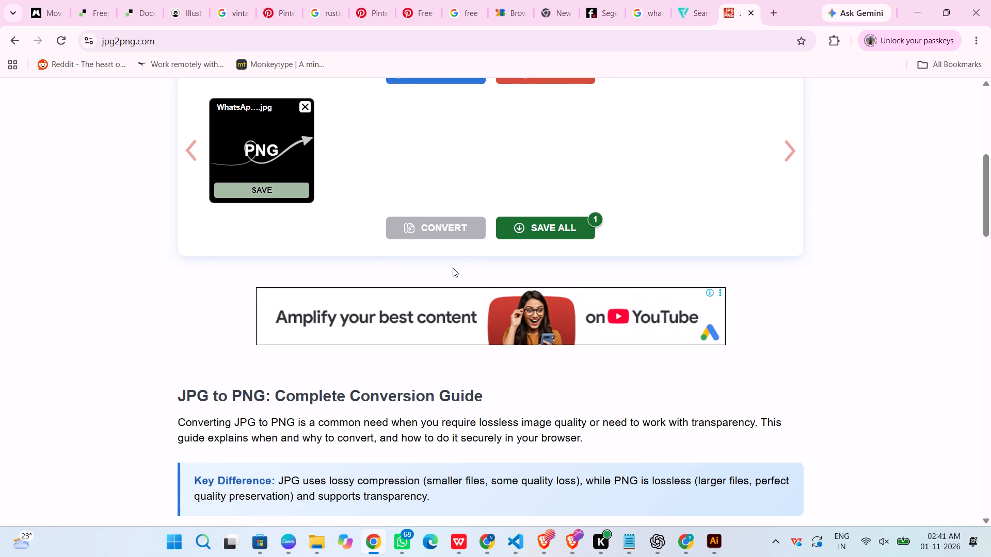
{"action": "scroll", "coordinate": [453, 268], "scroll_direction": "down", "scroll_amount": 1}
{"action": "left_click", "coordinate": [246, 181]}
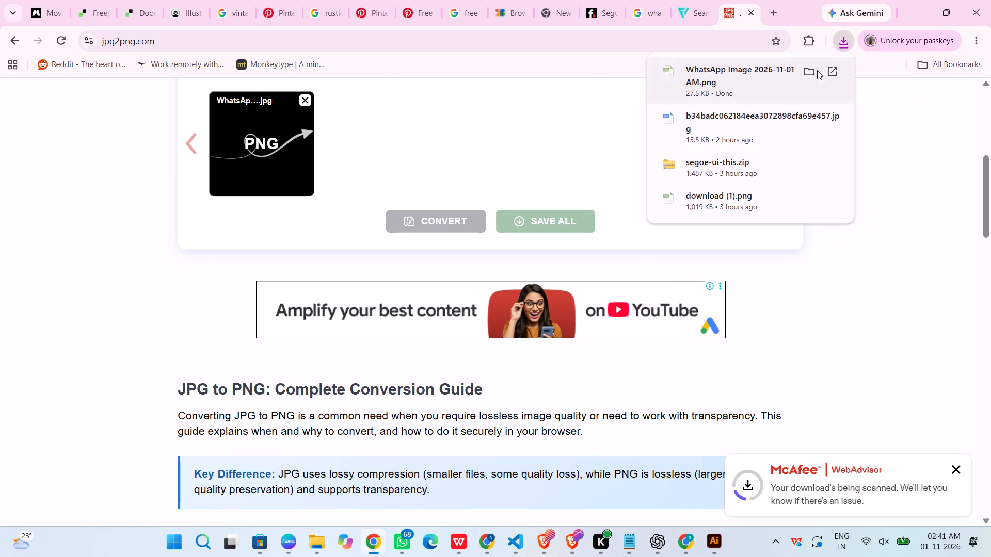
Show the newly downloaded WhatsApp image PNG in its folder in File Explorer.
{"action": "double_click", "coordinate": [811, 77]}
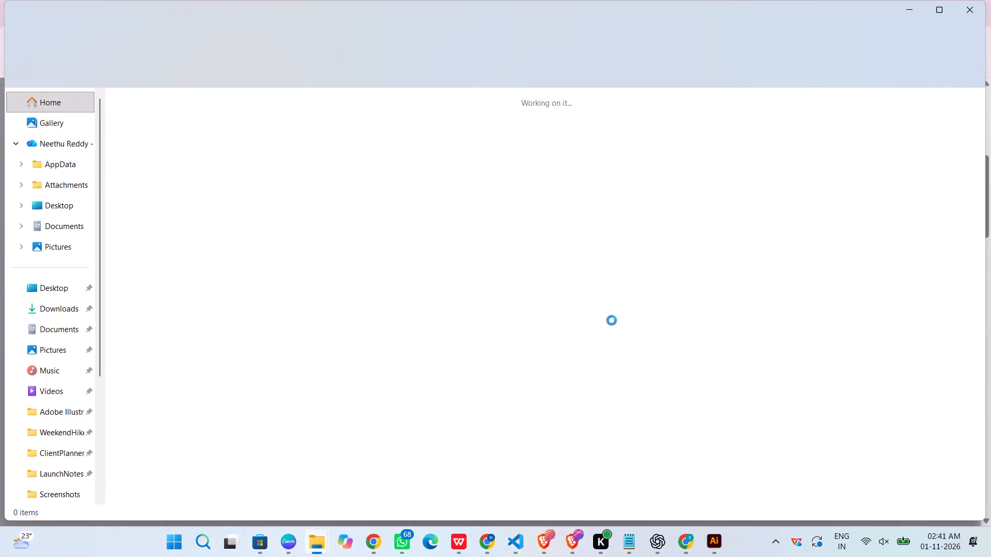
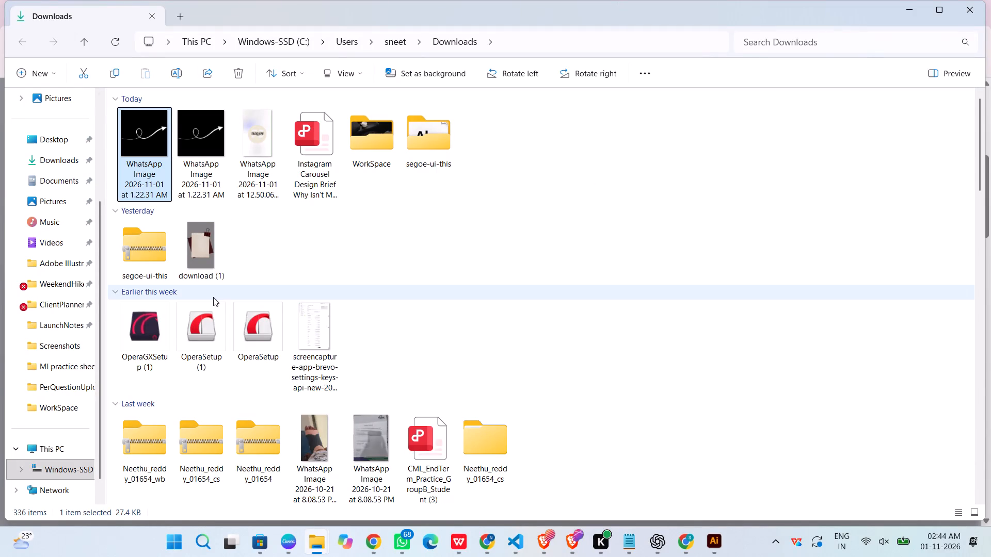
Check the file type and image details of the converted WhatsApp arrow image in its properties.
{"action": "right_click", "coordinate": [152, 199]}
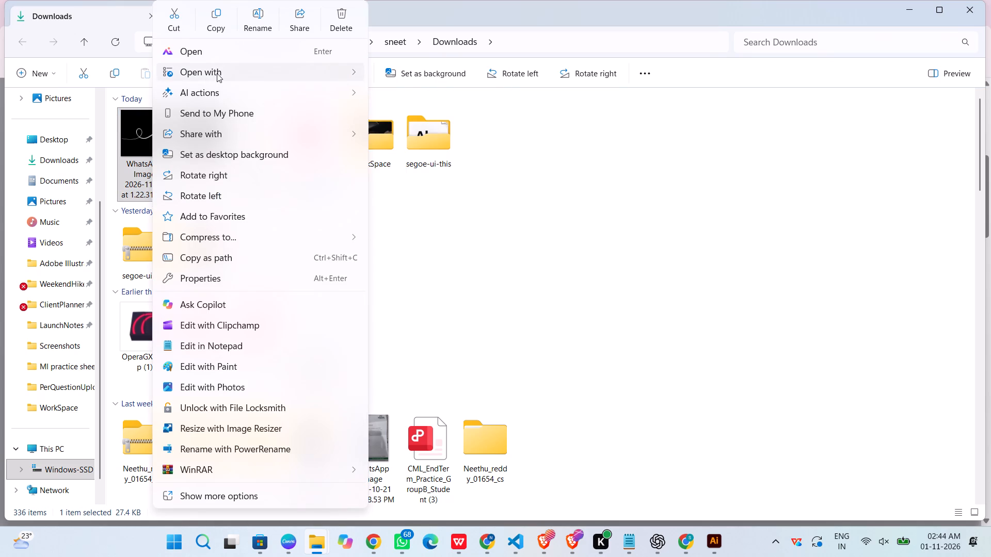
{"action": "left_click", "coordinate": [320, 232]}
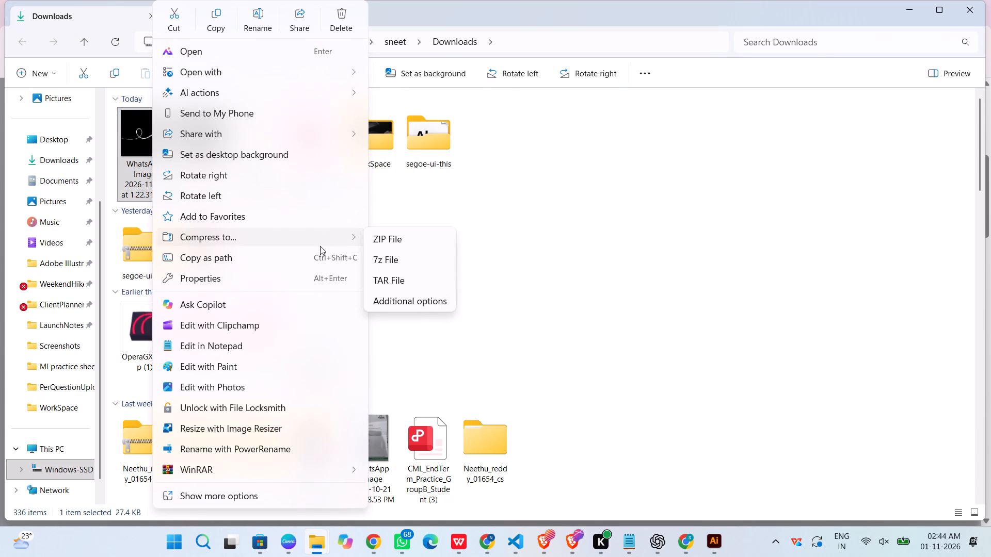
{"action": "left_click", "coordinate": [318, 277]}
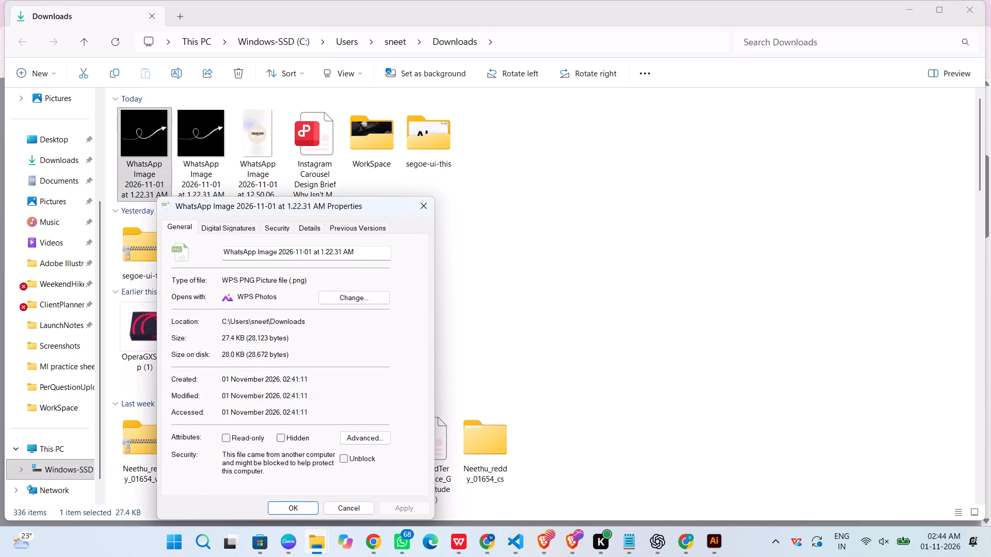
{"action": "scroll", "coordinate": [318, 277], "scroll_direction": "down", "scroll_amount": 3}
{"action": "left_click", "coordinate": [301, 232]}
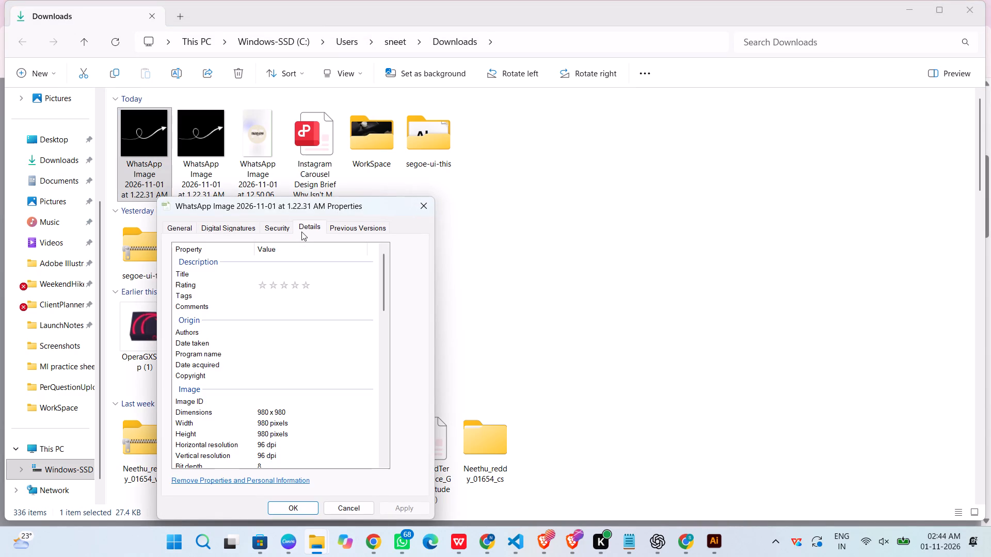
{"action": "scroll", "coordinate": [300, 275], "scroll_direction": "down", "scroll_amount": 1}
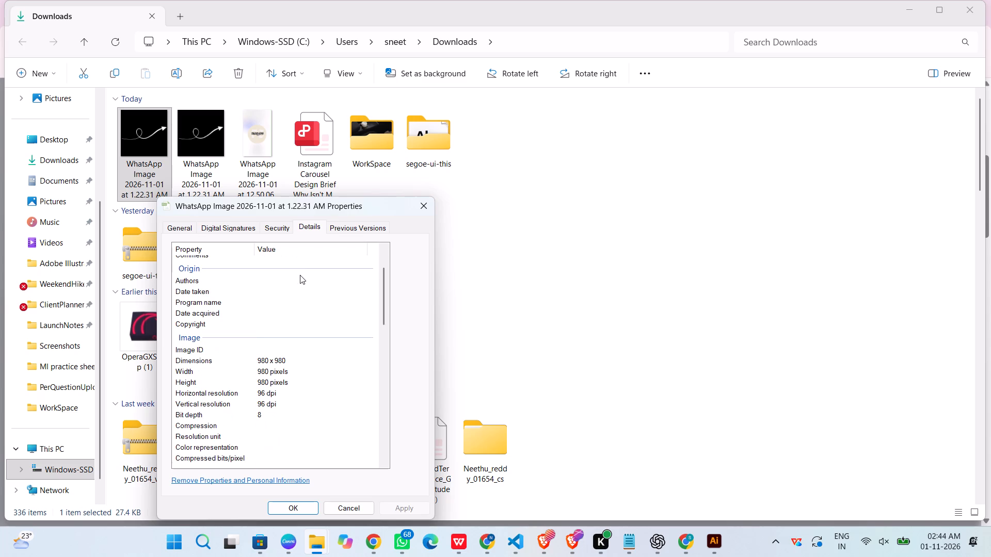
{"action": "scroll", "coordinate": [300, 275], "scroll_direction": "down", "scroll_amount": 1}
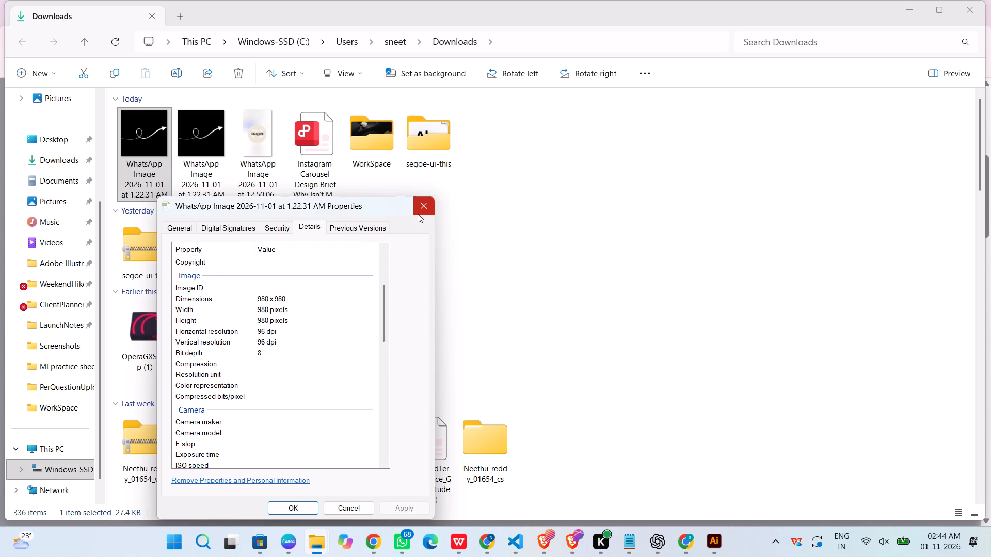
{"action": "left_click", "coordinate": [418, 214]}
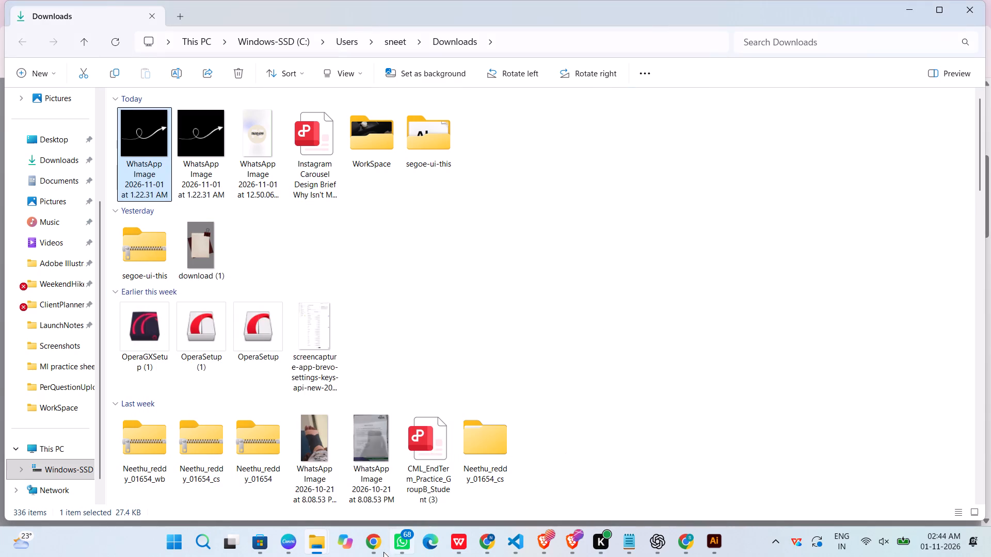
Switch to Canva and start uploading a file from Downloads to the "YOUR DIGITAL PRODUCT IS READY." design's uploads.
{"action": "left_click", "coordinate": [295, 533]}
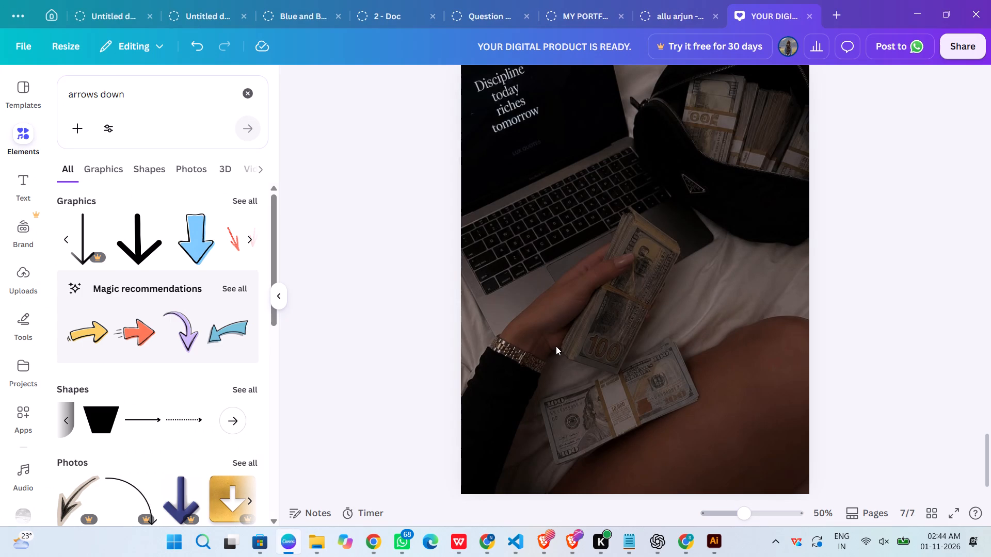
{"action": "left_click", "coordinate": [34, 265]}
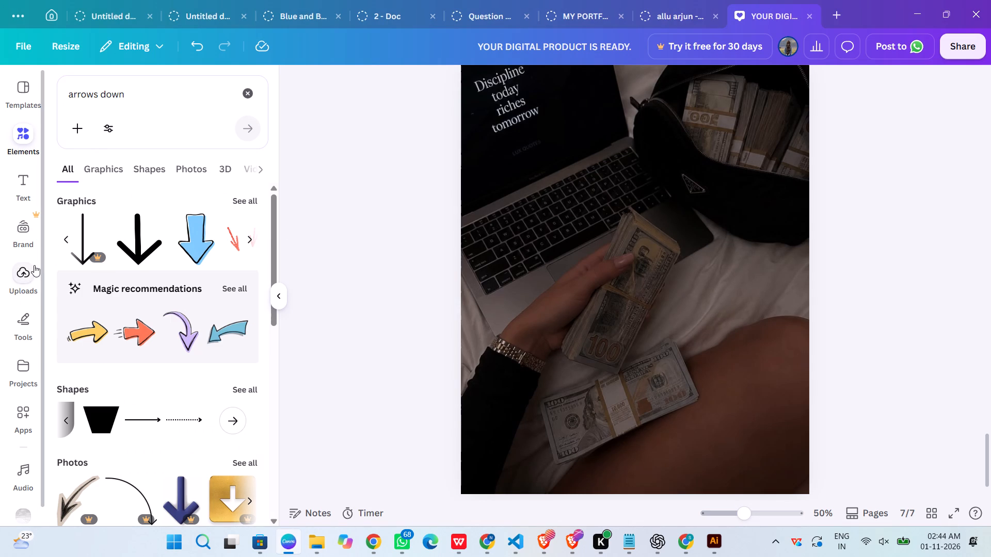
{"action": "left_click", "coordinate": [97, 136]}
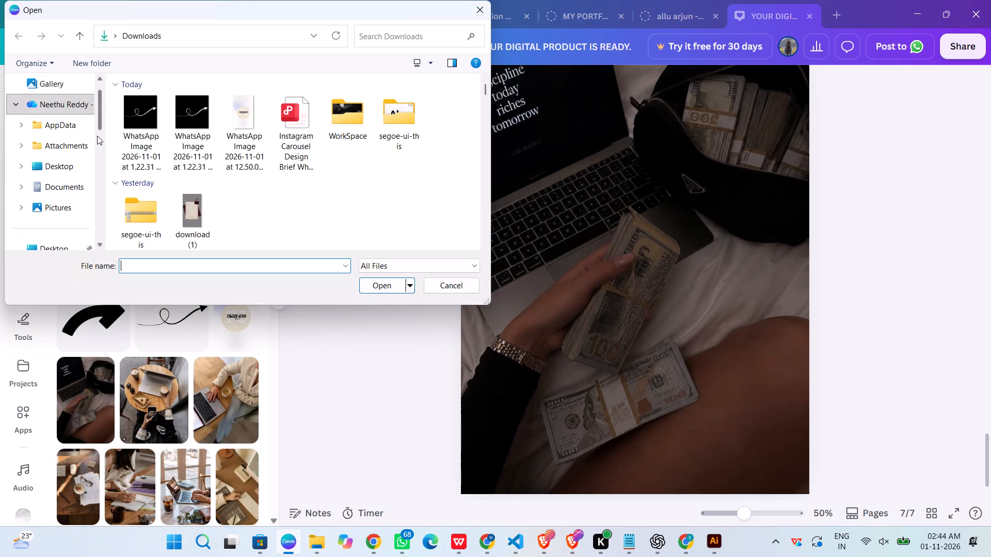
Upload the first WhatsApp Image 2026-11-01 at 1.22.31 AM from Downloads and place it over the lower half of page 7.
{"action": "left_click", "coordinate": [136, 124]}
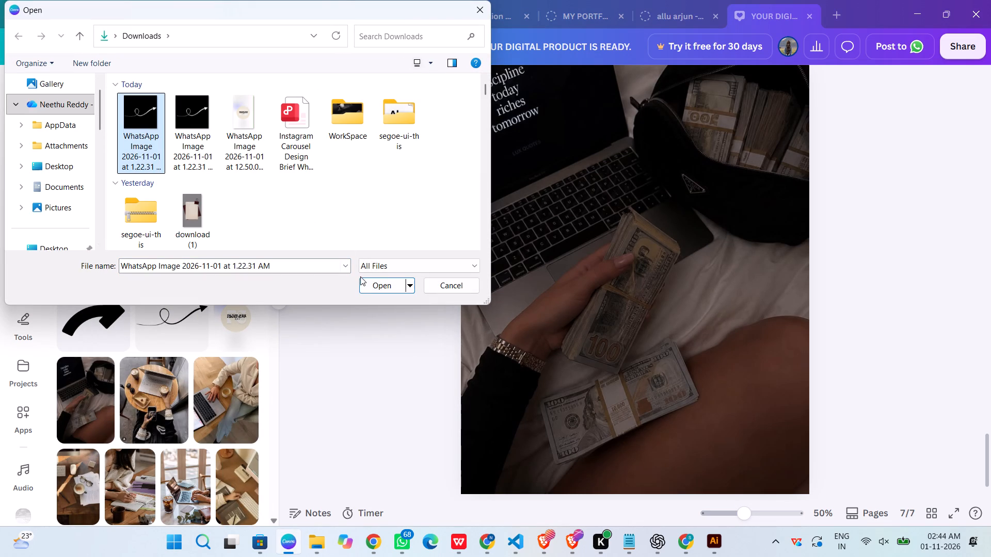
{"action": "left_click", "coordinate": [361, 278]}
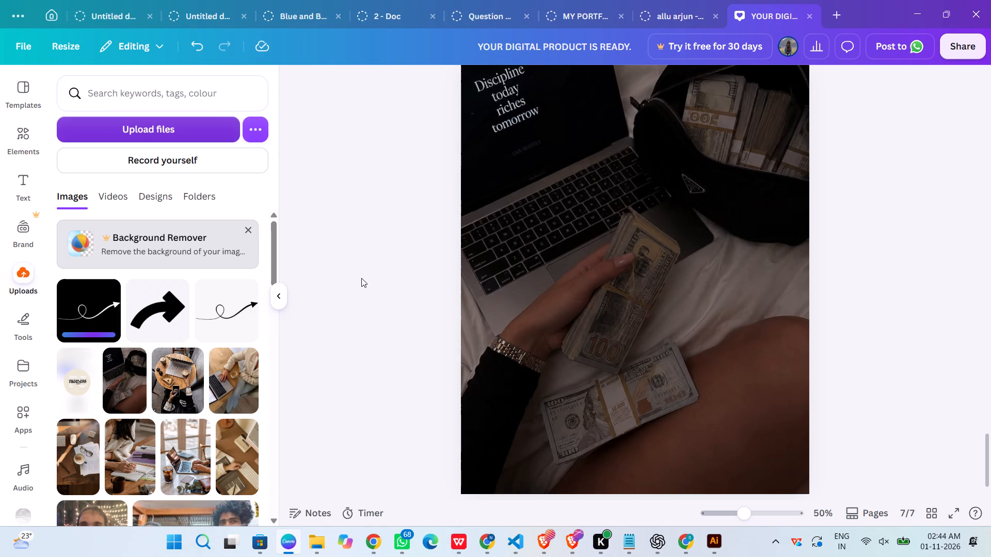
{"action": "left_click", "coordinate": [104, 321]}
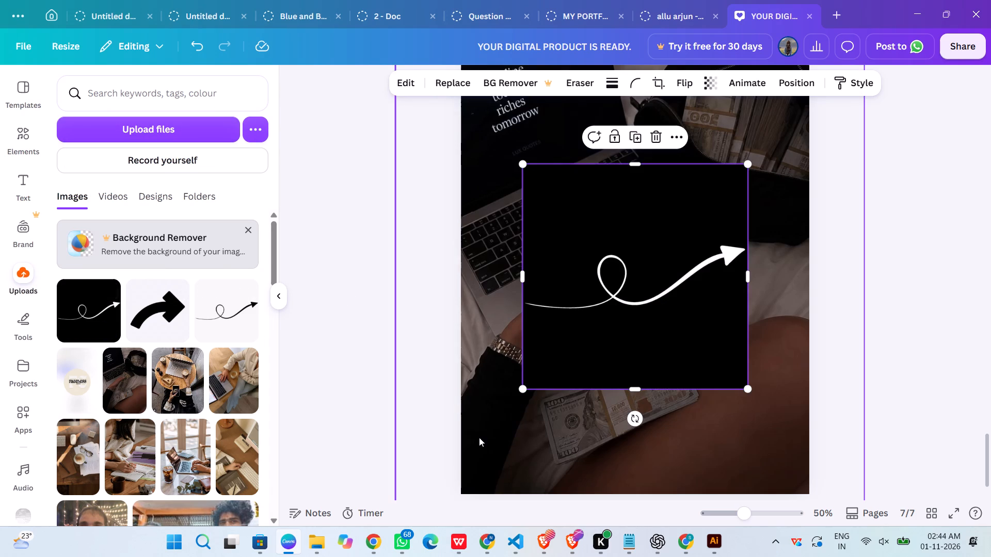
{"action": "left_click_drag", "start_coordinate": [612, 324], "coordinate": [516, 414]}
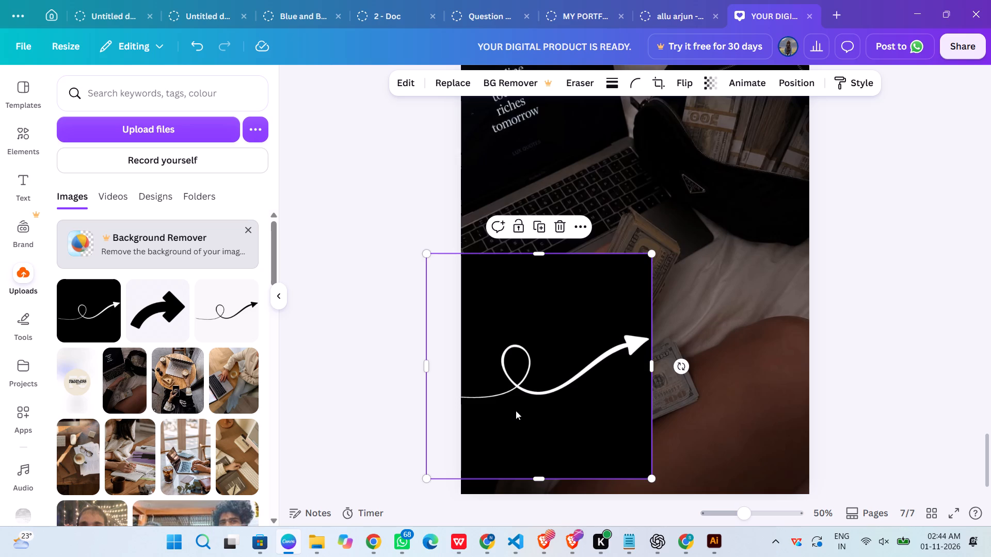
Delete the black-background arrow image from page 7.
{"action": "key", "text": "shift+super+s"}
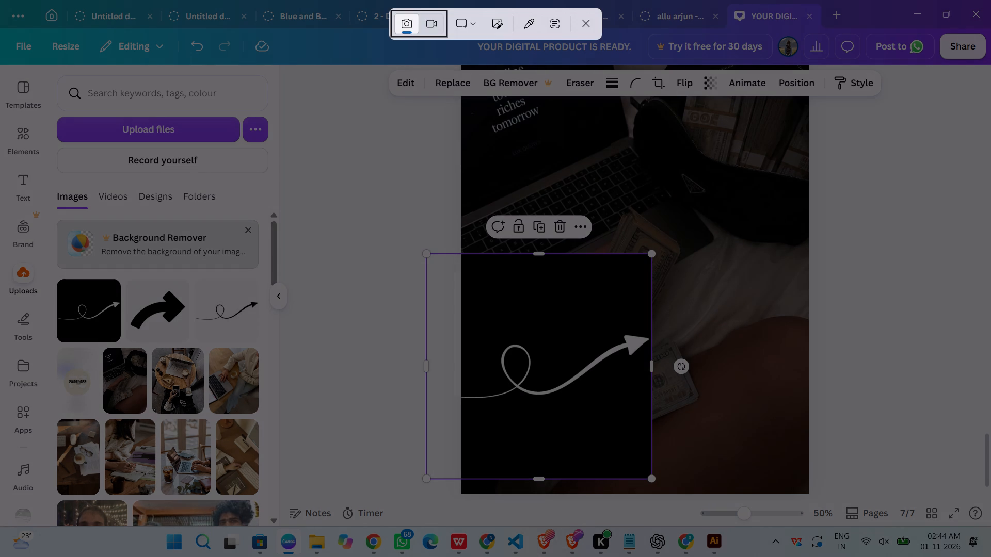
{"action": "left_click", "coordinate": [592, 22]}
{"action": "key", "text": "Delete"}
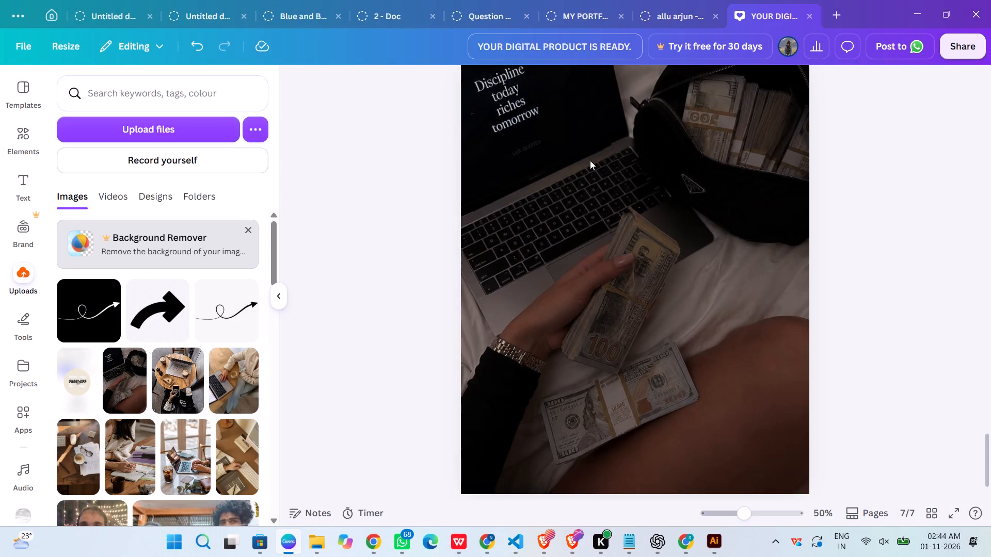
Switch to Chrome, dismiss the ad covering jpg2png.com and review the converted WhatsApp image on the page.
{"action": "left_click", "coordinate": [386, 544]}
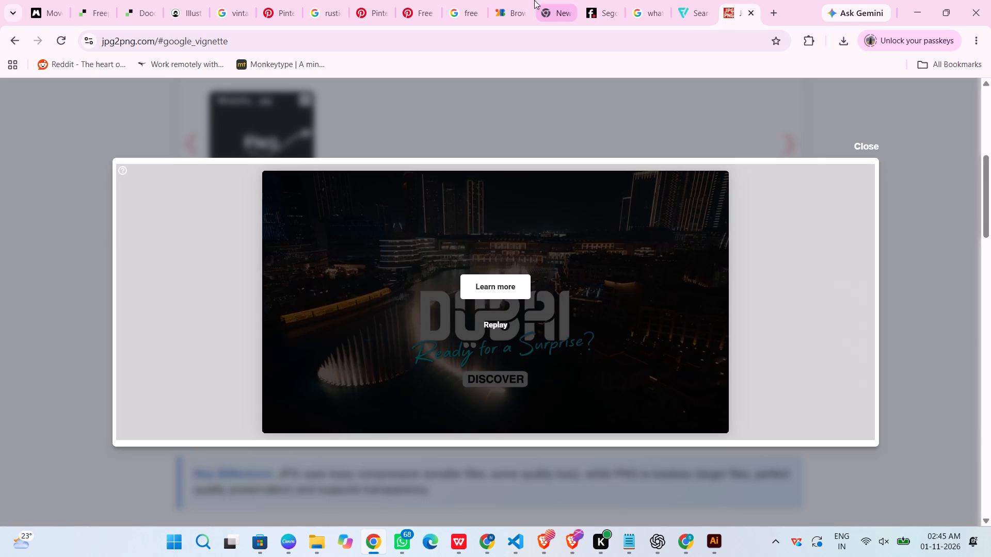
{"action": "left_click", "coordinate": [867, 143]}
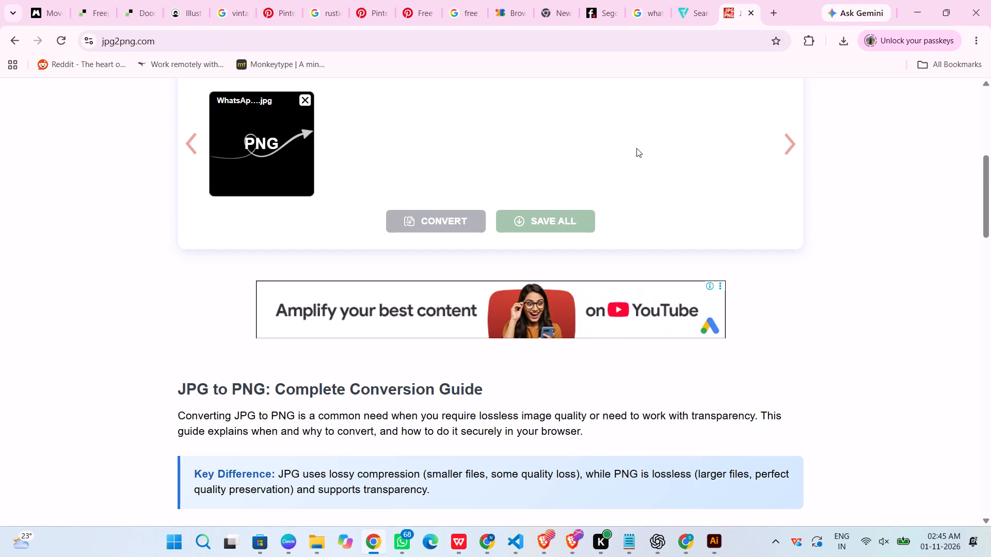
{"action": "scroll", "coordinate": [636, 148], "scroll_direction": "up", "scroll_amount": 2}
{"action": "scroll", "coordinate": [636, 148], "scroll_direction": "down", "scroll_amount": 2}
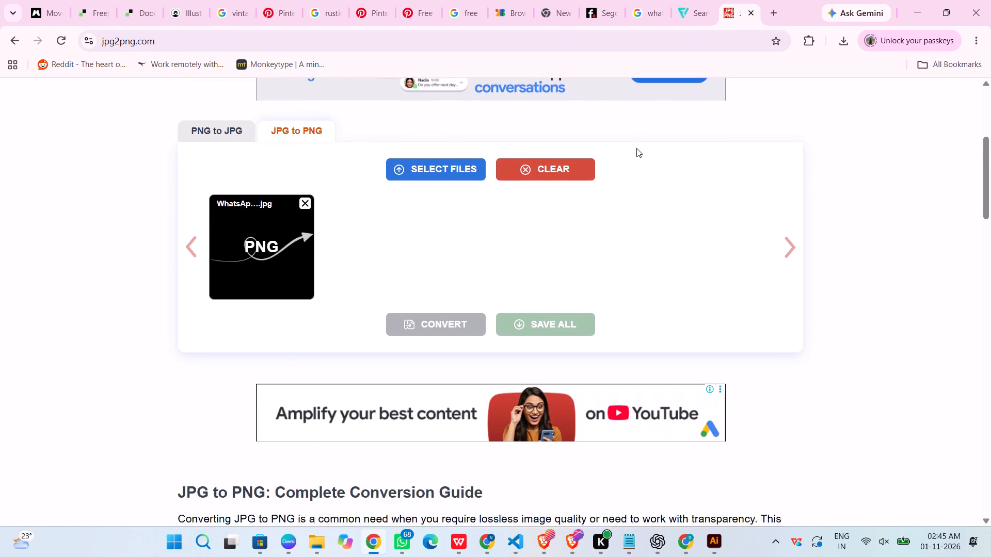
{"action": "scroll", "coordinate": [636, 148], "scroll_direction": "down", "scroll_amount": 2}
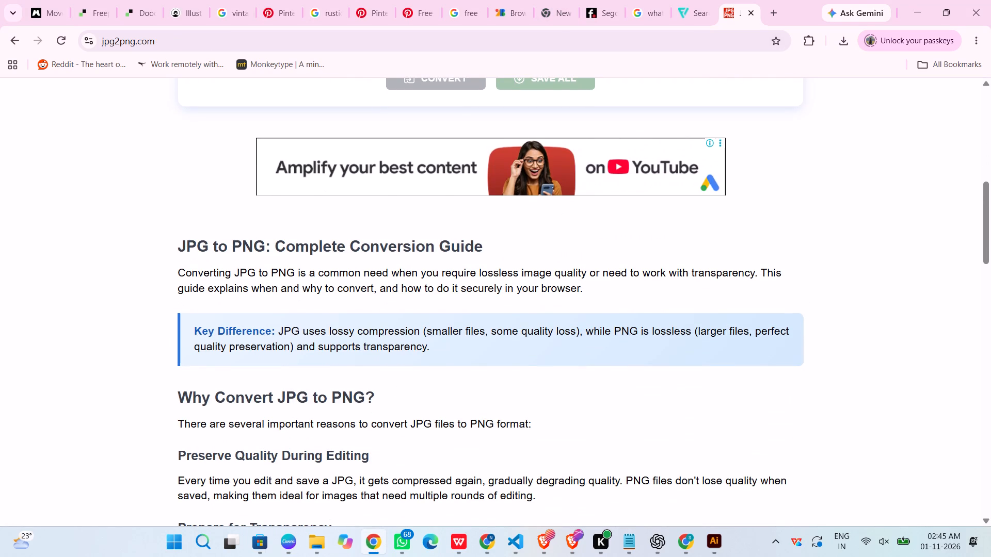
View the first WhatsApp Image 2026-11-01 at 1.22.31 AM from Downloads at full size to check its background.
{"action": "left_click", "coordinate": [319, 533]}
{"action": "left_click", "coordinate": [347, 482]}
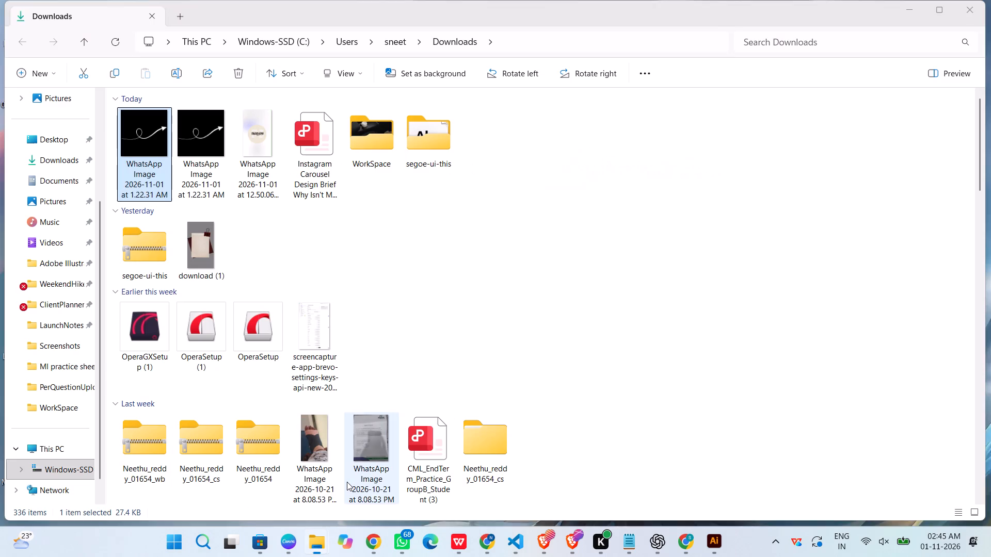
{"action": "double_click", "coordinate": [168, 172]}
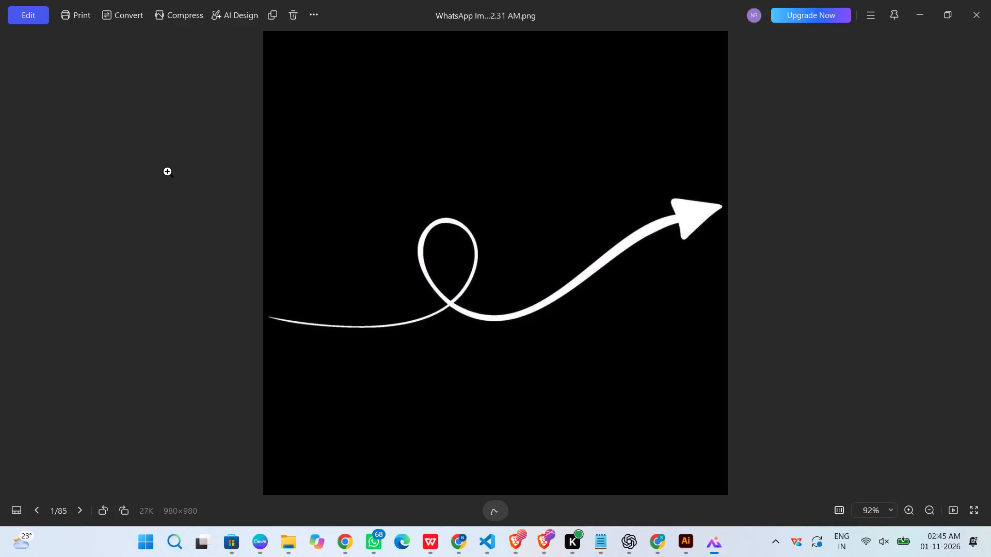
{"action": "left_click", "coordinate": [970, 0]}
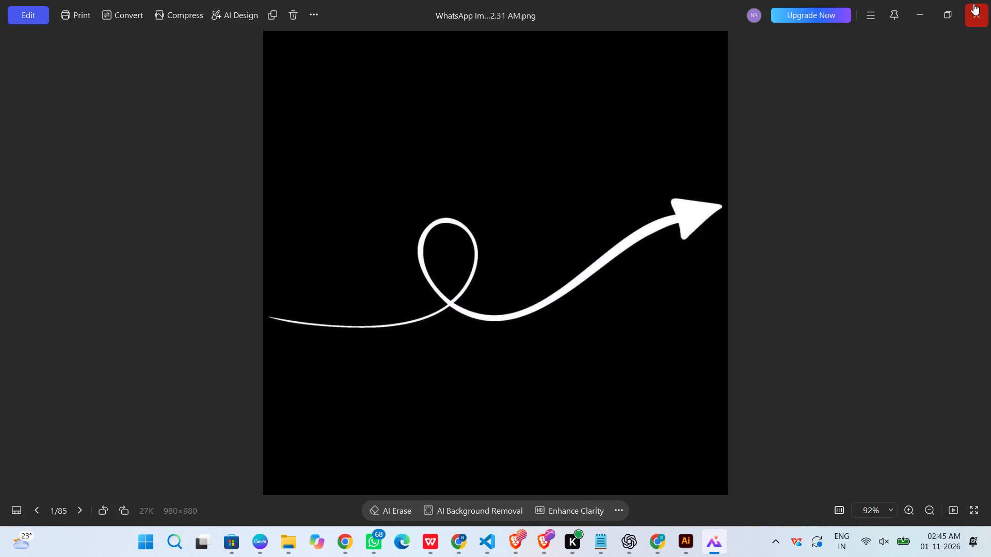
{"action": "left_click", "coordinate": [973, 4]}
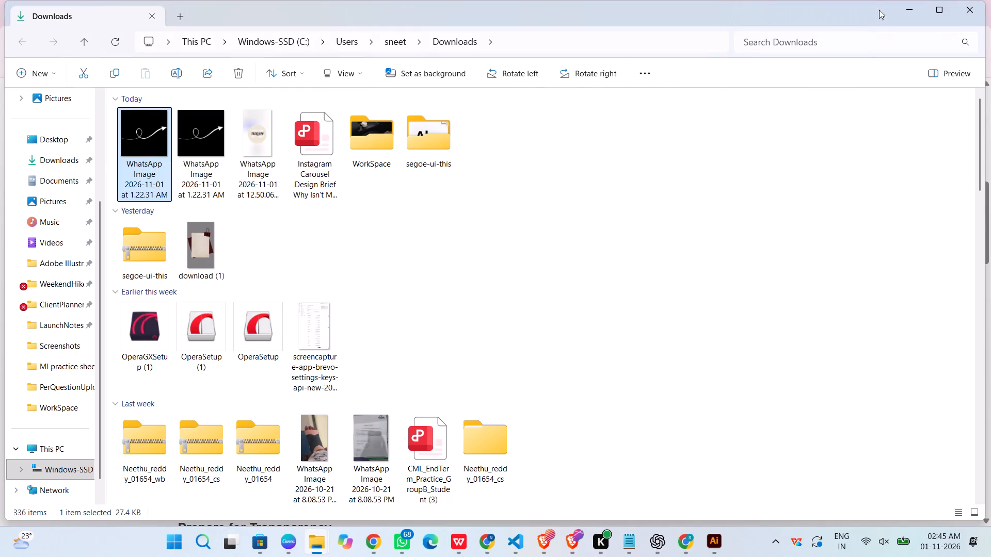
{"action": "left_click", "coordinate": [901, 13]}
Replace the jpg2png.com tab with a new blank browser tab.
{"action": "scroll", "coordinate": [389, 230], "scroll_direction": "up", "scroll_amount": 5}
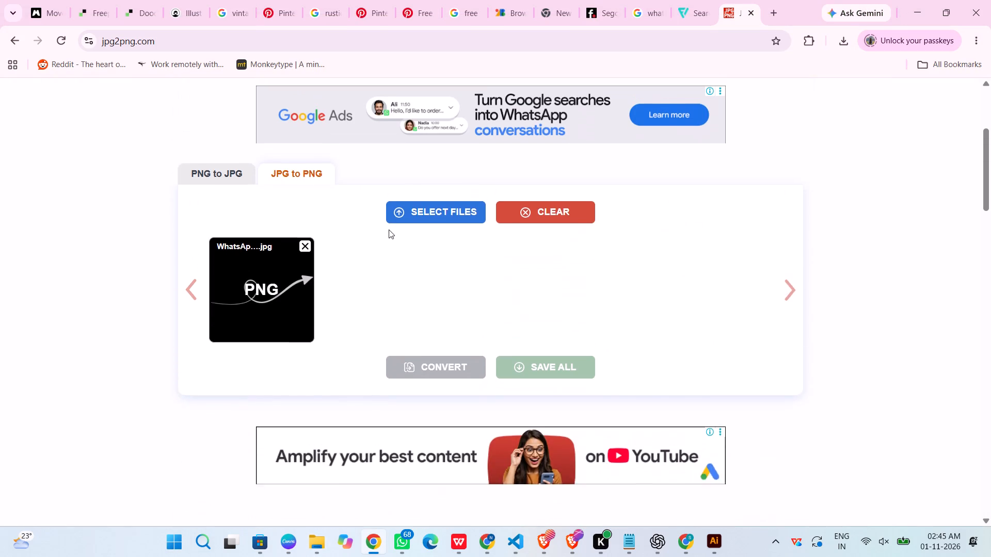
{"action": "left_click", "coordinate": [764, 15]}
{"action": "left_click", "coordinate": [771, 13]}
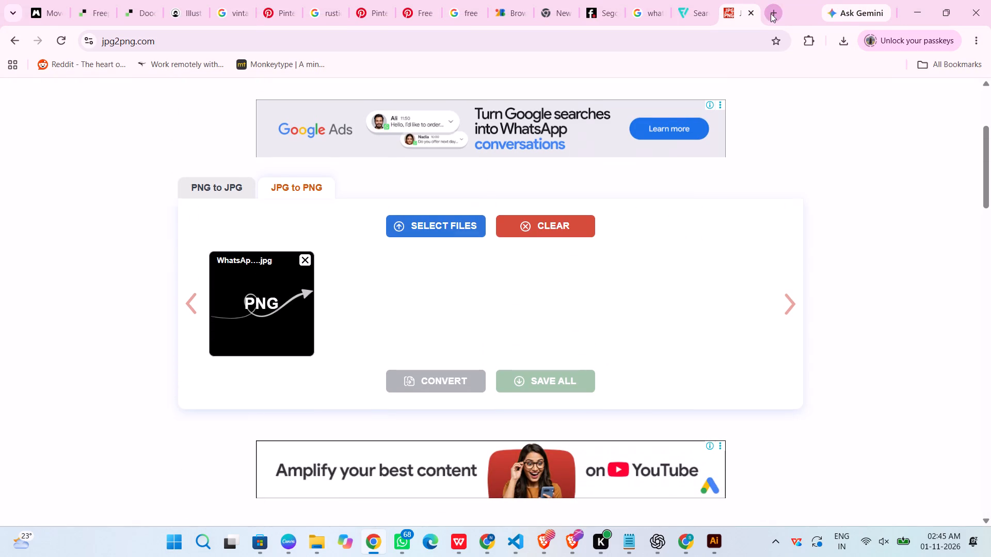
{"action": "left_click", "coordinate": [704, 17]}
{"action": "left_click", "coordinate": [709, 14]}
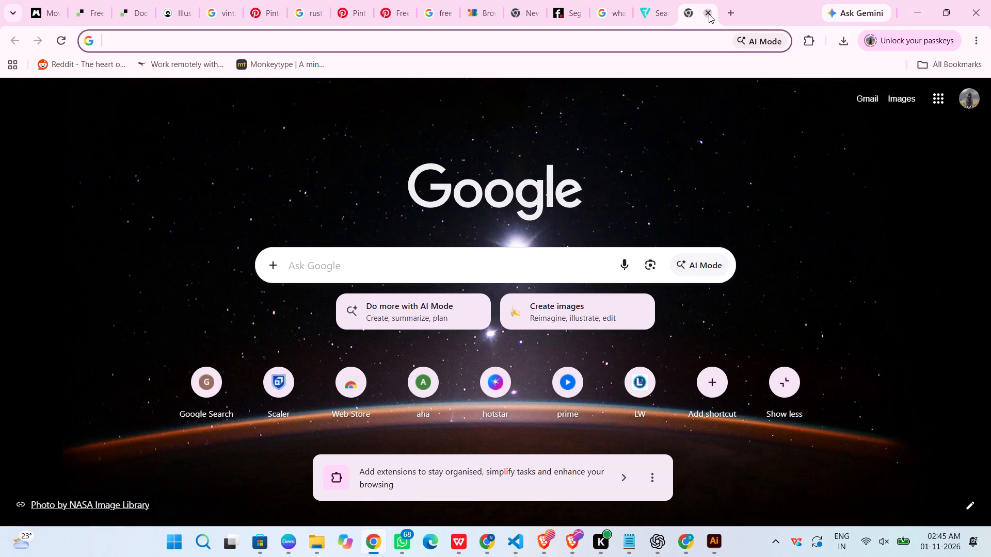
Search Google for "jpg to png converter with bg remover" and open the Remove.bg site from the results.
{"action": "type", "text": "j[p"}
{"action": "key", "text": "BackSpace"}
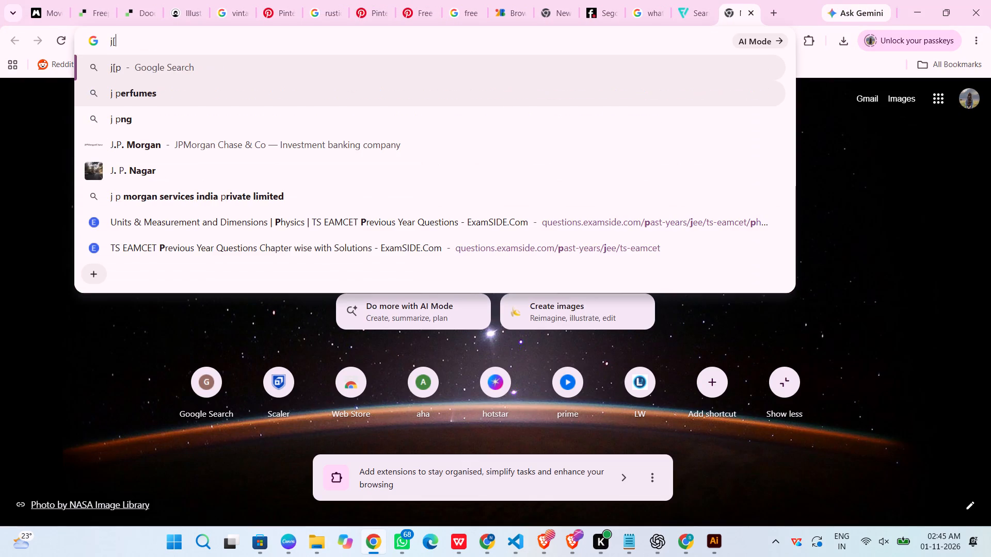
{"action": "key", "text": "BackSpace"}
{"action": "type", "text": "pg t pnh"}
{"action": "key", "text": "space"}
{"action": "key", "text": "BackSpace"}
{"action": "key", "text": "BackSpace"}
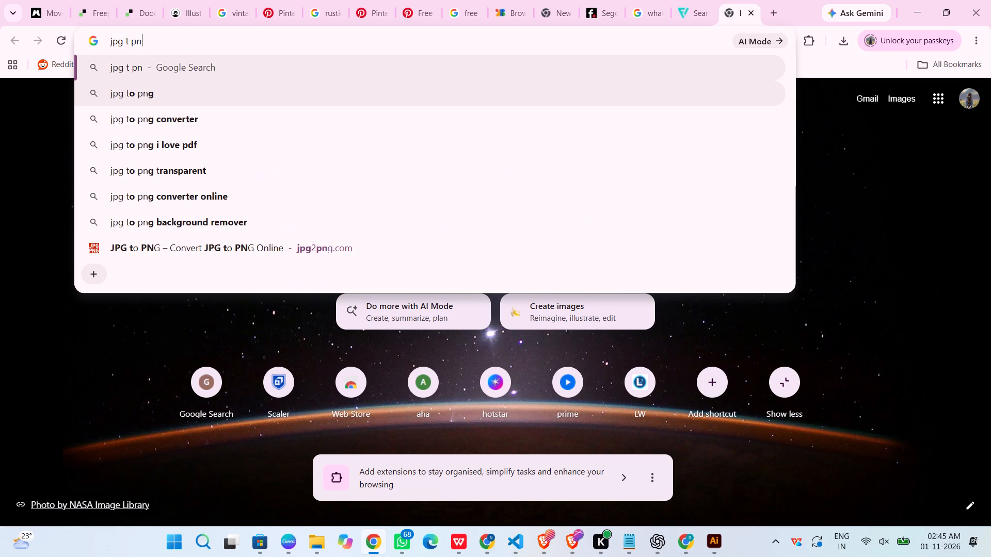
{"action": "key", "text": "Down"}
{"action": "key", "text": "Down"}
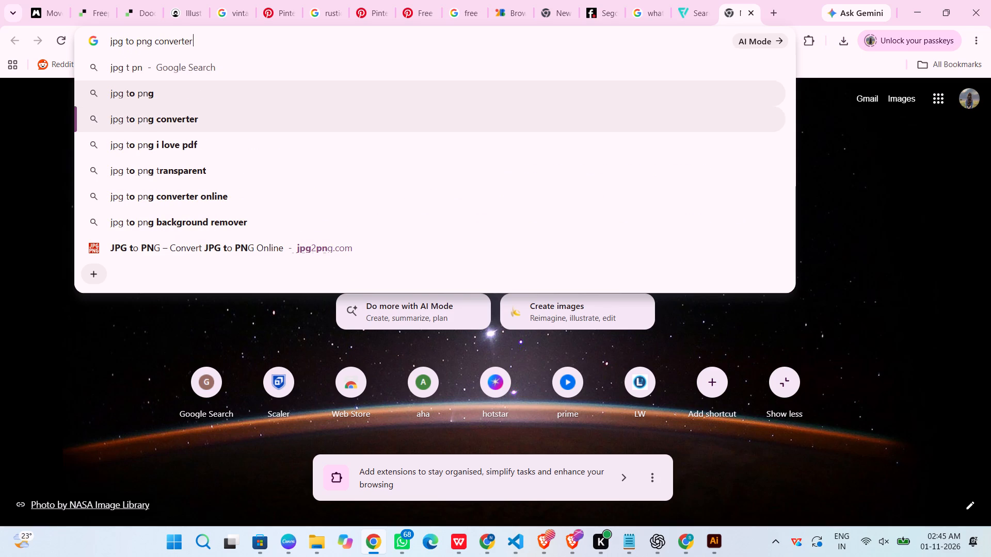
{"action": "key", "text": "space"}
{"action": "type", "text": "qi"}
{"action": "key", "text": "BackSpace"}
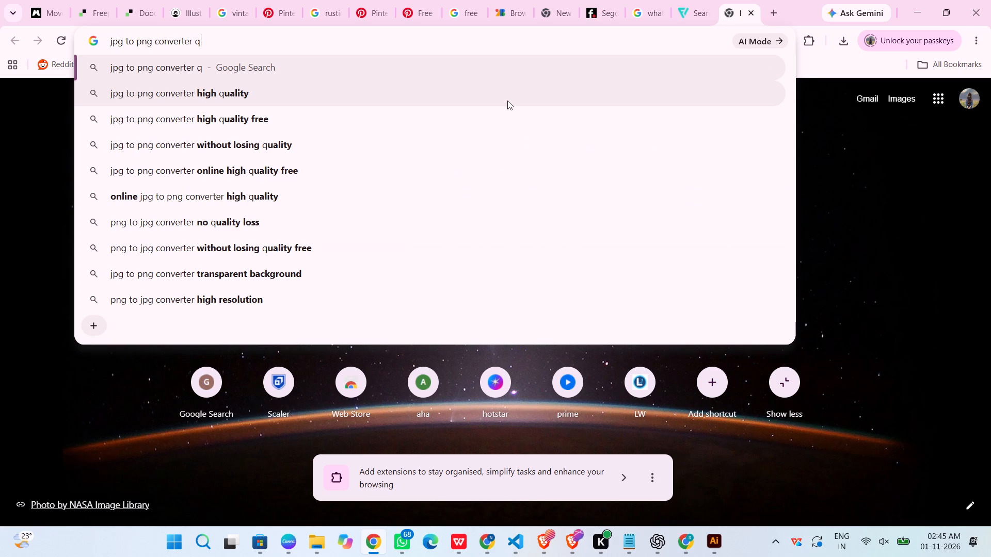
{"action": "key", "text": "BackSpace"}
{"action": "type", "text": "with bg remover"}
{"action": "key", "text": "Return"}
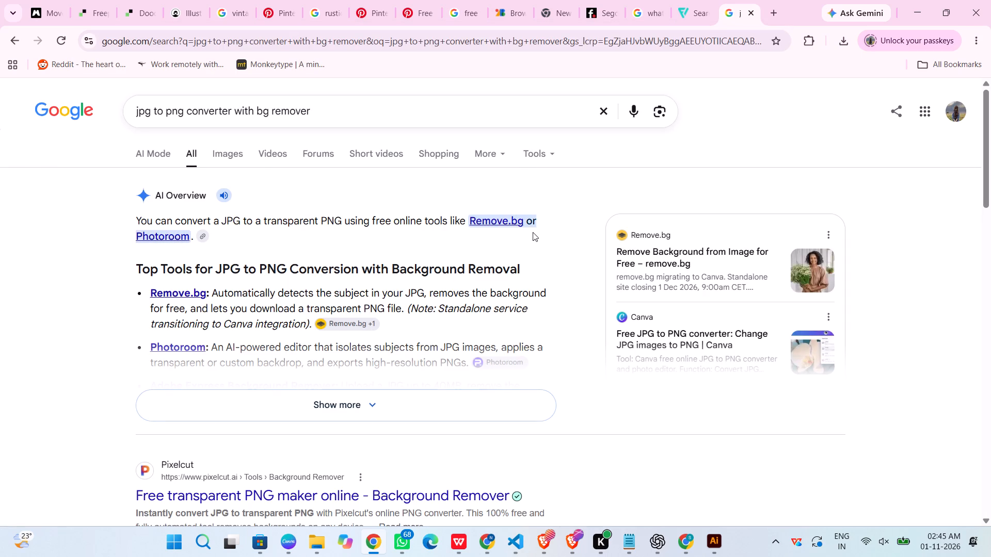
{"action": "left_click", "coordinate": [502, 220]}
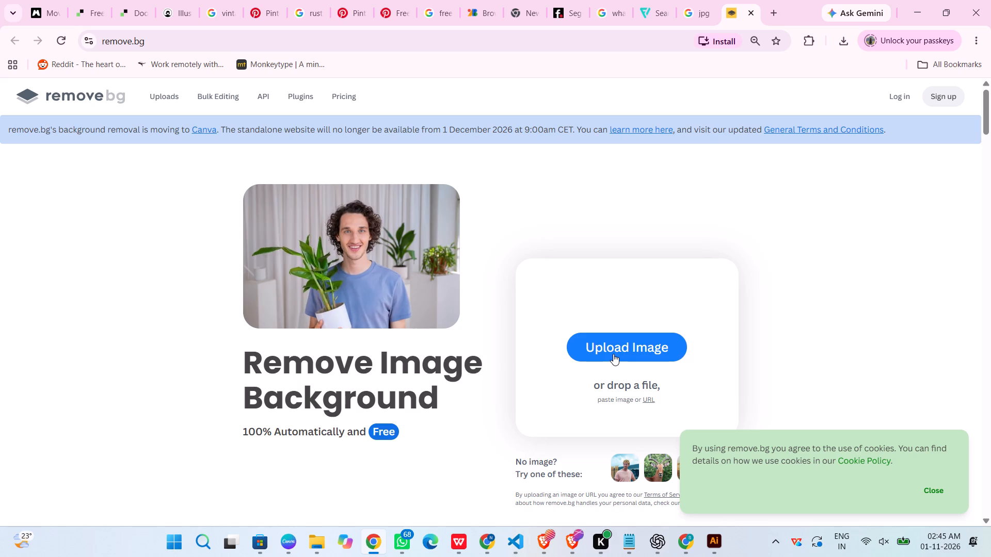
Upload the first WhatsApp Image 2026-11-01 at 1.22.31 AM from Downloads to remove.bg for background removal.
{"action": "left_click", "coordinate": [613, 354]}
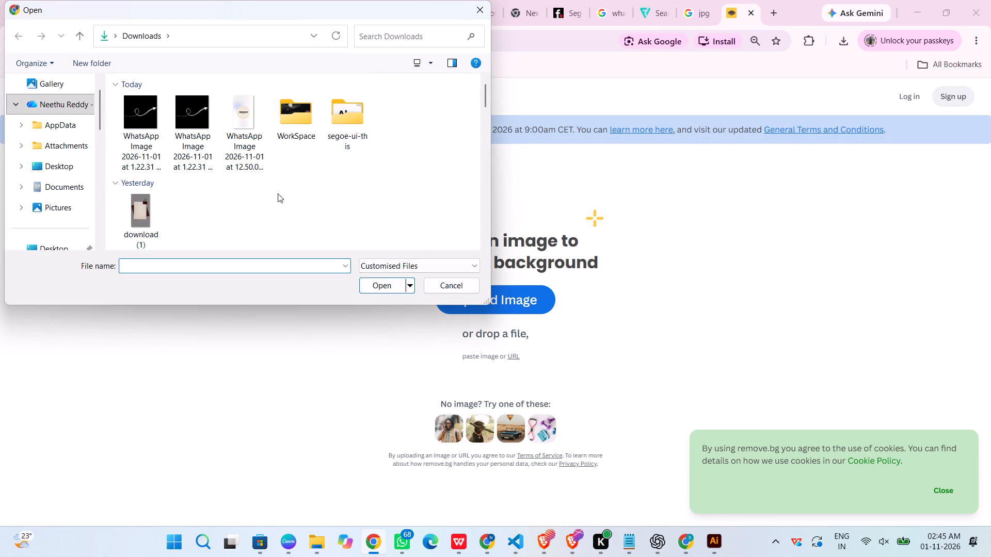
{"action": "left_click", "coordinate": [164, 97]}
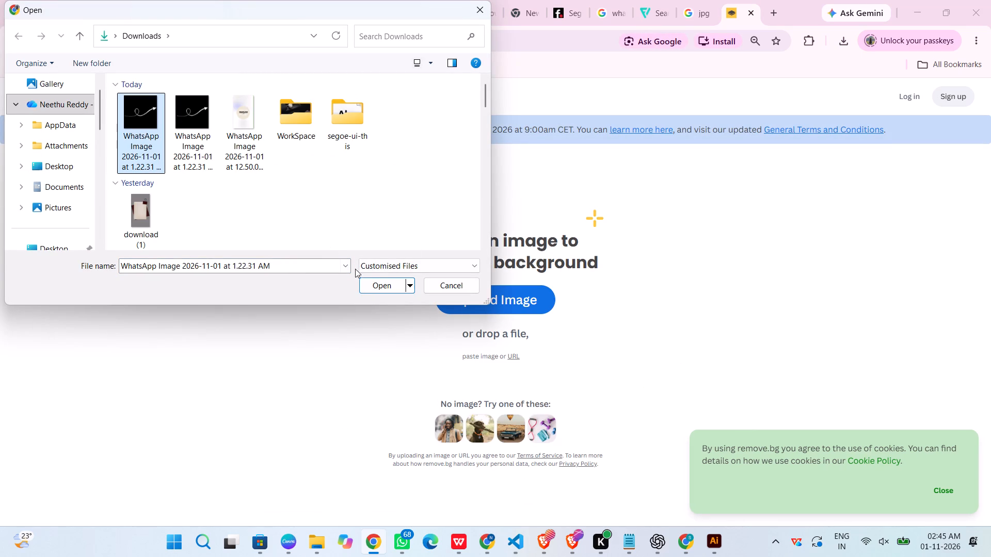
{"action": "left_click", "coordinate": [365, 278]}
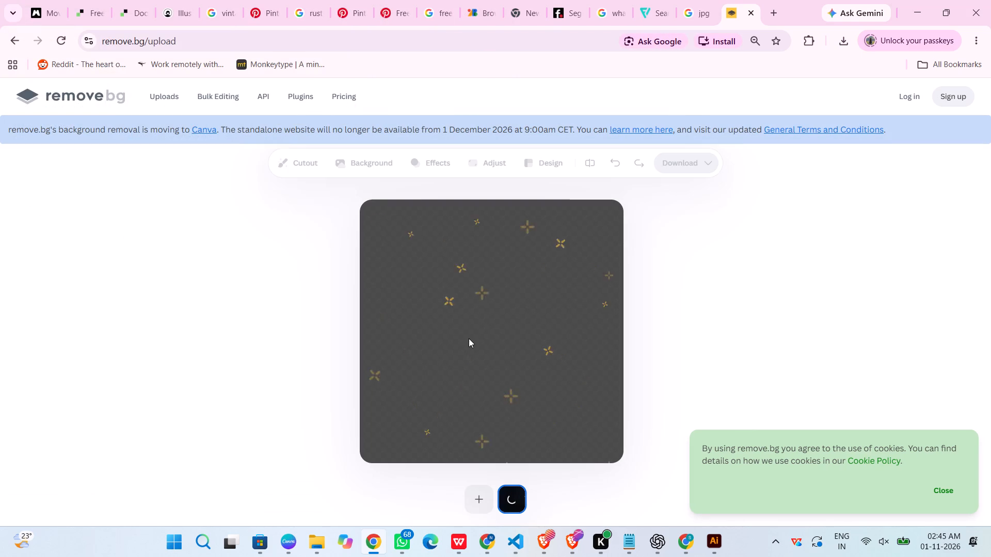
Download the free 500 x 500 preview of the background-free arrow and minimise the browser.
{"action": "scroll", "coordinate": [469, 338], "scroll_direction": "down", "scroll_amount": 1}
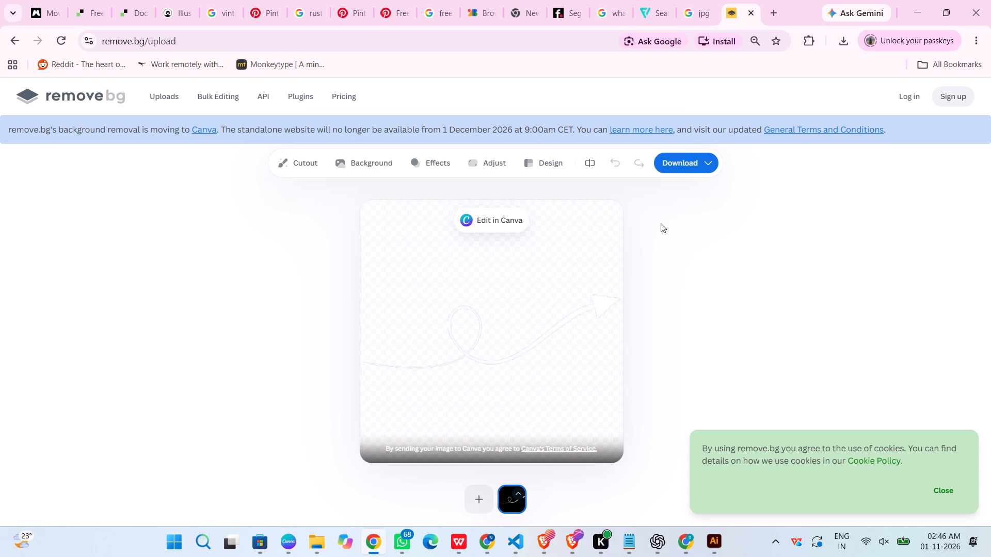
{"action": "left_click", "coordinate": [675, 160]}
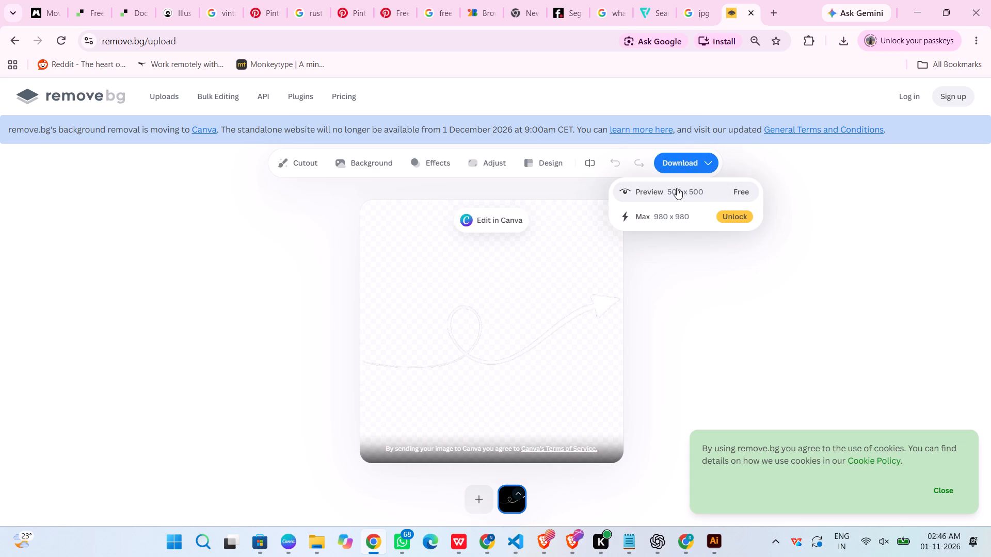
{"action": "left_click", "coordinate": [677, 188]}
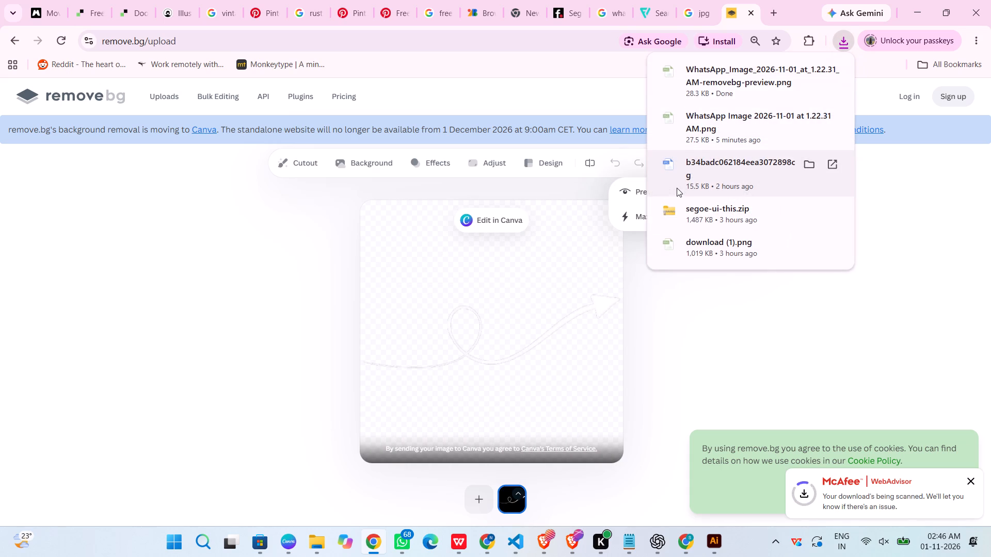
{"action": "left_click", "coordinate": [926, 0]}
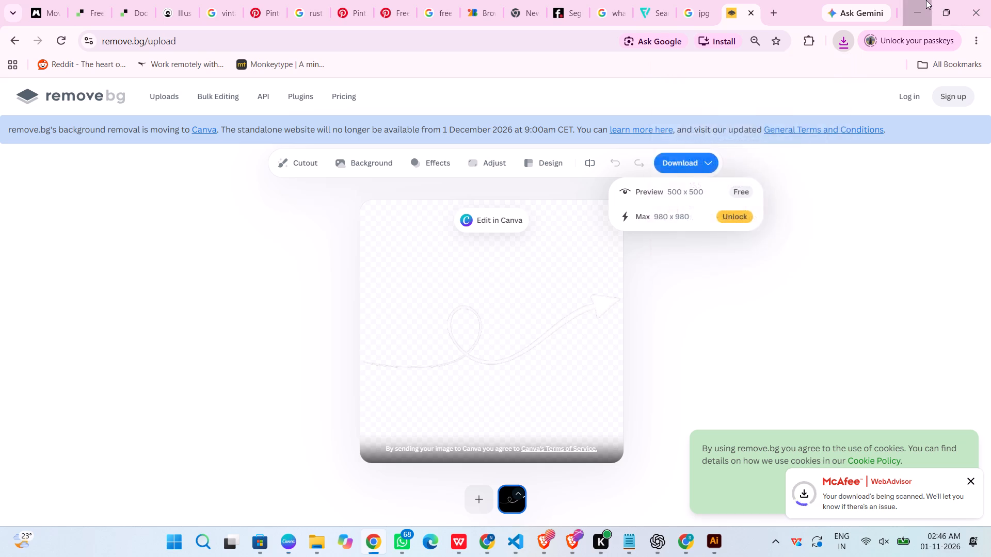
Back in Canva, upload the background-removed arrow WhatsApp_Image_2026-11-01_at_1.22.31_AM-removebg-preview from Downloads.
{"action": "left_click", "coordinate": [565, 290]}
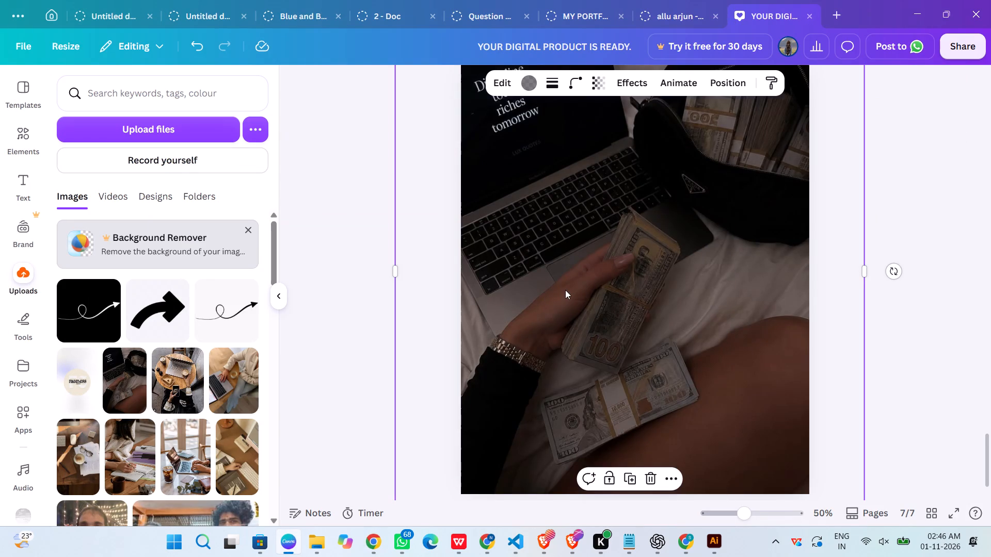
{"action": "left_click", "coordinate": [316, 537]}
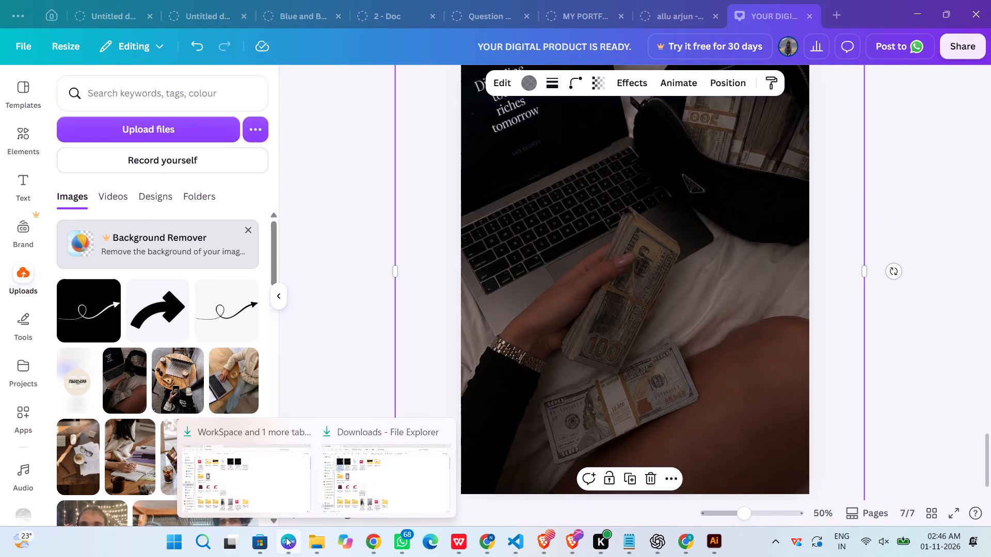
{"action": "left_click", "coordinate": [153, 132]}
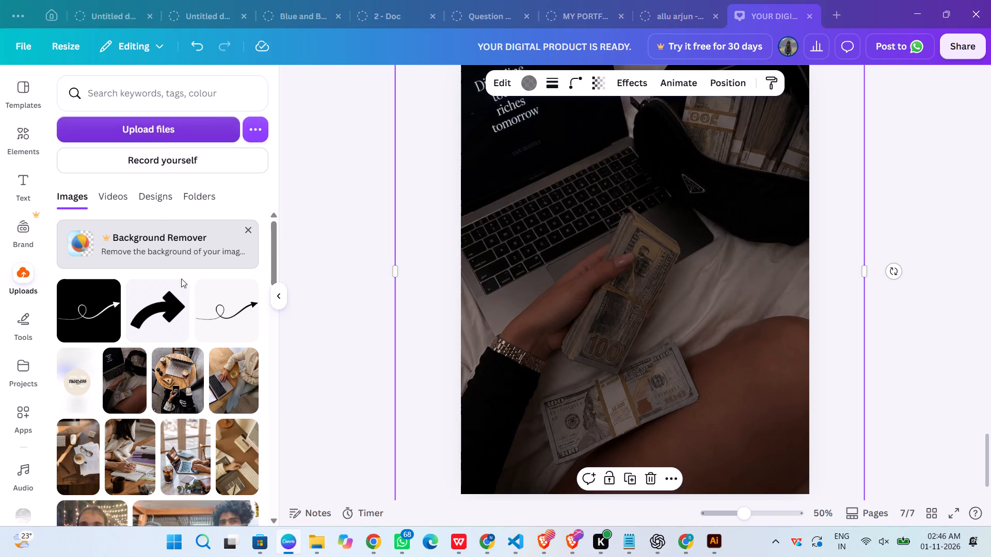
{"action": "left_click", "coordinate": [159, 157]}
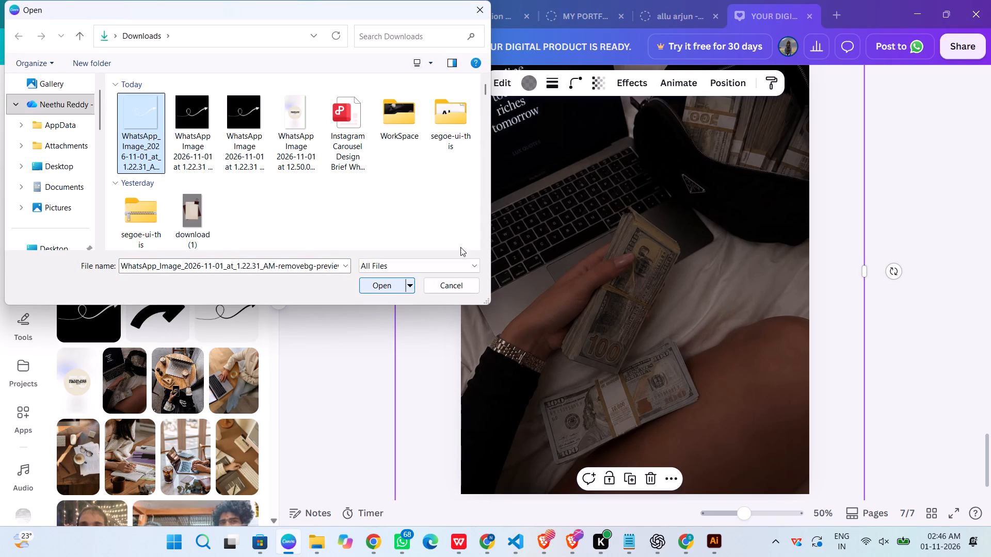
{"action": "left_click", "coordinate": [392, 286]}
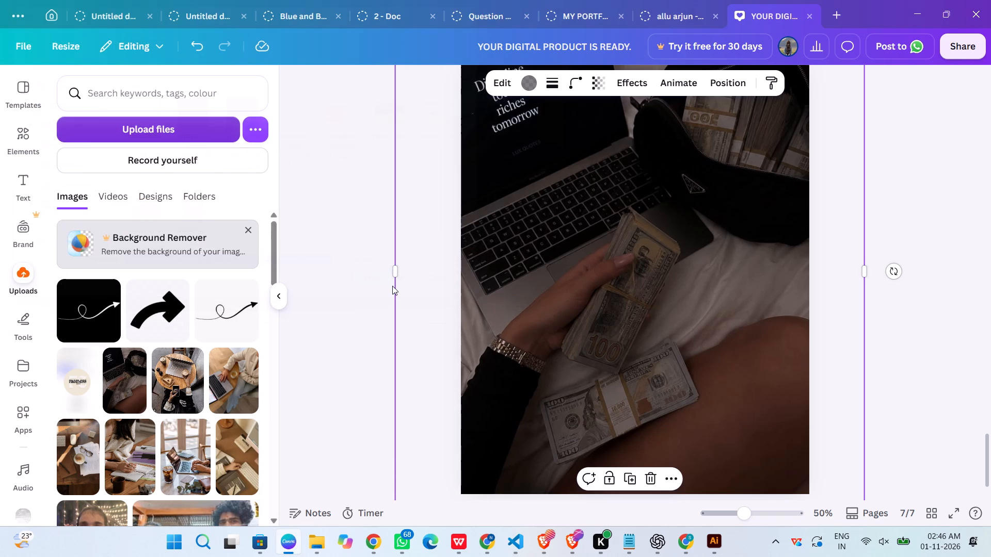
{"action": "left_click", "coordinate": [538, 243]}
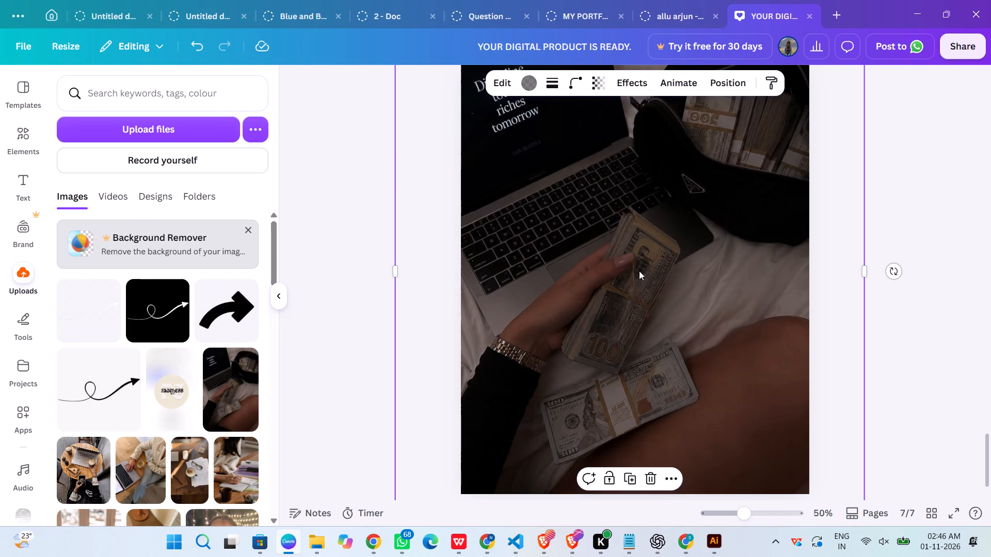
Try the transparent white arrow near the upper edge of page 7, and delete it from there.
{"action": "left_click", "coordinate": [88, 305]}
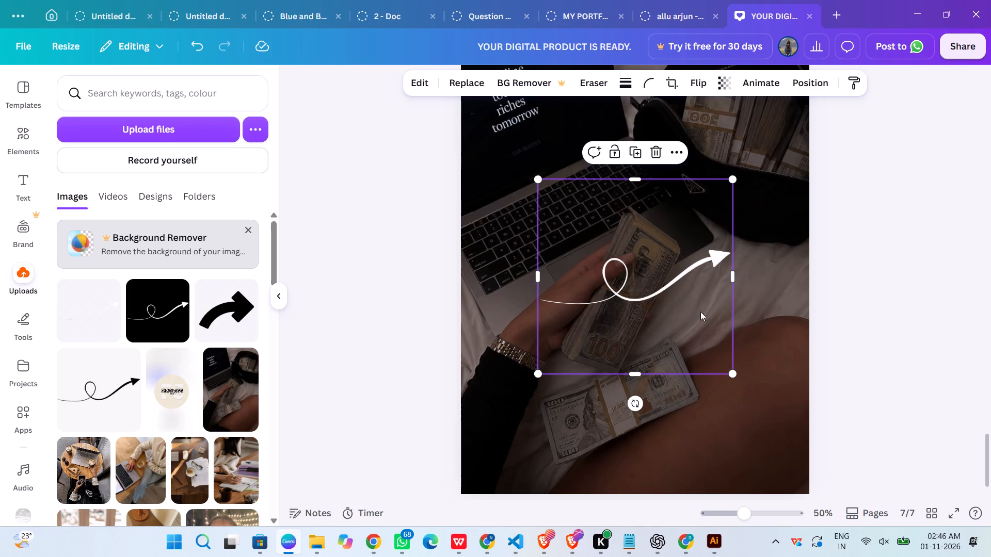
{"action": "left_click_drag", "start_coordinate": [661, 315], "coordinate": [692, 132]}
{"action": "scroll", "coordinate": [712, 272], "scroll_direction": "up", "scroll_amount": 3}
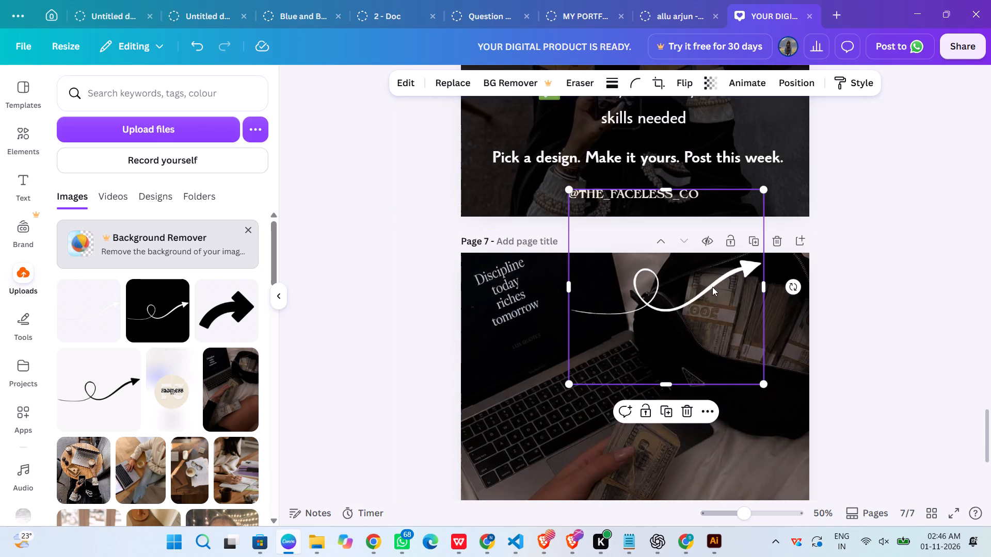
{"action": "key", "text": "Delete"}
{"action": "scroll", "coordinate": [717, 285], "scroll_direction": "up", "scroll_amount": 2}
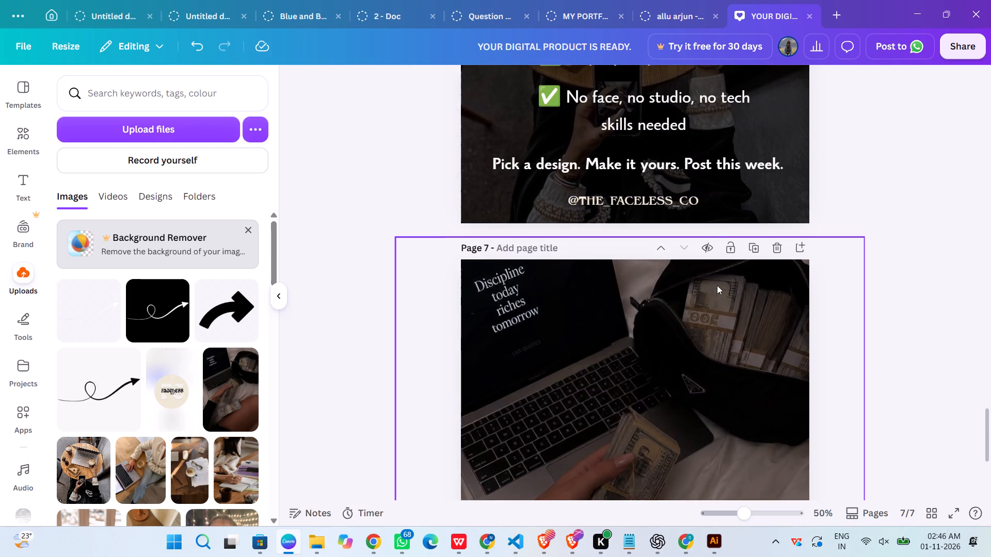
{"action": "scroll", "coordinate": [717, 285], "scroll_direction": "up", "scroll_amount": 20}
{"action": "scroll", "coordinate": [717, 285], "scroll_direction": "up", "scroll_amount": 14}
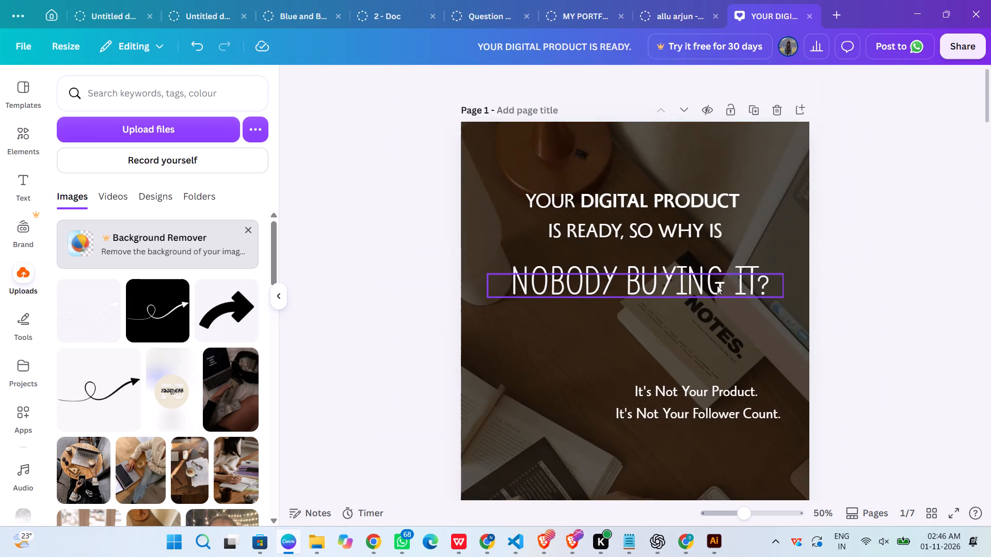
{"action": "scroll", "coordinate": [717, 285], "scroll_direction": "down", "scroll_amount": 3}
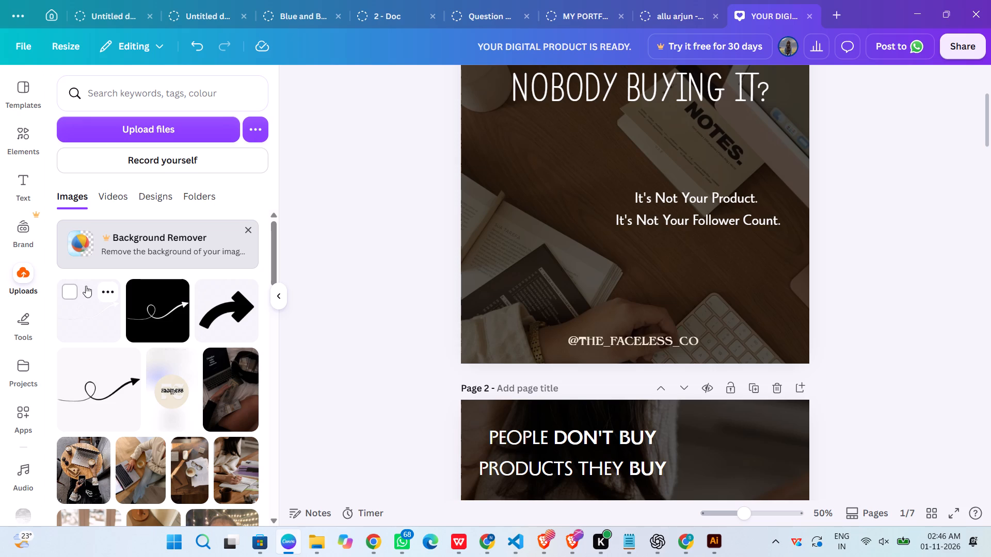
{"action": "left_click", "coordinate": [86, 320]}
{"action": "left_click_drag", "start_coordinate": [635, 161], "coordinate": [698, 301]}
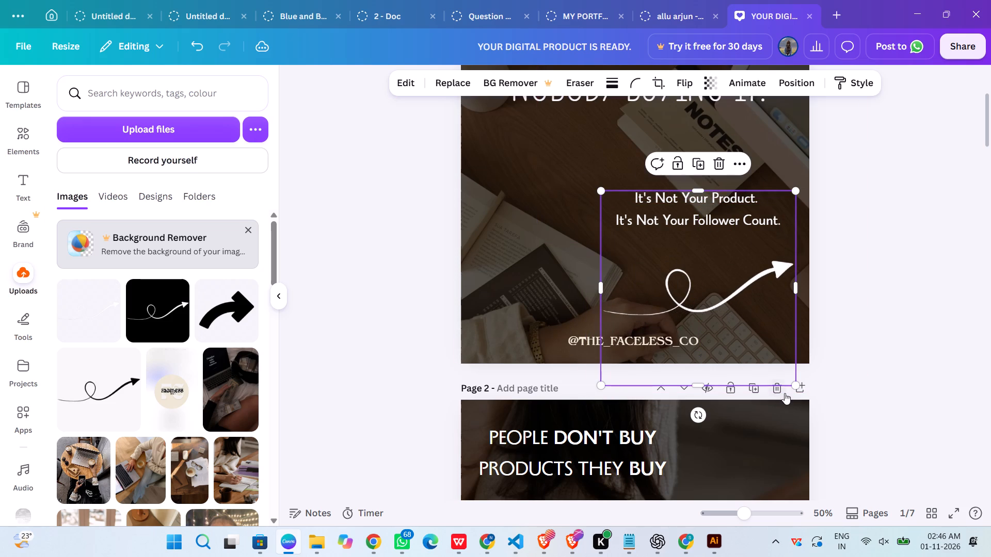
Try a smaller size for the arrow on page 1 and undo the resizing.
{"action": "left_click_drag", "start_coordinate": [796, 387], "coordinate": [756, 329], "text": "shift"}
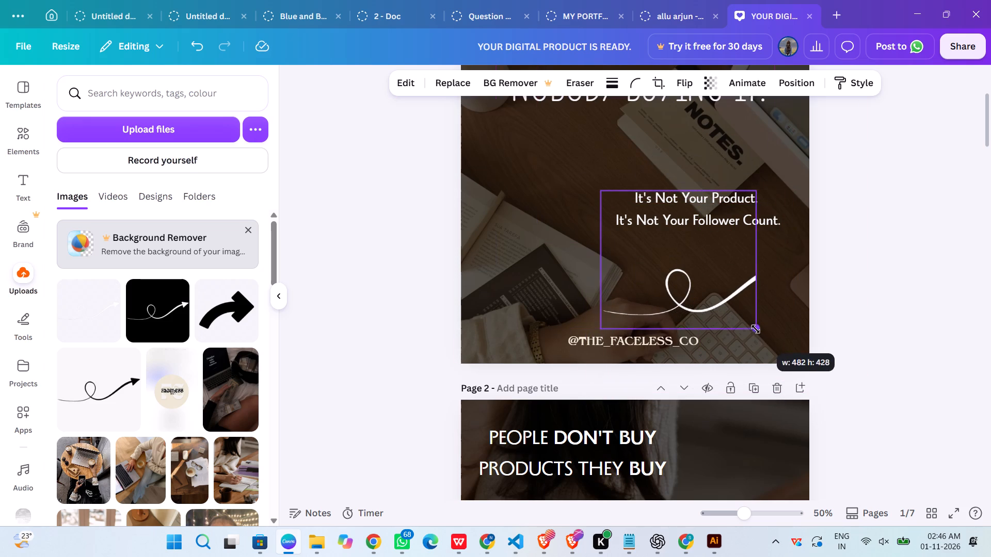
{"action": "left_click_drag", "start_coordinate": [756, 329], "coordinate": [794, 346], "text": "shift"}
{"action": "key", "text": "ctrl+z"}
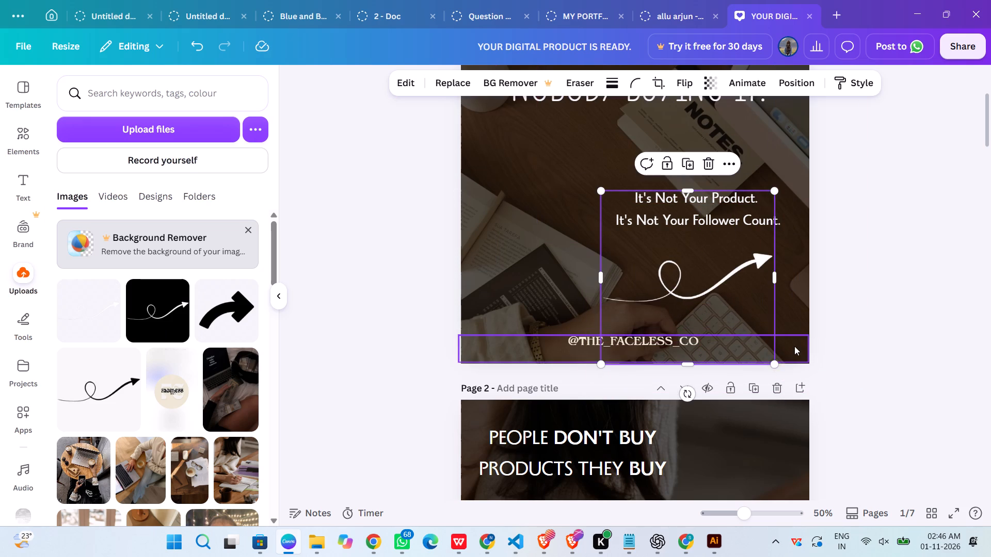
Scale the arrow on page 1 down proportionally to about 375 × 375.
{"action": "left_click_drag", "start_coordinate": [797, 384], "coordinate": [744, 290]}
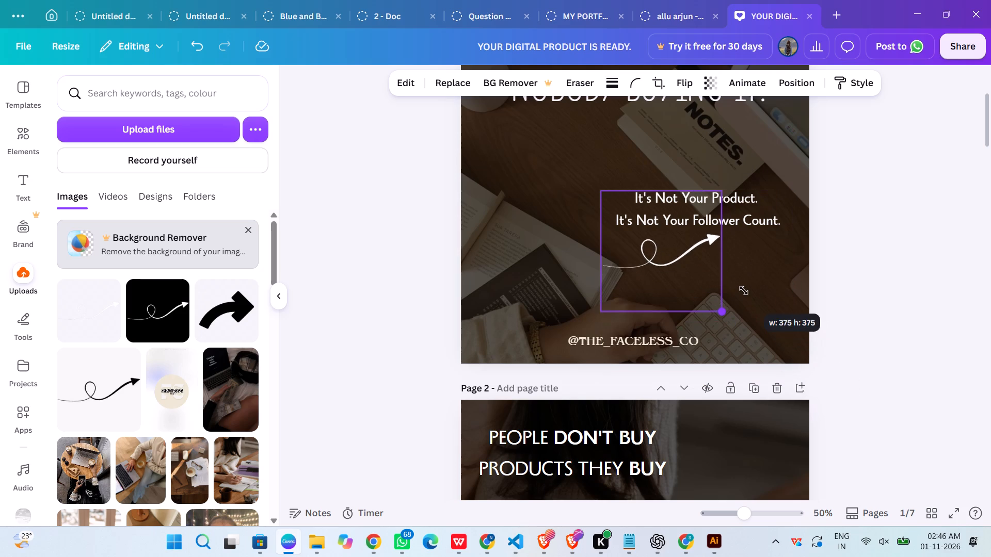
{"action": "left_click_drag", "start_coordinate": [744, 290], "coordinate": [717, 278]}
{"action": "left_click_drag", "start_coordinate": [644, 245], "coordinate": [742, 284]}
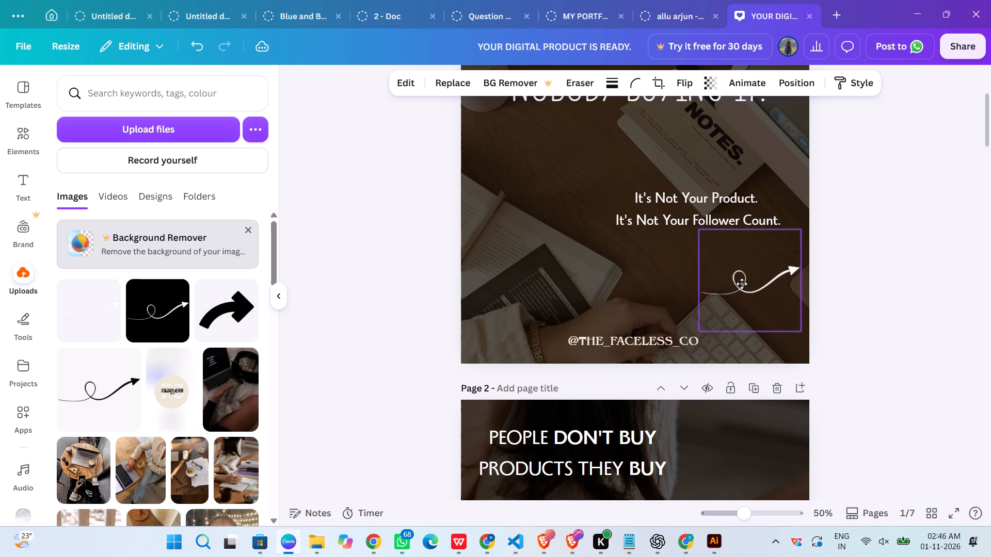
{"action": "left_click_drag", "start_coordinate": [742, 284], "coordinate": [692, 281]}
{"action": "left_click", "coordinate": [820, 316]}
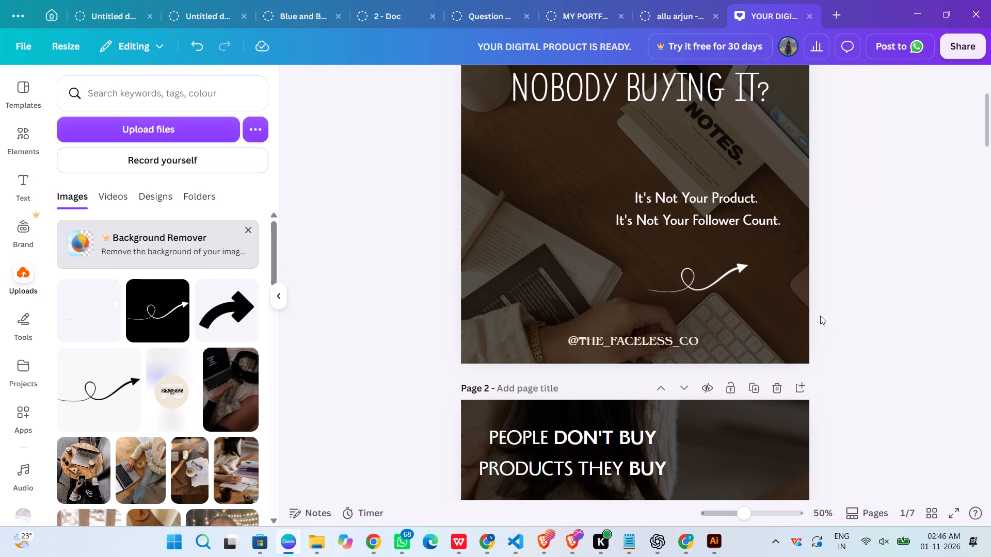
Review the design's pages from page 1 through to the photo on page 7.
{"action": "scroll", "coordinate": [989, 366], "scroll_direction": "down", "scroll_amount": 1}
{"action": "scroll", "coordinate": [989, 375], "scroll_direction": "up", "scroll_amount": 3}
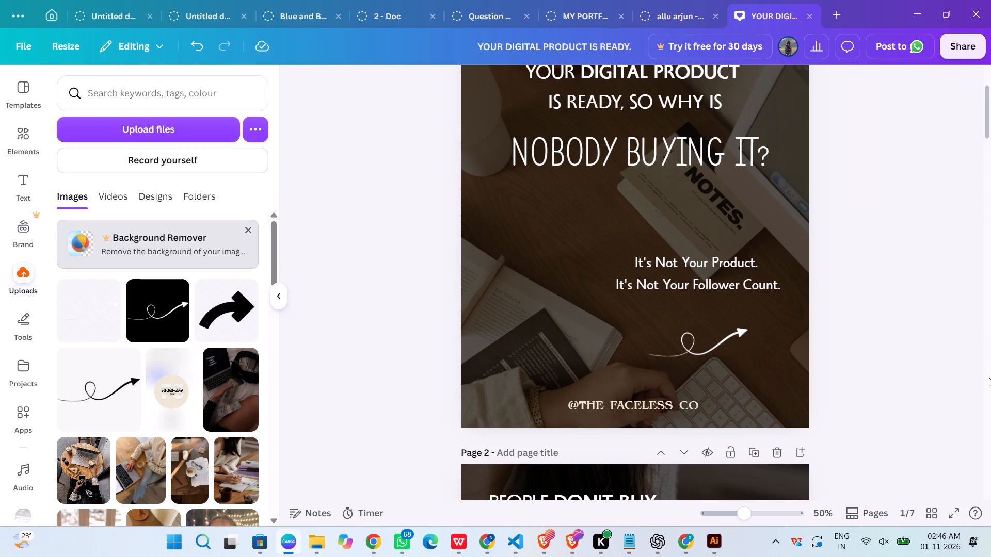
{"action": "scroll", "coordinate": [989, 361], "scroll_direction": "down", "scroll_amount": 7}
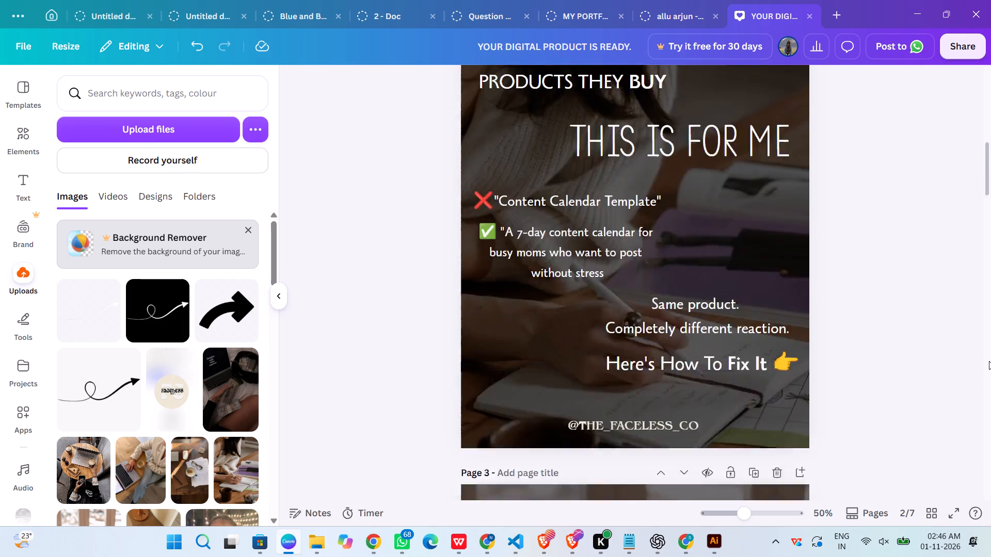
{"action": "scroll", "coordinate": [989, 361], "scroll_direction": "down", "scroll_amount": 20}
{"action": "scroll", "coordinate": [989, 361], "scroll_direction": "down", "scroll_amount": 13}
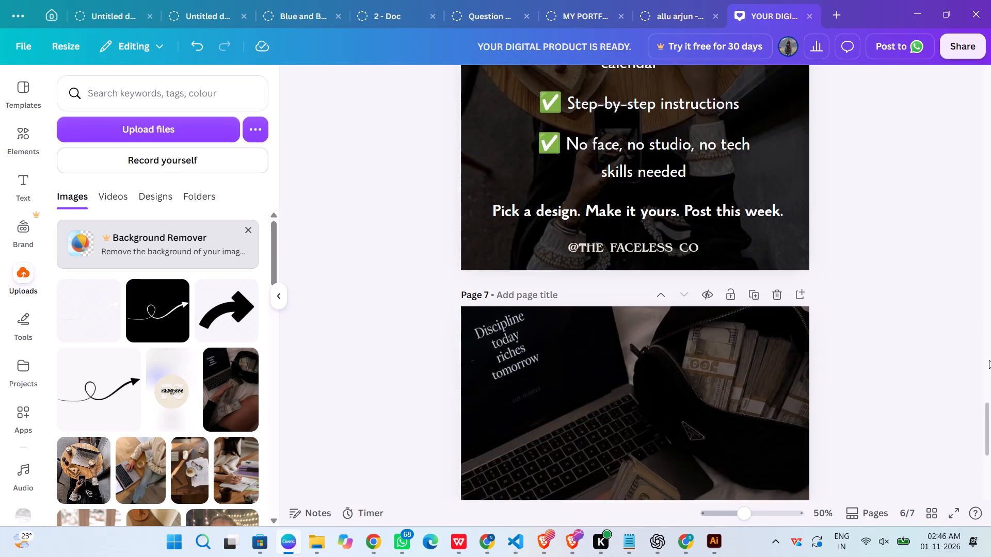
{"action": "scroll", "coordinate": [989, 360], "scroll_direction": "down", "scroll_amount": 5}
{"action": "scroll", "coordinate": [989, 360], "scroll_direction": "up", "scroll_amount": 2}
{"action": "scroll", "coordinate": [979, 361], "scroll_direction": "down", "scroll_amount": 1}
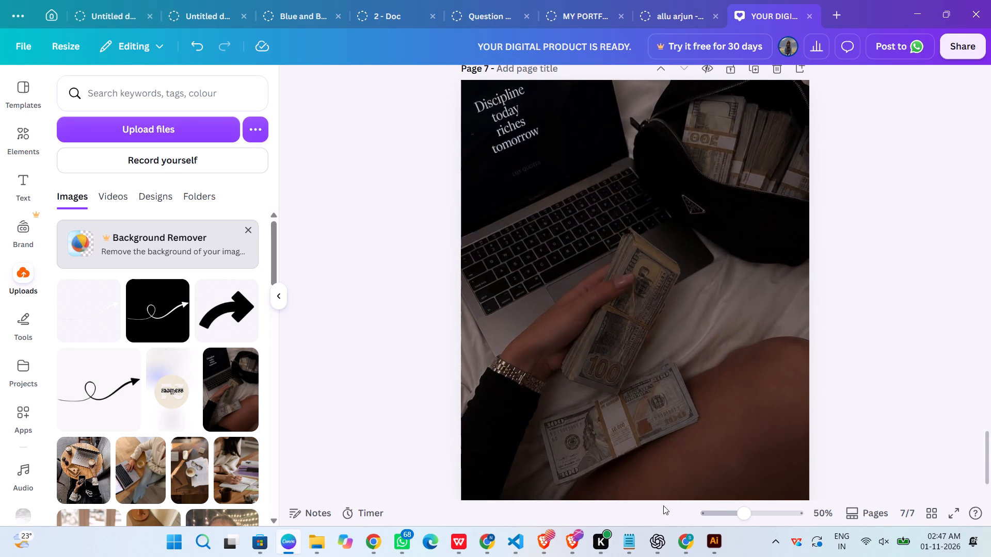
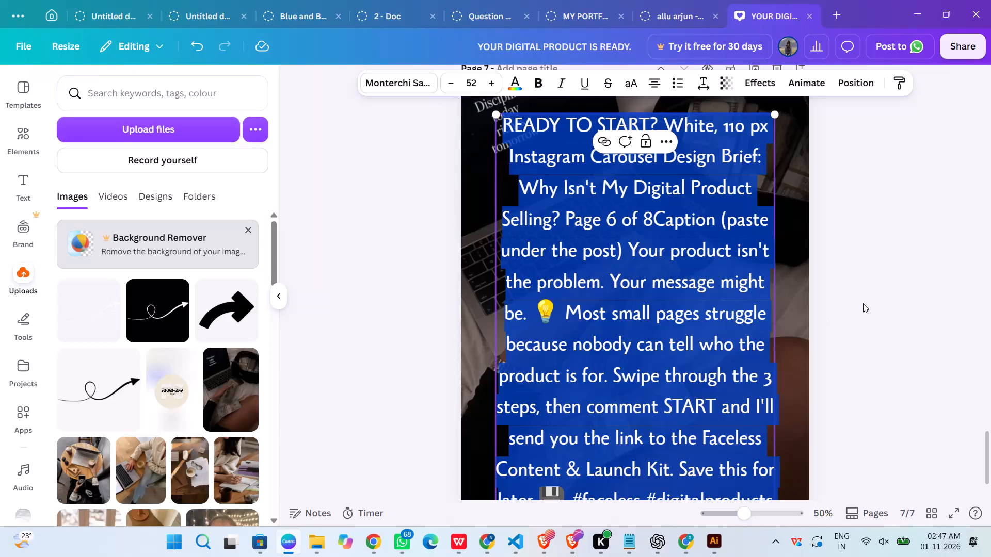
Shift the long text block on page 7 slightly down and change its text colour from black to white.
{"action": "left_click", "coordinate": [863, 303]}
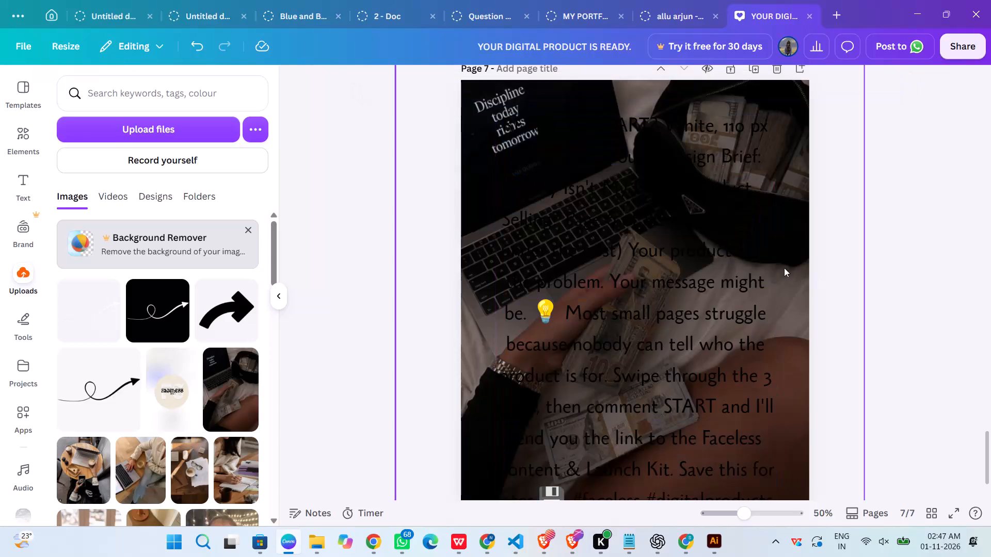
{"action": "left_click_drag", "start_coordinate": [659, 253], "coordinate": [659, 285]}
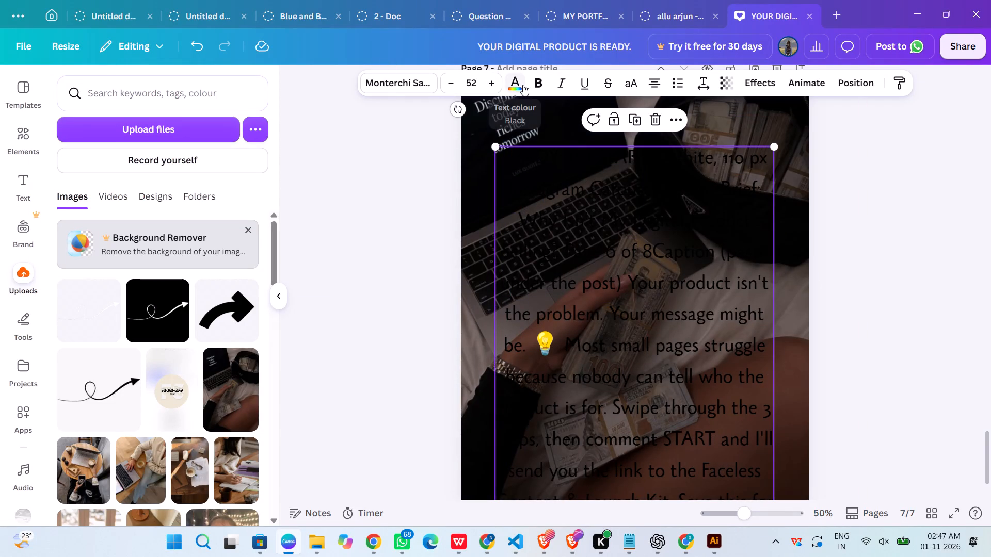
{"action": "left_click", "coordinate": [525, 85]}
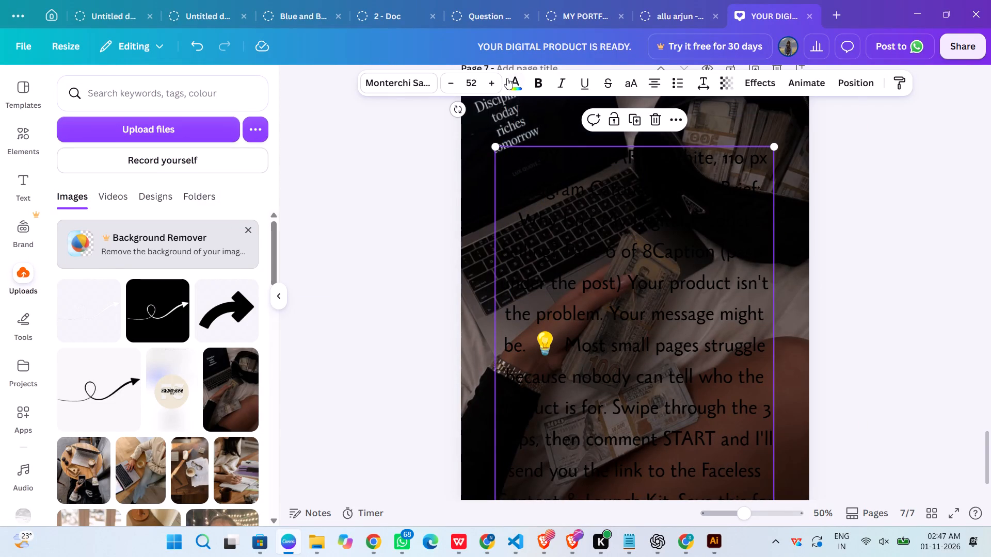
{"action": "left_click", "coordinate": [516, 78]}
{"action": "left_click", "coordinate": [147, 169]}
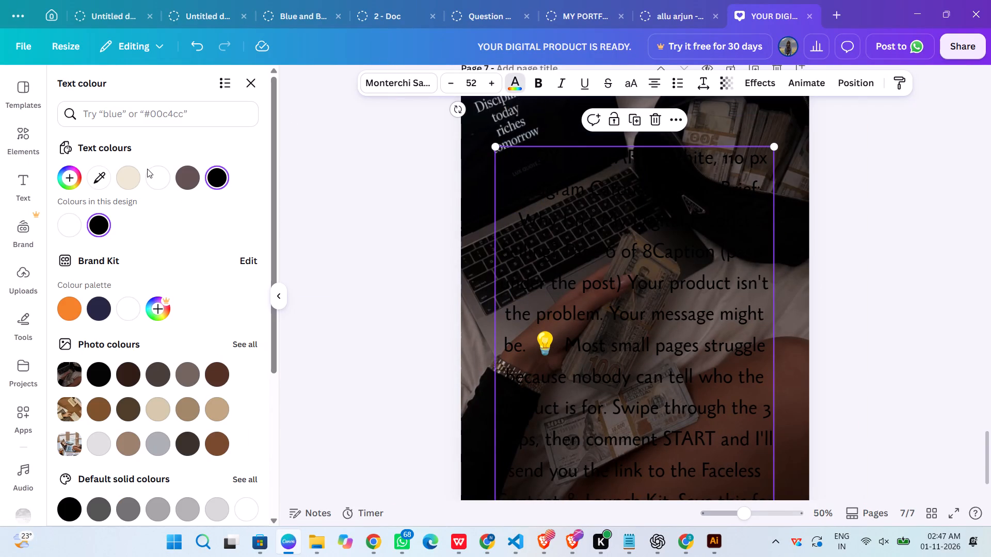
{"action": "left_click", "coordinate": [151, 173]}
{"action": "left_click", "coordinate": [379, 190]}
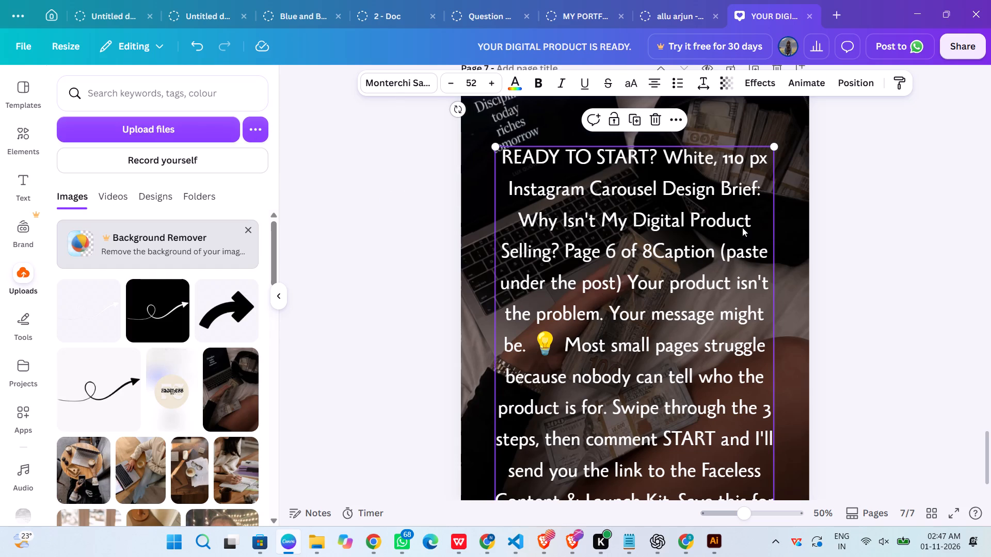
{"action": "left_click", "coordinate": [907, 227]}
Copy only the words "READY TO START?" from the beginning of page 7's long text block.
{"action": "double_click", "coordinate": [623, 155]}
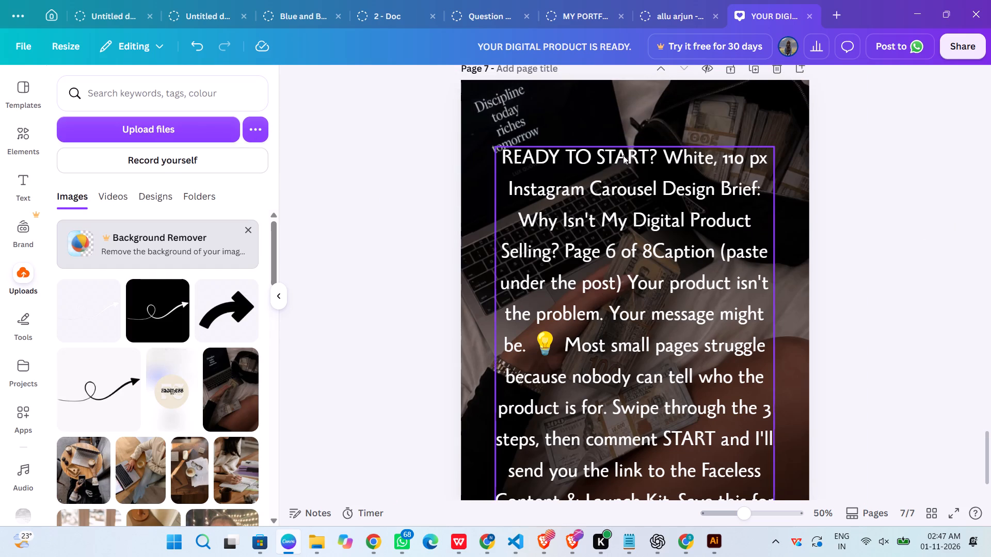
{"action": "left_click", "coordinate": [620, 155]}
{"action": "left_click_drag", "start_coordinate": [620, 155], "coordinate": [605, 155]}
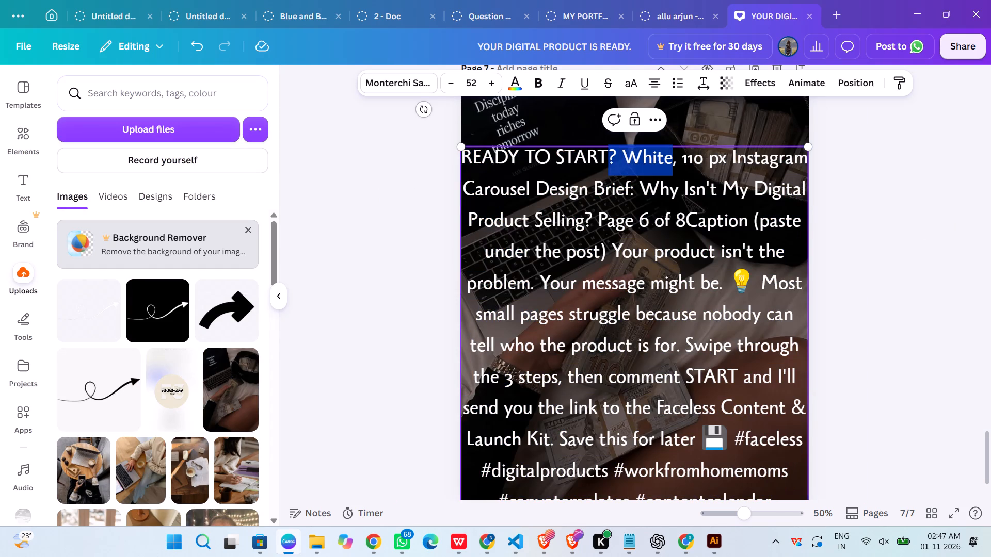
{"action": "left_click_drag", "start_coordinate": [605, 155], "coordinate": [495, 156]}
{"action": "left_click", "coordinate": [495, 156]}
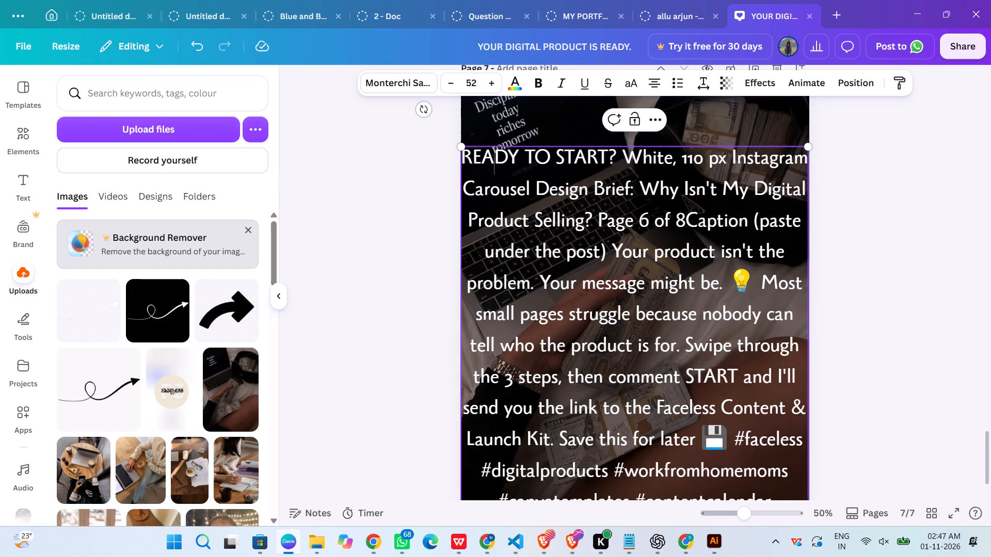
{"action": "left_click_drag", "start_coordinate": [469, 158], "coordinate": [580, 161]}
{"action": "left_click", "coordinate": [618, 158]}
{"action": "left_click_drag", "start_coordinate": [618, 158], "coordinate": [469, 156]}
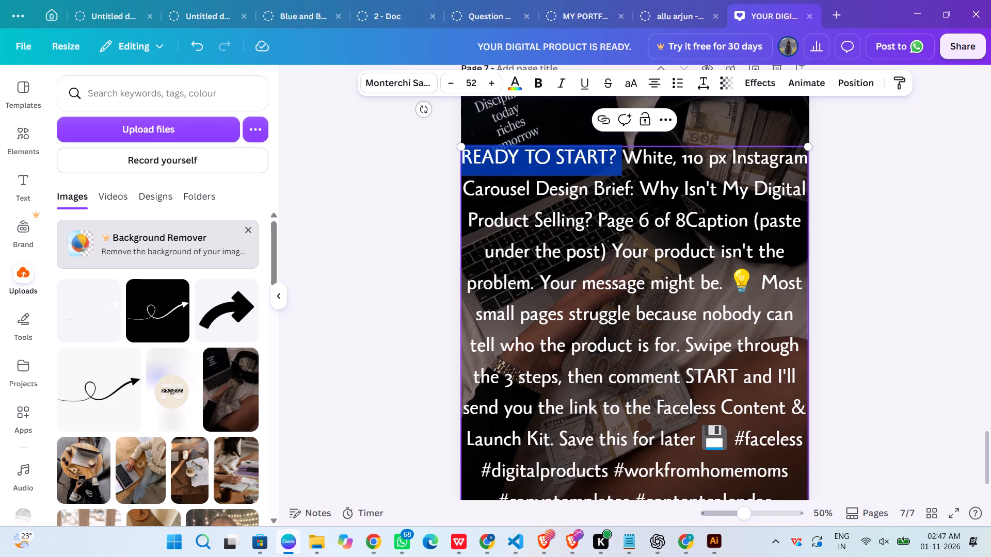
{"action": "key", "text": "ctrl+c"}
{"action": "left_click", "coordinate": [873, 238]}
Move page 7's long text block further down, leaving free space above it over the laptop photo.
{"action": "left_click_drag", "start_coordinate": [693, 231], "coordinate": [696, 283]}
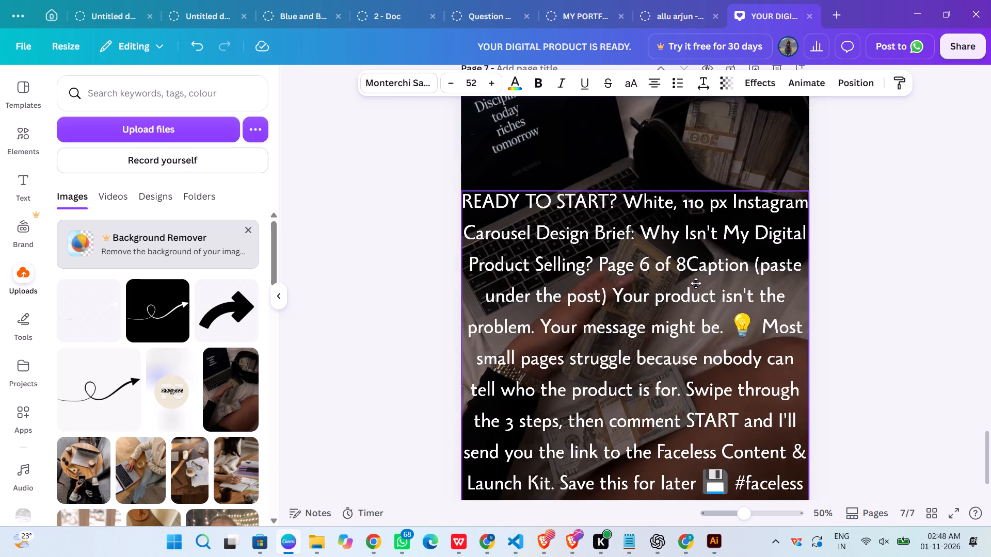
Nudge the long brief text block on page 7 slightly aside and paste a separate "READY TO START?" text onto the page.
{"action": "left_click_drag", "start_coordinate": [696, 283], "coordinate": [707, 287]}
{"action": "left_click", "coordinate": [596, 133]}
{"action": "key", "text": "ctrl+v"}
Move the long brief text block on page 7 sideways, partly past the page's right edge, clear of the short "READY TO START?" heading.
{"action": "scroll", "coordinate": [712, 262], "scroll_direction": "up", "scroll_amount": 2}
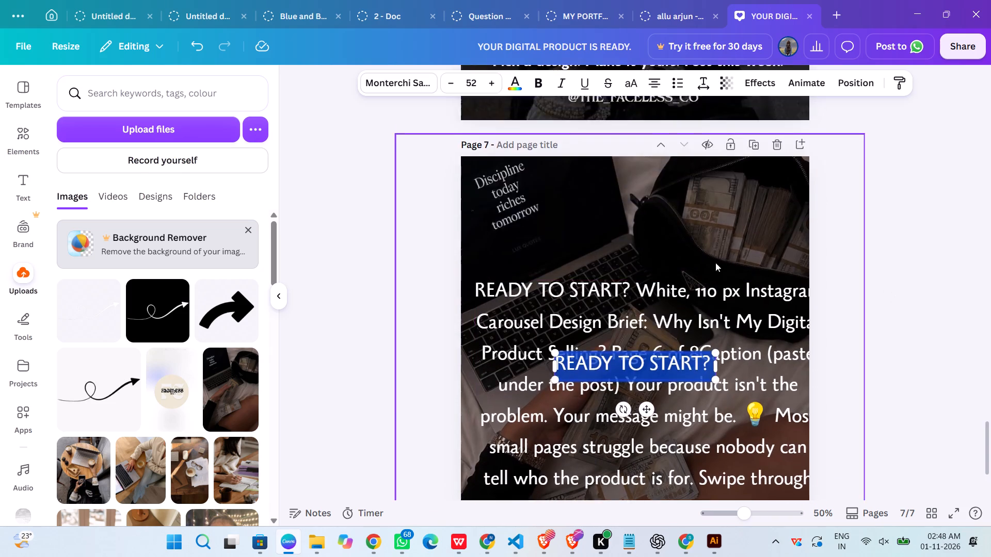
{"action": "scroll", "coordinate": [715, 263], "scroll_direction": "up", "scroll_amount": 2}
{"action": "scroll", "coordinate": [760, 306], "scroll_direction": "down", "scroll_amount": 4}
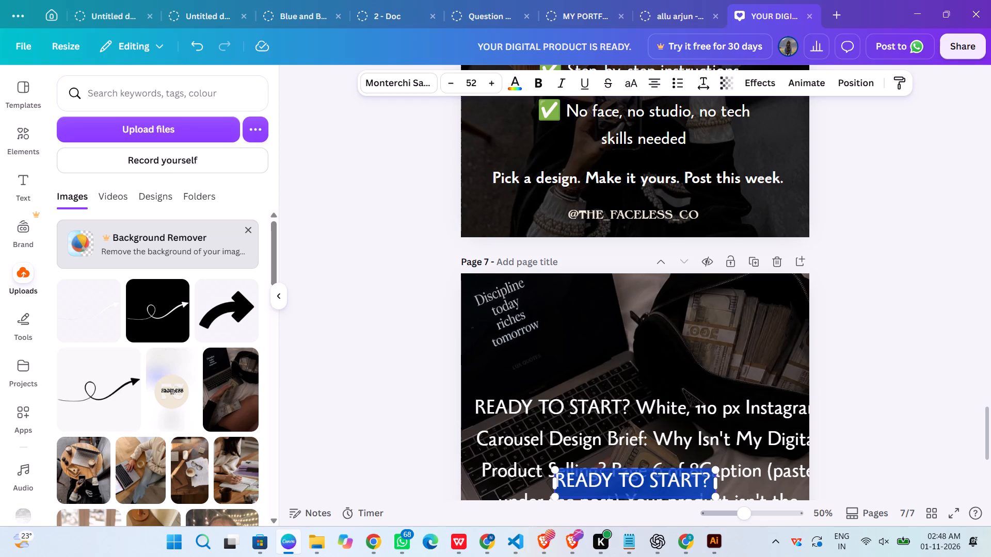
{"action": "left_click_drag", "start_coordinate": [658, 482], "coordinate": [653, 324]}
{"action": "left_click_drag", "start_coordinate": [770, 445], "coordinate": [859, 466]}
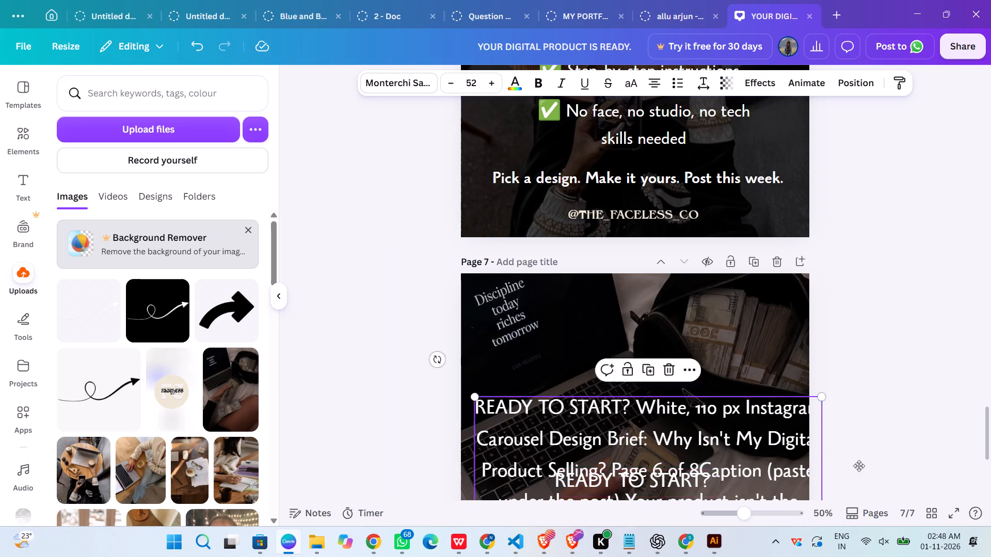
{"action": "left_click_drag", "start_coordinate": [859, 466], "coordinate": [917, 468]}
Select the short separate "READY TO START?" heading on page 7.
{"action": "left_click", "coordinate": [567, 480]}
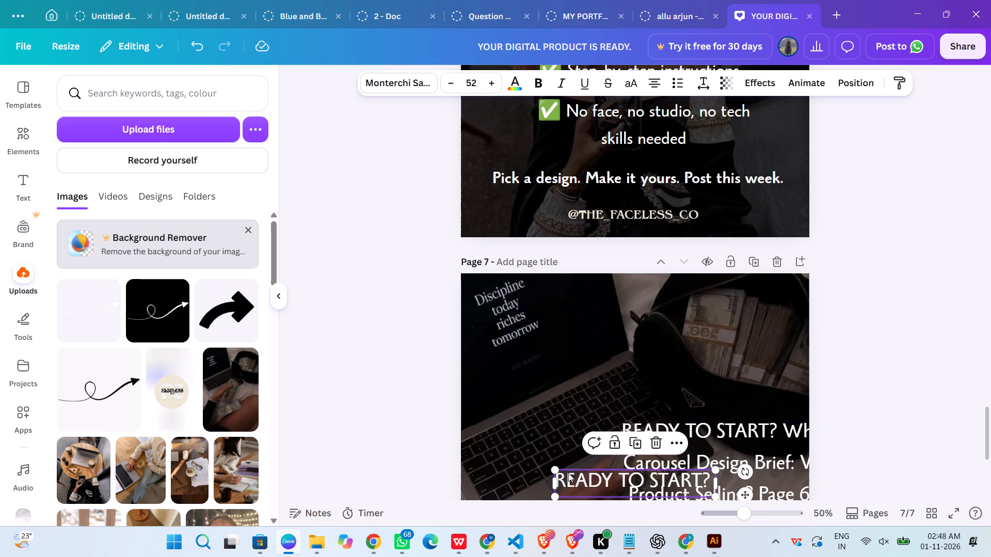
Move the short "READY TO START?" heading up into the upper part of page 7, above the long brief text block.
{"action": "left_click_drag", "start_coordinate": [590, 488], "coordinate": [595, 348]}
Nudge the large translucent overlay shape on page 7 slightly, keeping the whole page covered.
{"action": "left_click_drag", "start_coordinate": [598, 325], "coordinate": [595, 310]}
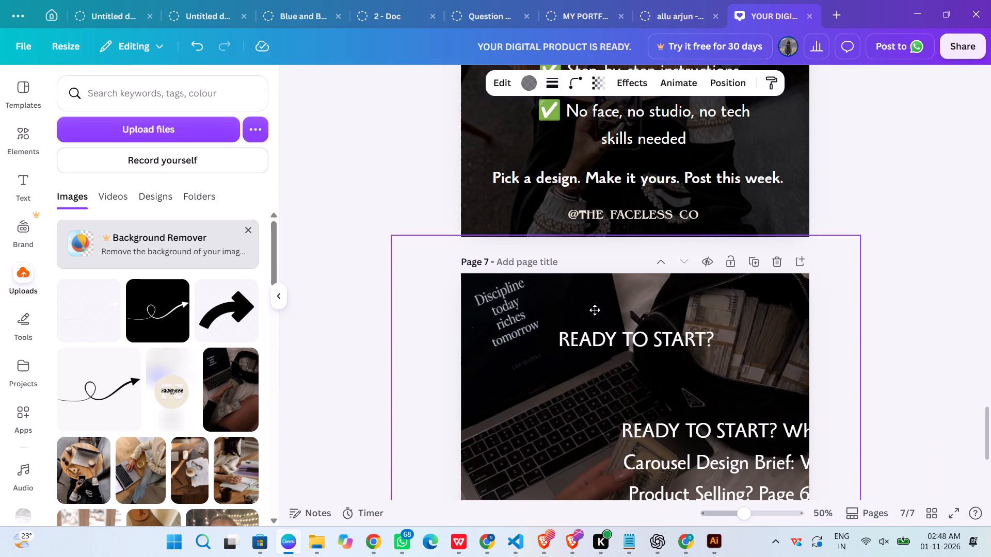
{"action": "left_click_drag", "start_coordinate": [595, 310], "coordinate": [599, 315]}
{"action": "left_click", "coordinate": [963, 322]}
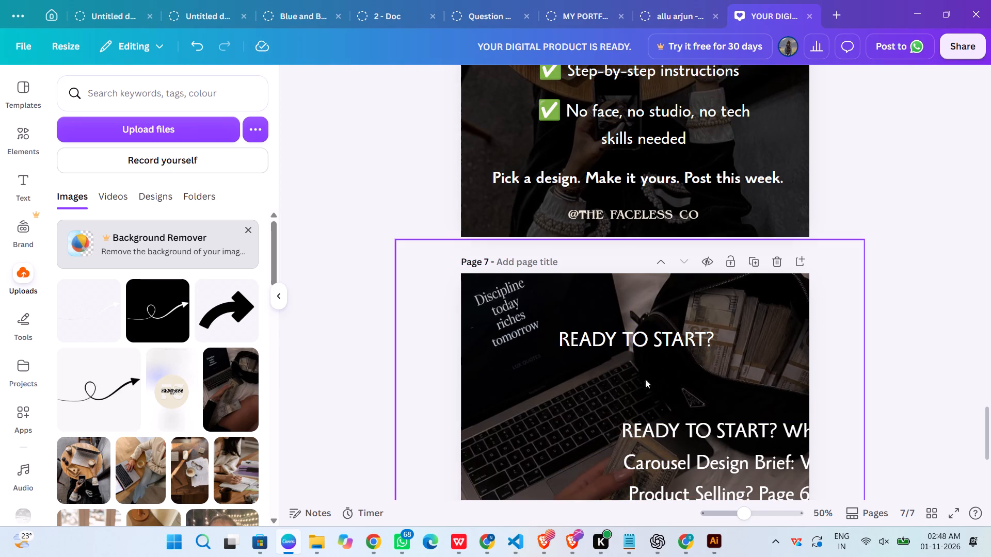
Recolour the translucent overlay shape on page 7 with the darkest grey of the shape colours.
{"action": "left_click", "coordinate": [636, 341]}
{"action": "left_click", "coordinate": [748, 313]}
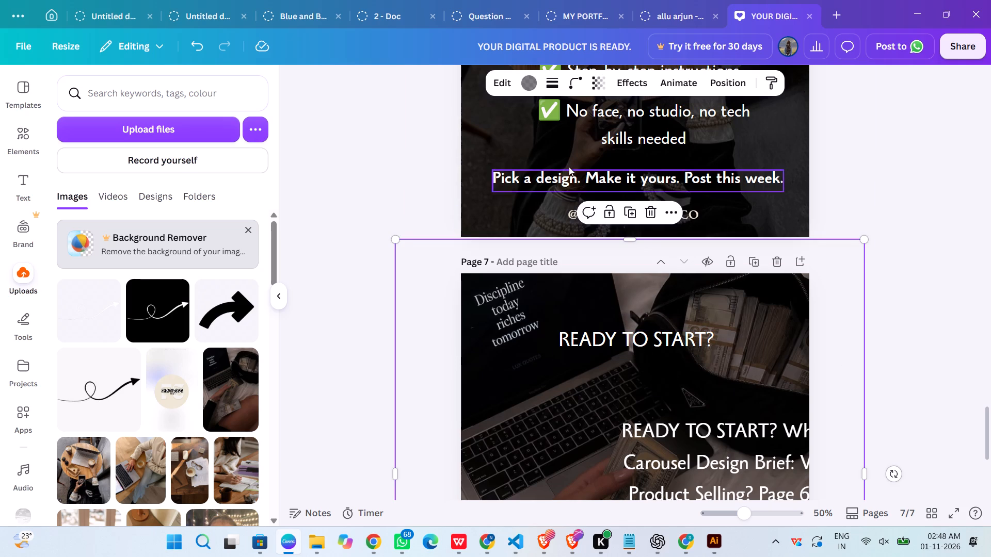
{"action": "left_click", "coordinate": [521, 78]}
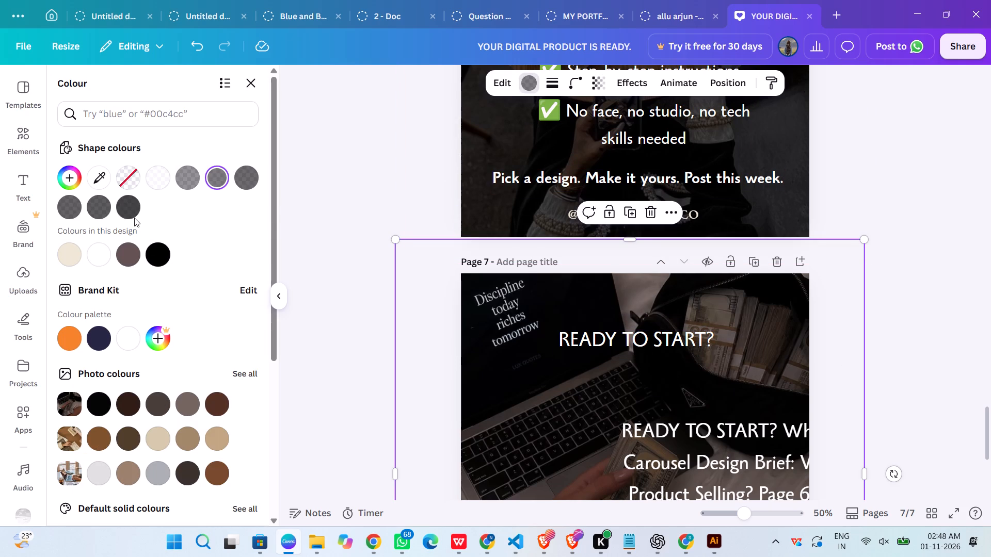
{"action": "left_click", "coordinate": [132, 209]}
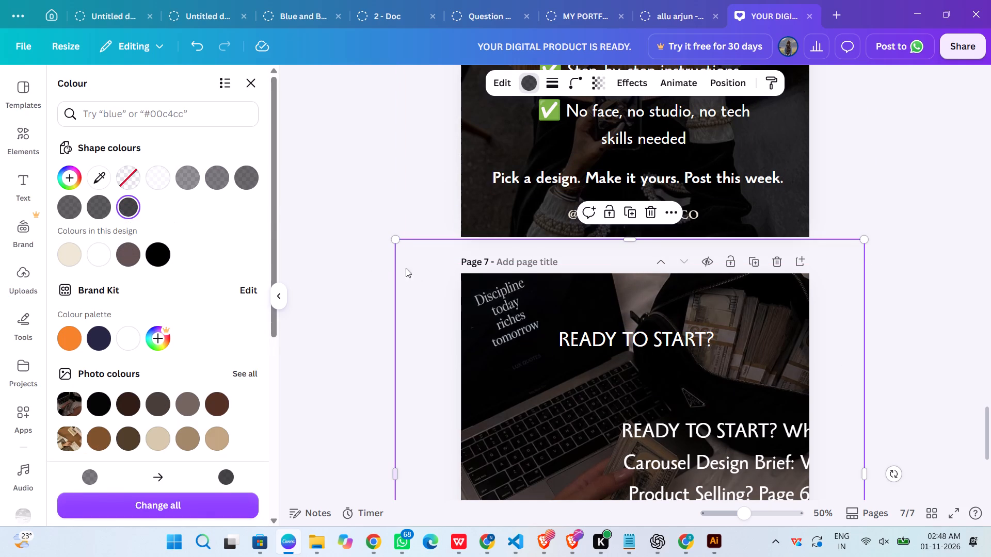
{"action": "left_click", "coordinate": [373, 235]}
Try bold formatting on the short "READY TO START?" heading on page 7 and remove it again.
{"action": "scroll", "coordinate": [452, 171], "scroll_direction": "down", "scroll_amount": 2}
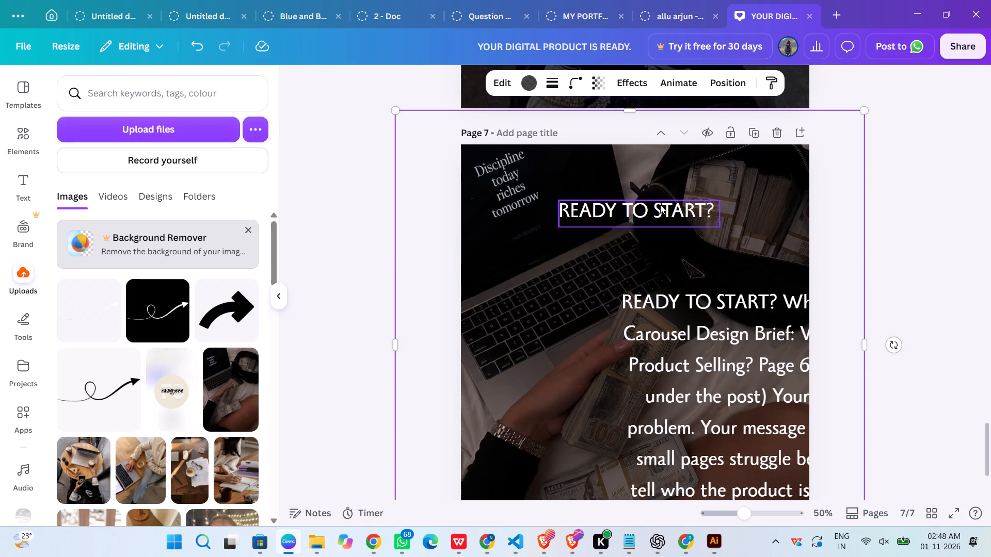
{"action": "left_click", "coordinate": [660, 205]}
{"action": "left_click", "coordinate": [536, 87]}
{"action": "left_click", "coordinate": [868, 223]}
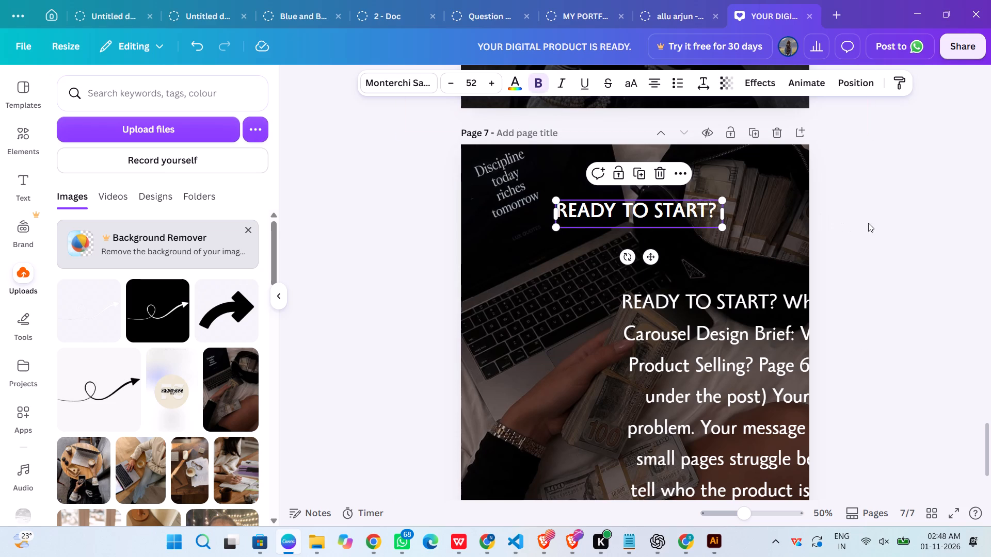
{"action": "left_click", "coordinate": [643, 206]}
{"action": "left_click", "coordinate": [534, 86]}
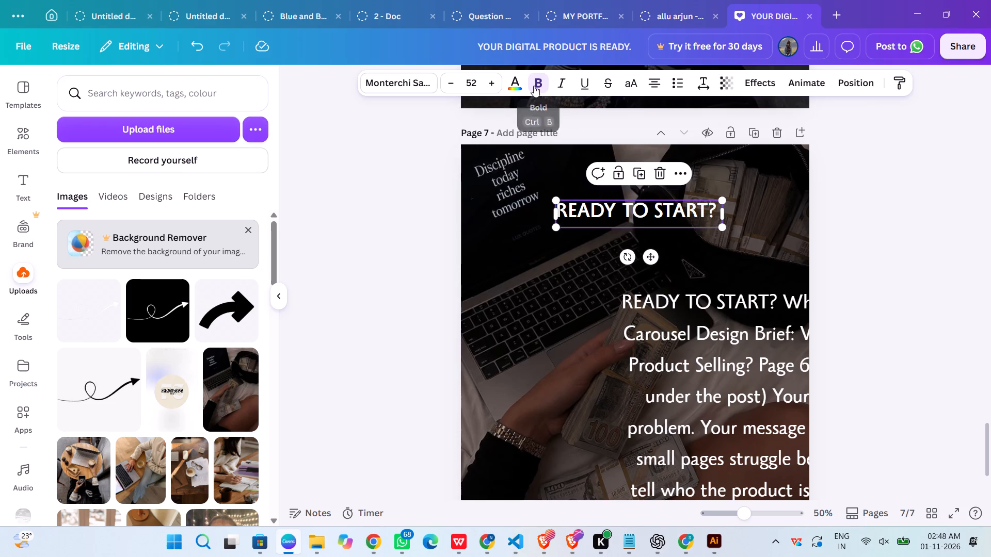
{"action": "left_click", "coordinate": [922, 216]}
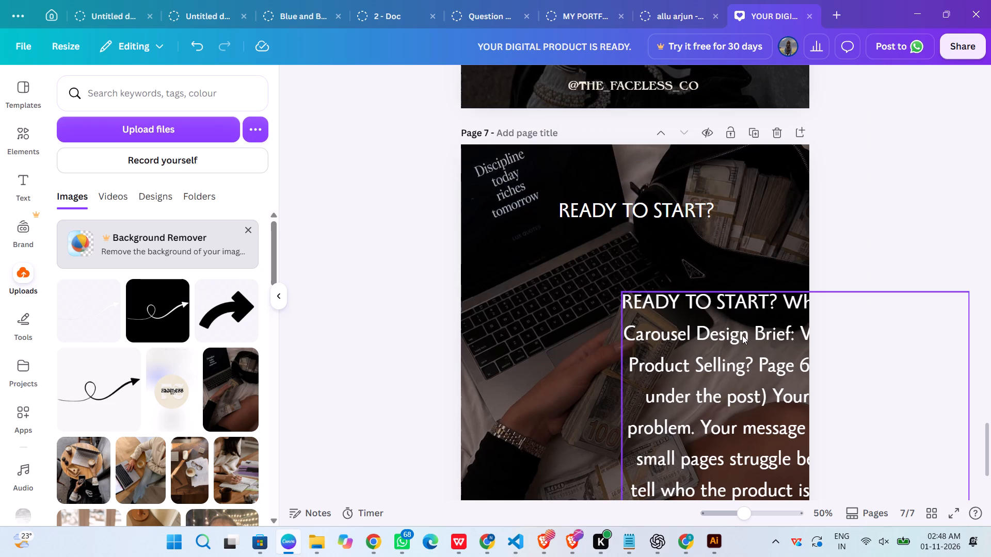
Move the long brief text block on page 7 back across the page, starting just under the "READY TO START?" heading.
{"action": "left_click", "coordinate": [742, 339]}
{"action": "left_click_drag", "start_coordinate": [750, 397], "coordinate": [607, 325]}
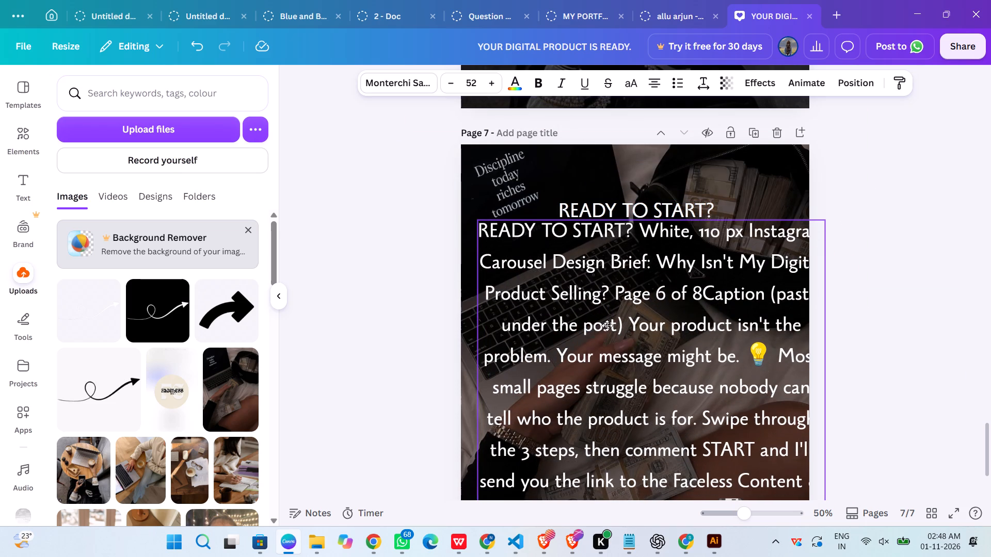
{"action": "left_click_drag", "start_coordinate": [607, 325], "coordinate": [586, 322]}
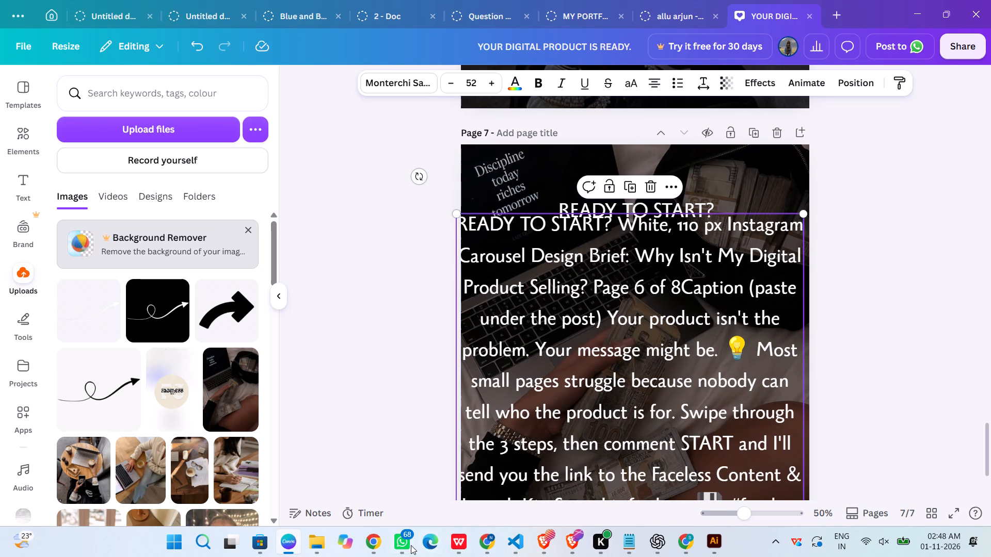
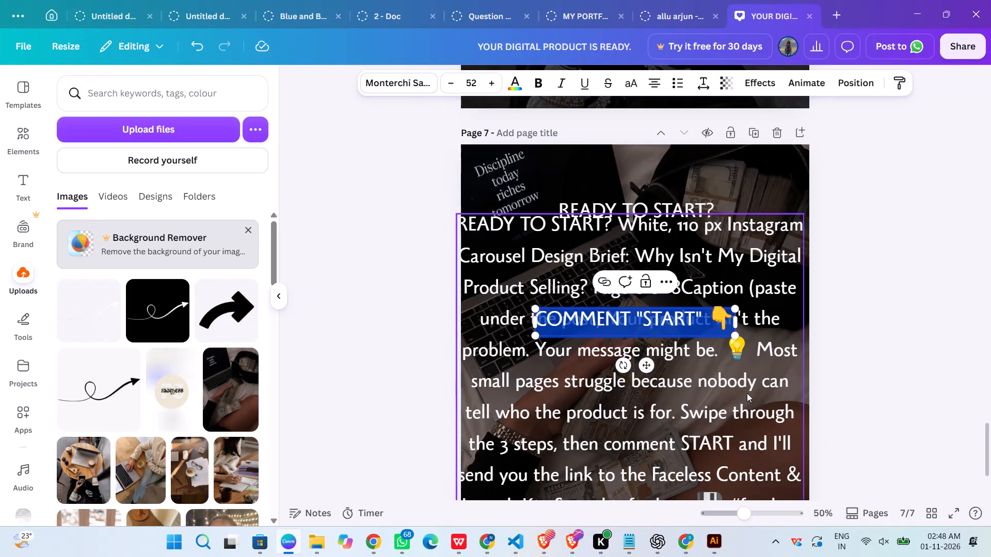
Move the long brief text block on page 7 down so it starts below the COMMENT "START" line.
{"action": "left_click", "coordinate": [921, 280]}
{"action": "left_click_drag", "start_coordinate": [657, 416], "coordinate": [660, 556]}
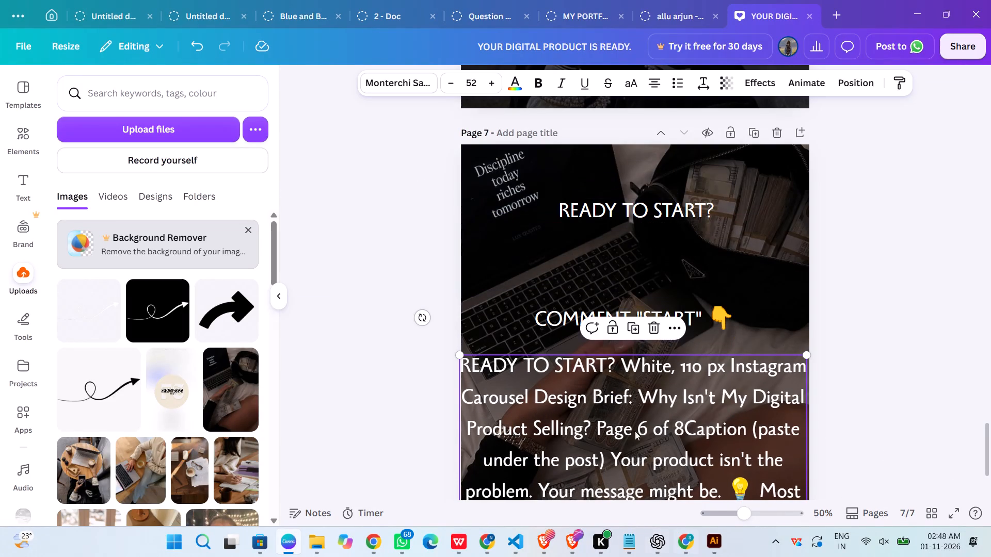
Enlarge the short "READY TO START?" heading on page 7 to about font size 80.9 and reposition it higher on the page.
{"action": "left_click", "coordinate": [648, 199]}
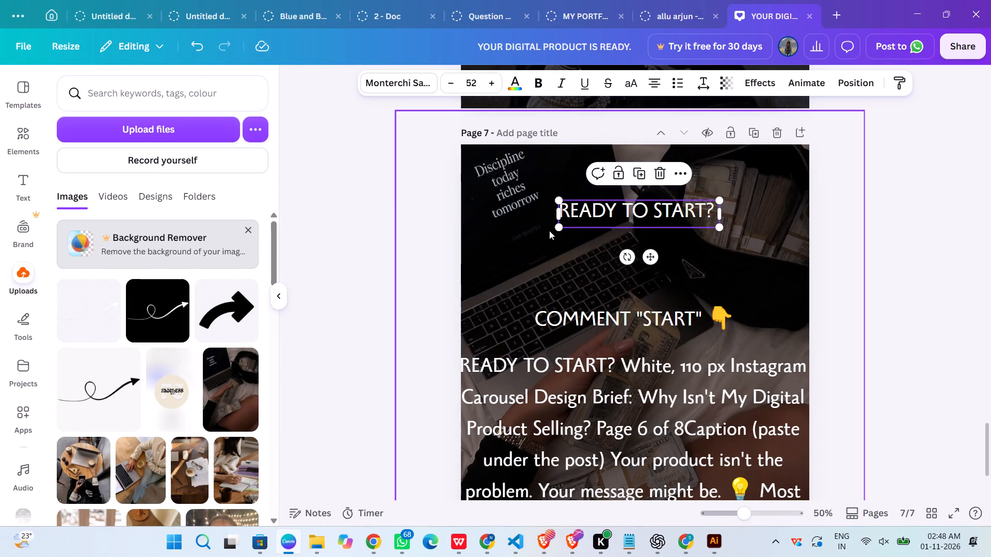
{"action": "left_click_drag", "start_coordinate": [555, 224], "coordinate": [507, 260], "text": "shift"}
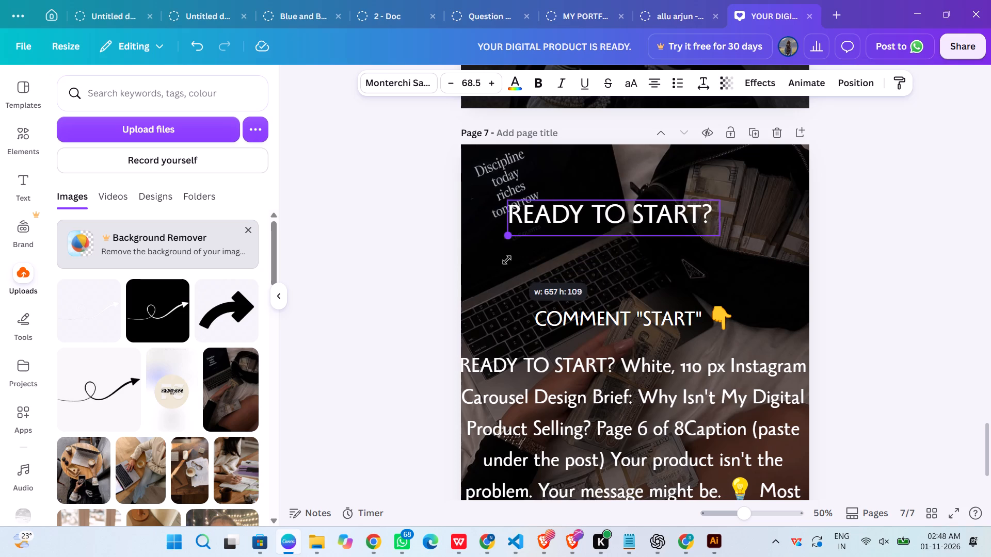
{"action": "left_click_drag", "start_coordinate": [507, 260], "coordinate": [470, 264], "text": "shift"}
{"action": "left_click_drag", "start_coordinate": [624, 223], "coordinate": [681, 203]}
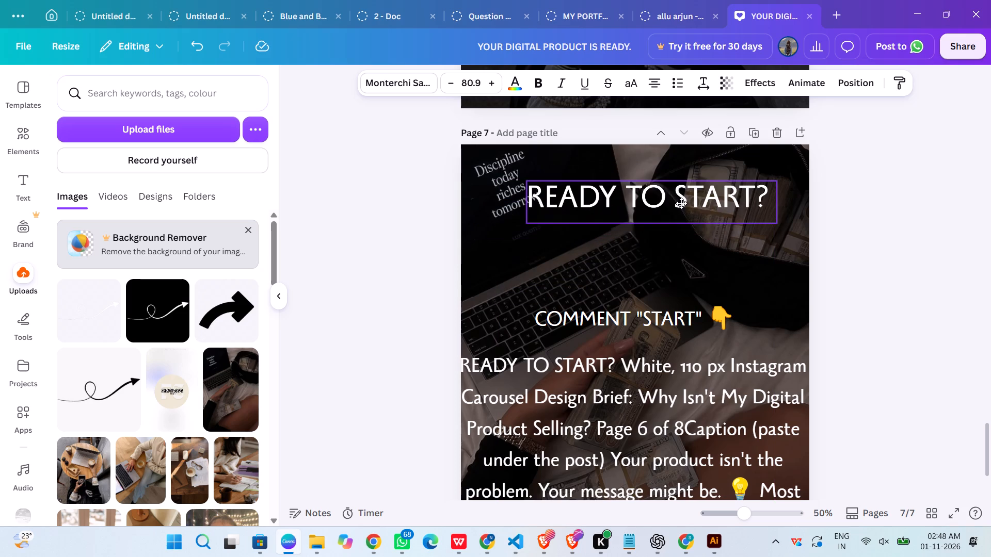
Centre the "READY TO START?" heading horizontally on page 7 and move the COMMENT "START" line up beneath it.
{"action": "left_click_drag", "start_coordinate": [681, 203], "coordinate": [666, 199]}
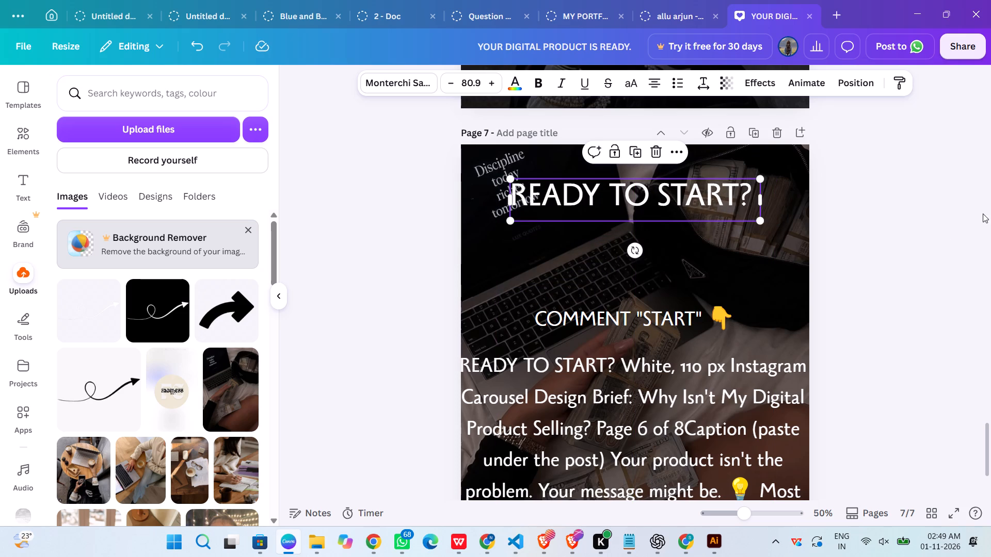
{"action": "left_click", "coordinate": [898, 229]}
{"action": "left_click_drag", "start_coordinate": [696, 327], "coordinate": [698, 257]}
Make only the word START bold in the COMMENT "START" line on page 7.
{"action": "triple_click", "coordinate": [698, 254]}
{"action": "left_click", "coordinate": [698, 254]}
{"action": "left_click", "coordinate": [698, 252]}
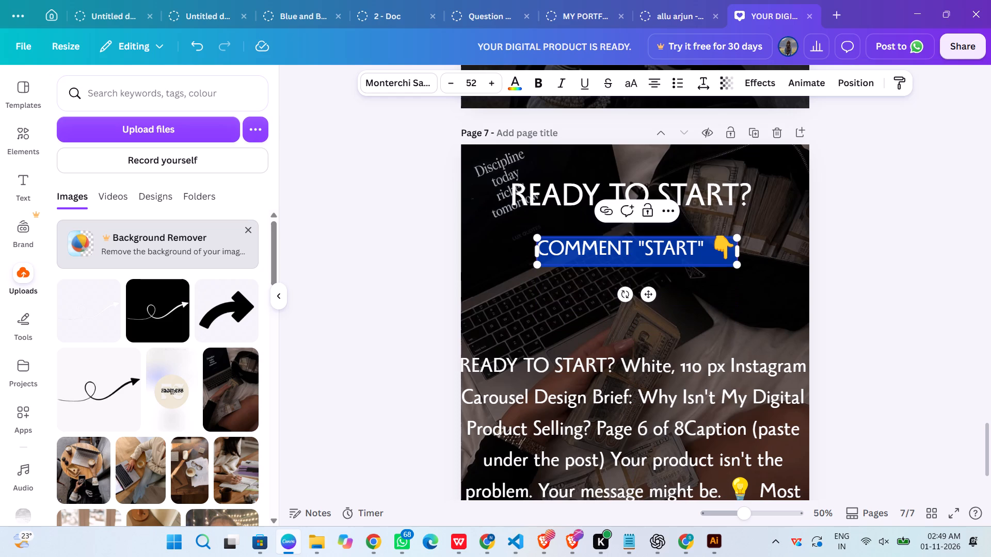
{"action": "left_click_drag", "start_coordinate": [696, 254], "coordinate": [662, 247]}
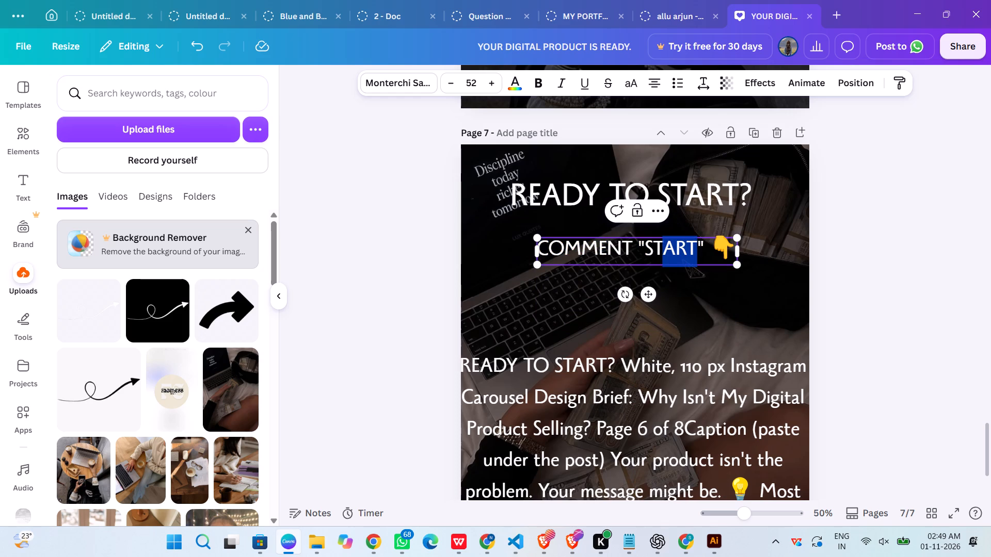
{"action": "left_click_drag", "start_coordinate": [662, 247], "coordinate": [649, 243]}
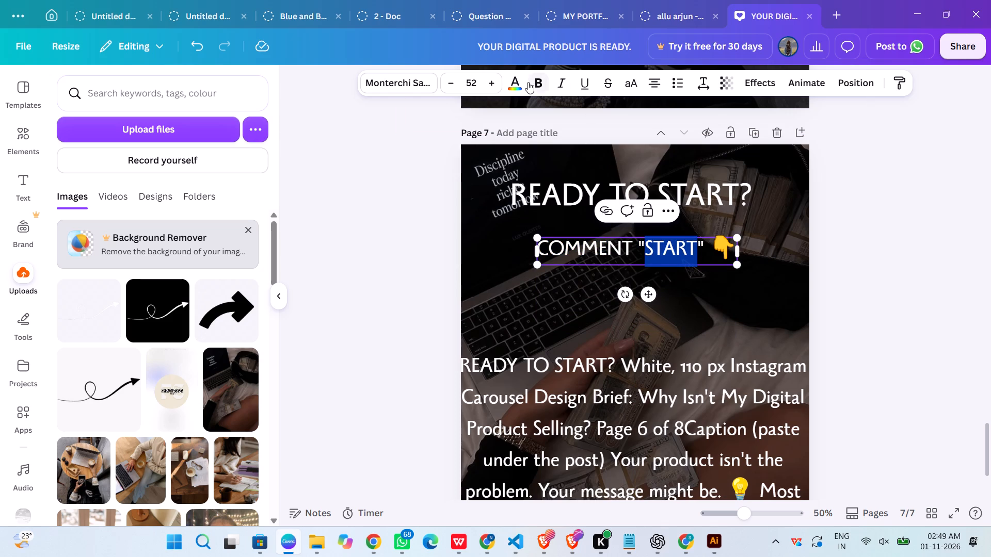
{"action": "left_click", "coordinate": [528, 82]}
{"action": "left_click", "coordinate": [890, 239]}
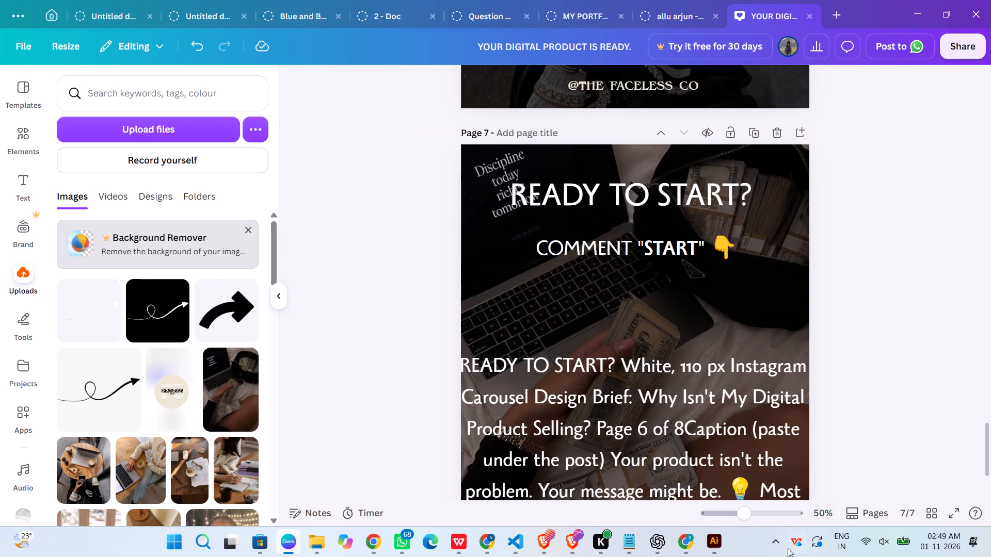
Lower the "READY TO START?" heading clear of the slanted background quote and shift the COMMENT "START" line down just below it.
{"action": "left_click_drag", "start_coordinate": [663, 215], "coordinate": [663, 231]}
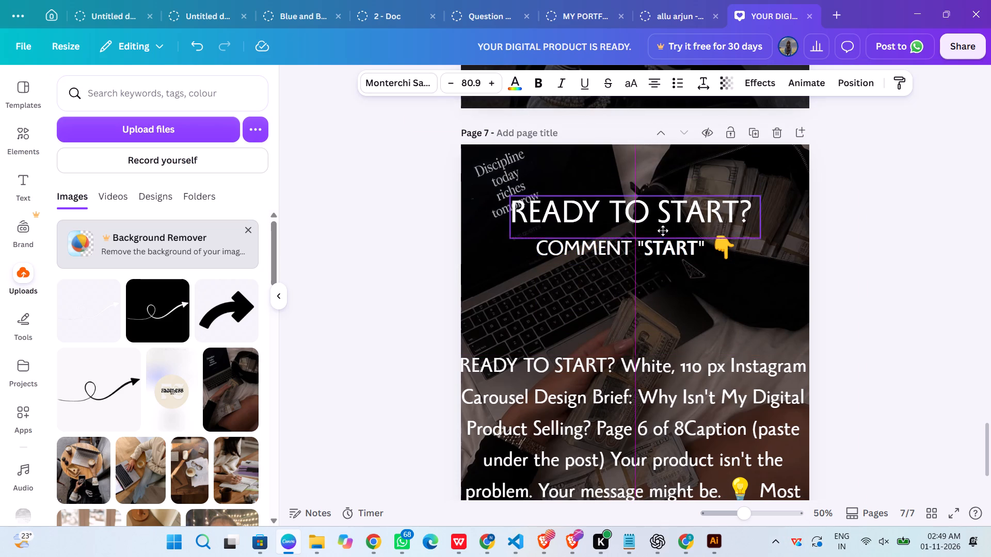
{"action": "left_click_drag", "start_coordinate": [663, 231], "coordinate": [663, 244]}
{"action": "left_click", "coordinate": [665, 291]}
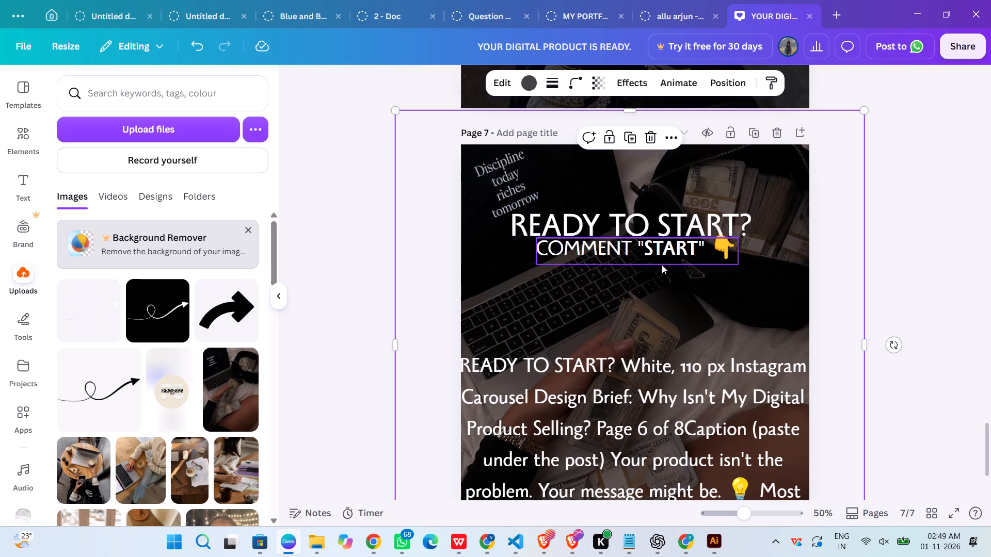
{"action": "left_click_drag", "start_coordinate": [661, 264], "coordinate": [661, 273]}
{"action": "left_click", "coordinate": [898, 289]}
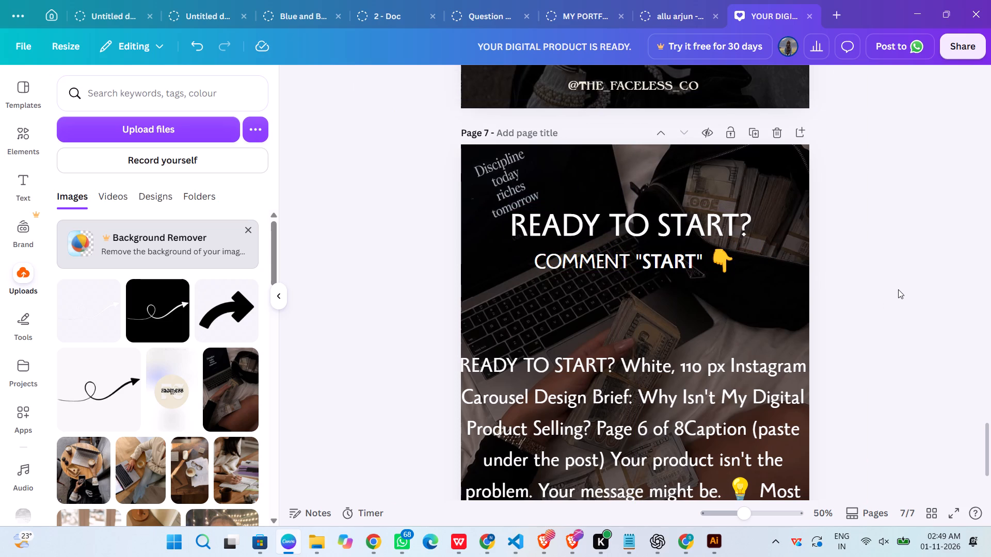
Move the long brief text block on page 7 up to sit just beneath the COMMENT "START" line.
{"action": "scroll", "coordinate": [898, 289], "scroll_direction": "down", "scroll_amount": 3}
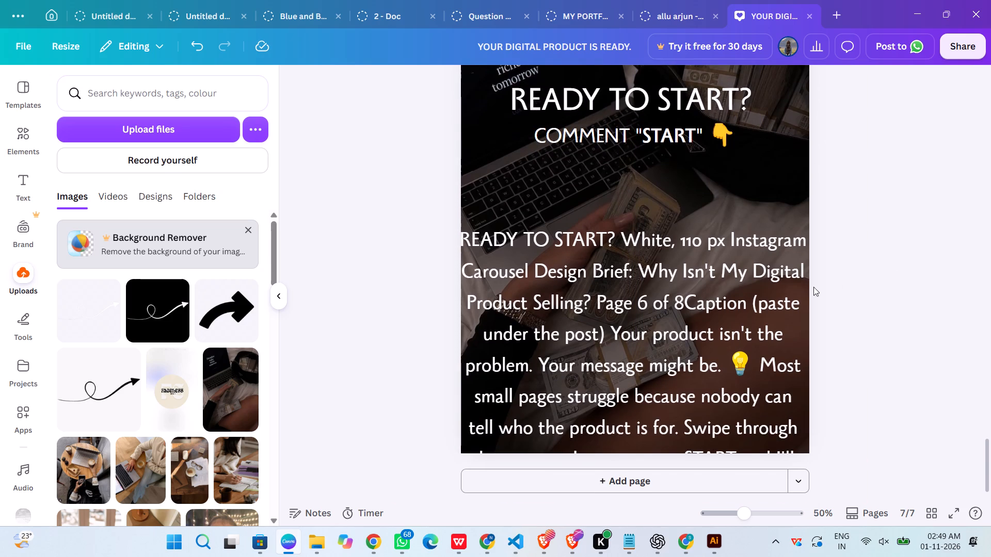
{"action": "left_click_drag", "start_coordinate": [720, 321], "coordinate": [701, 265]}
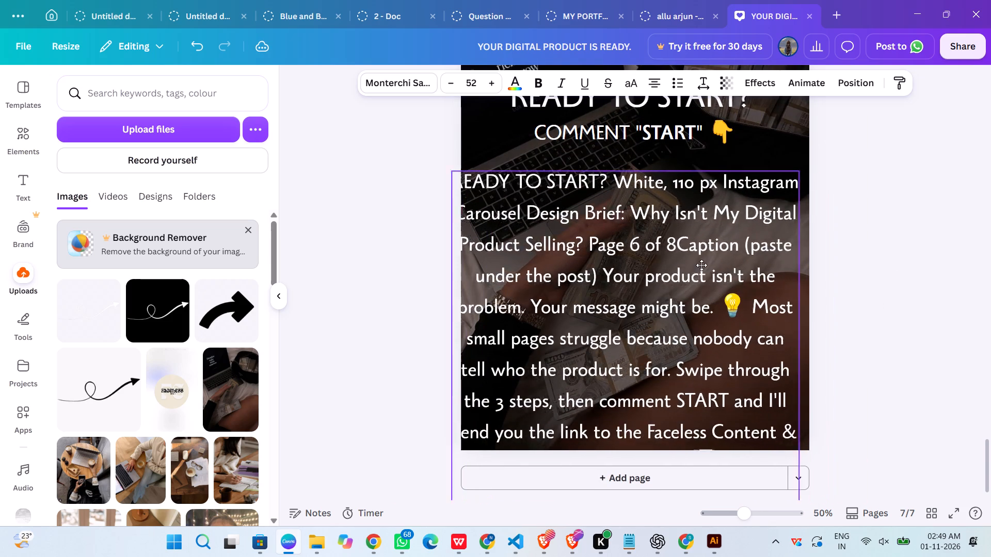
{"action": "left_click_drag", "start_coordinate": [701, 265], "coordinate": [714, 244]}
Minimize the design window to bring up the Pinterest page in Chrome.
{"action": "left_click", "coordinate": [912, 0]}
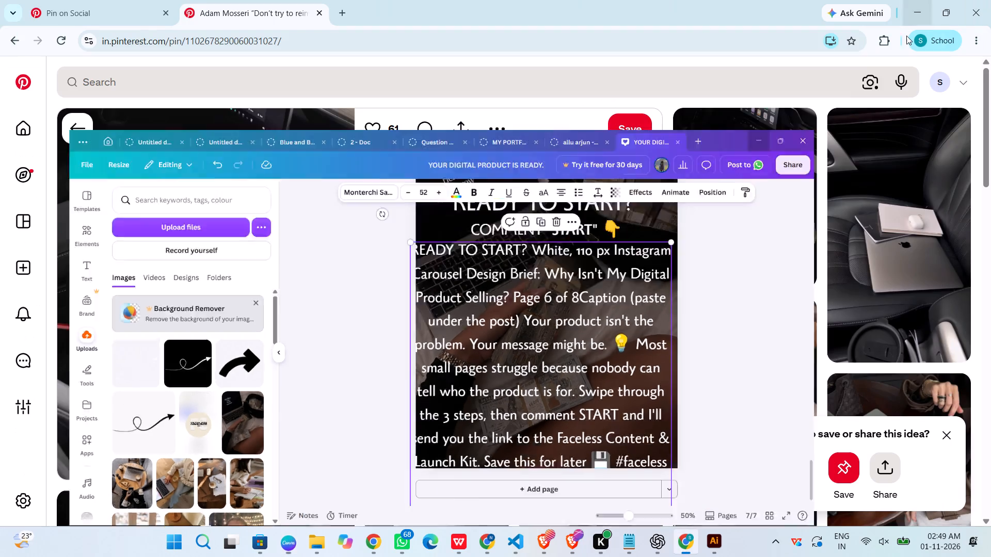
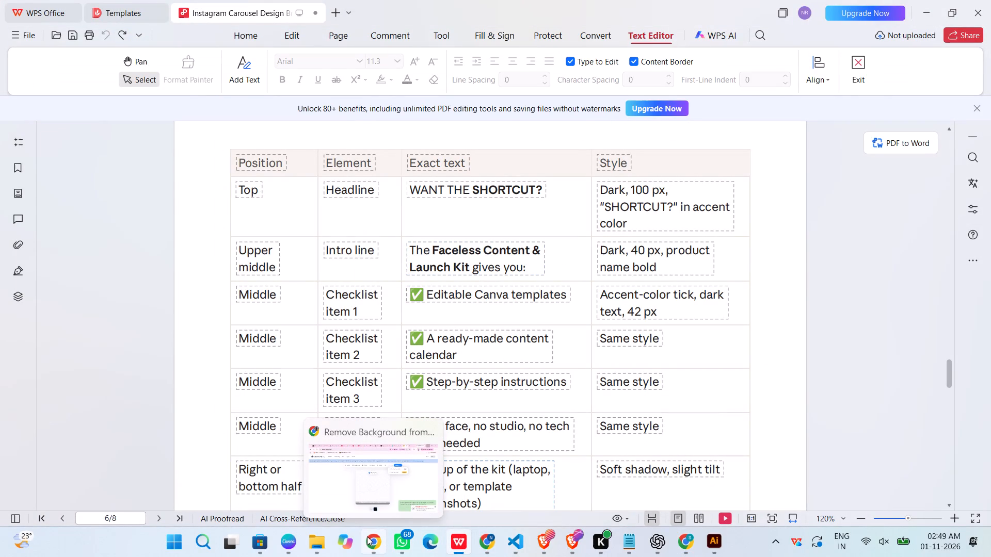
Switch to Canva and paste "I'll send you the link to see everything inside the Faceless Content & Launch Kit." onto page 7.
{"action": "left_click", "coordinate": [289, 544]}
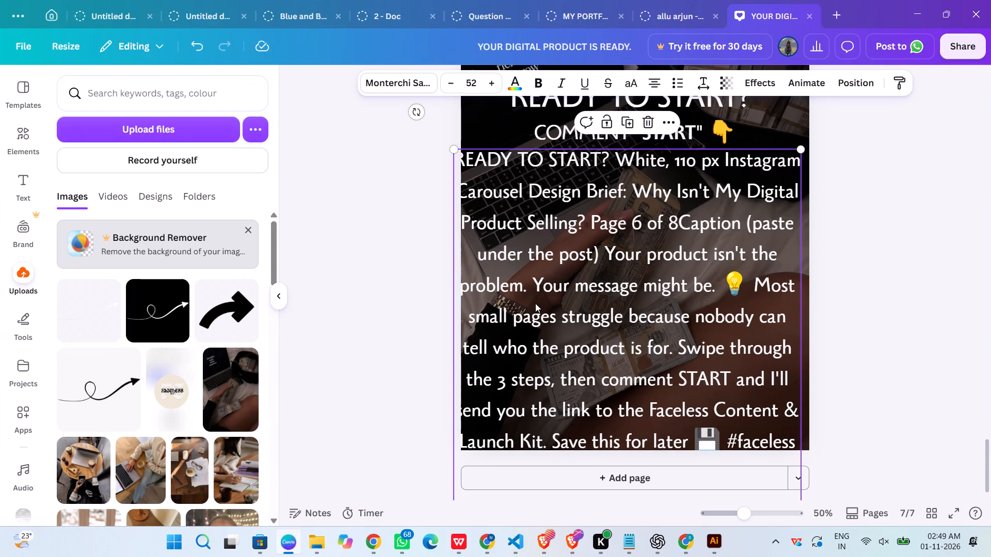
{"action": "key", "text": "ctrl+v"}
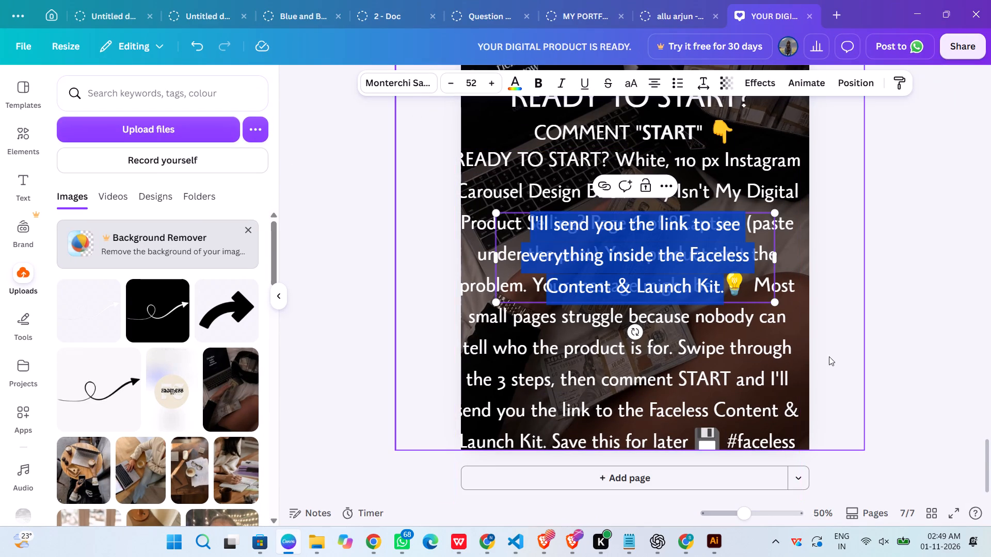
{"action": "left_click", "coordinate": [868, 318]}
Move the long brief text block on page 7 down to around the last line of the "I'll send you the link" text.
{"action": "left_click_drag", "start_coordinate": [689, 419], "coordinate": [664, 355]}
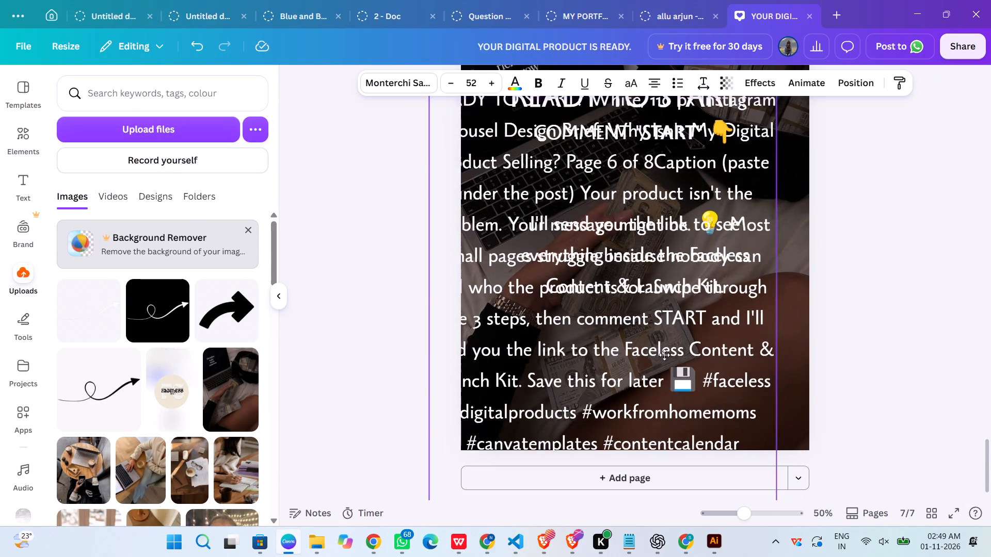
{"action": "left_click_drag", "start_coordinate": [664, 355], "coordinate": [667, 457]}
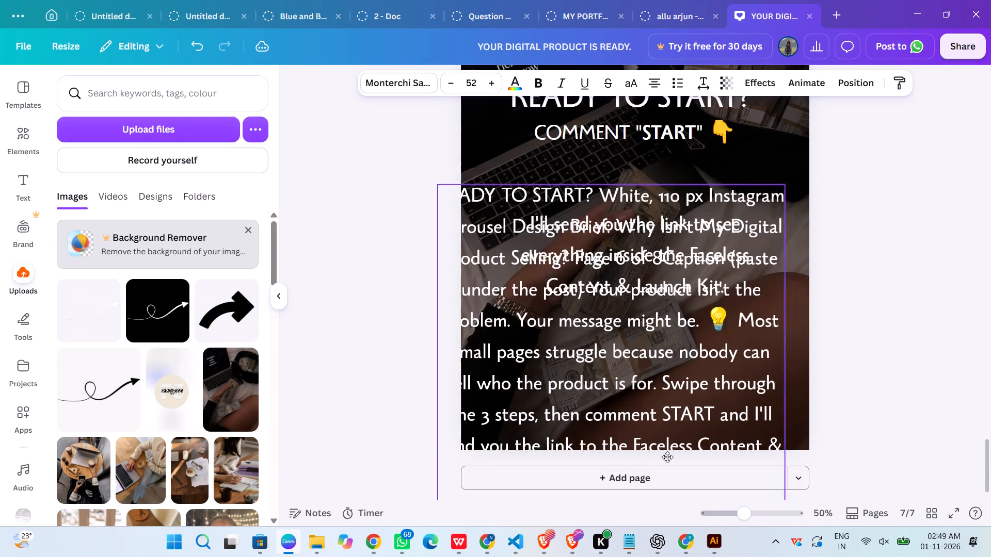
{"action": "left_click_drag", "start_coordinate": [667, 457], "coordinate": [726, 474]}
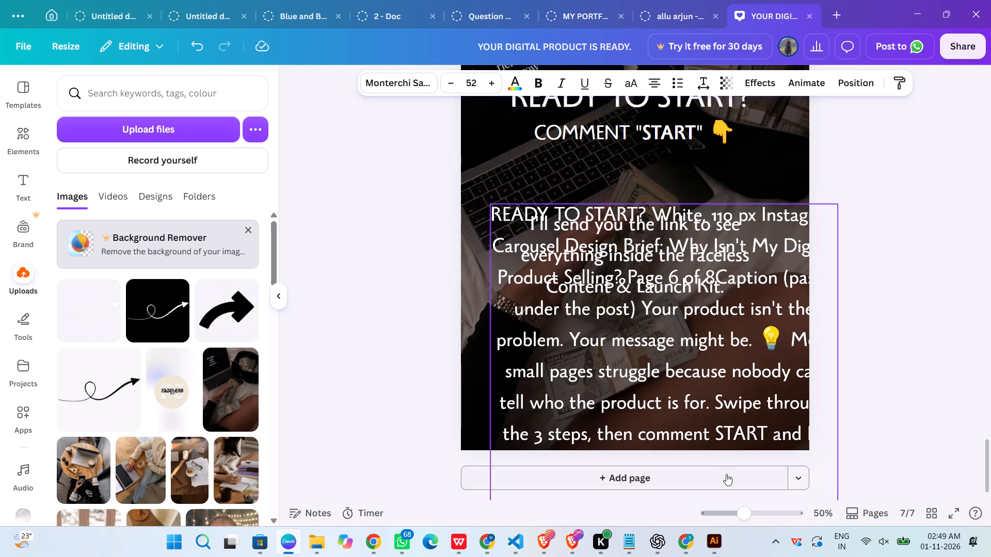
{"action": "left_click_drag", "start_coordinate": [726, 474], "coordinate": [684, 477]}
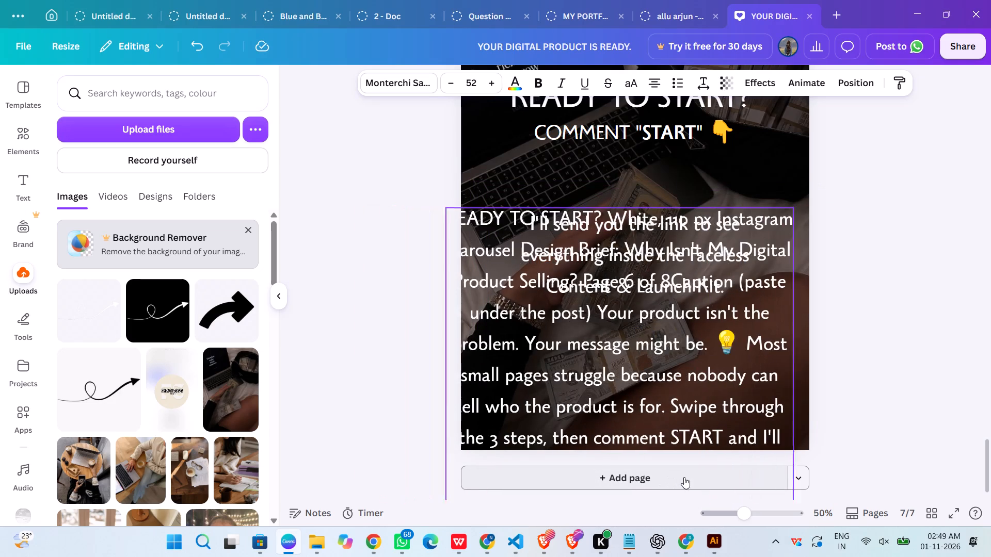
{"action": "left_click_drag", "start_coordinate": [684, 477], "coordinate": [706, 495]}
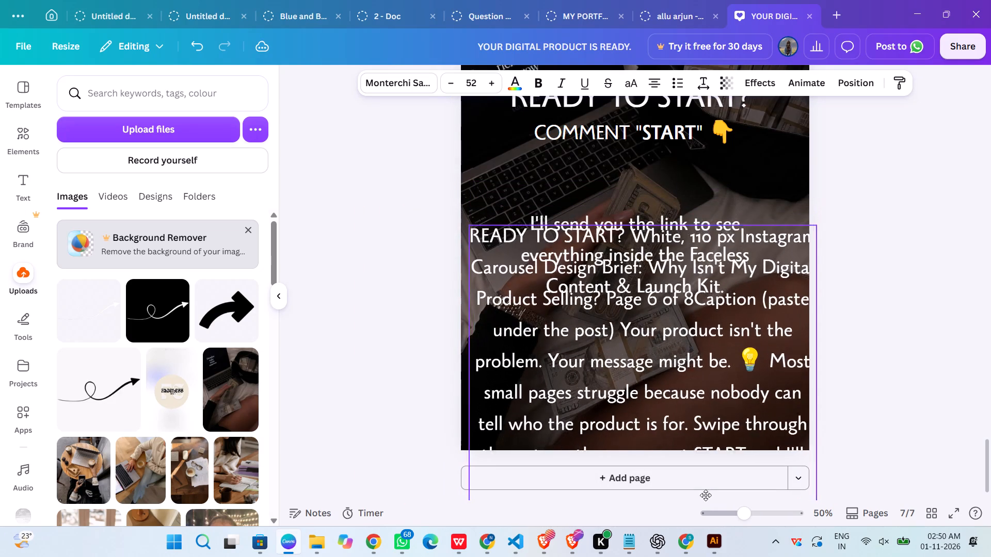
{"action": "left_click_drag", "start_coordinate": [706, 495], "coordinate": [698, 547]}
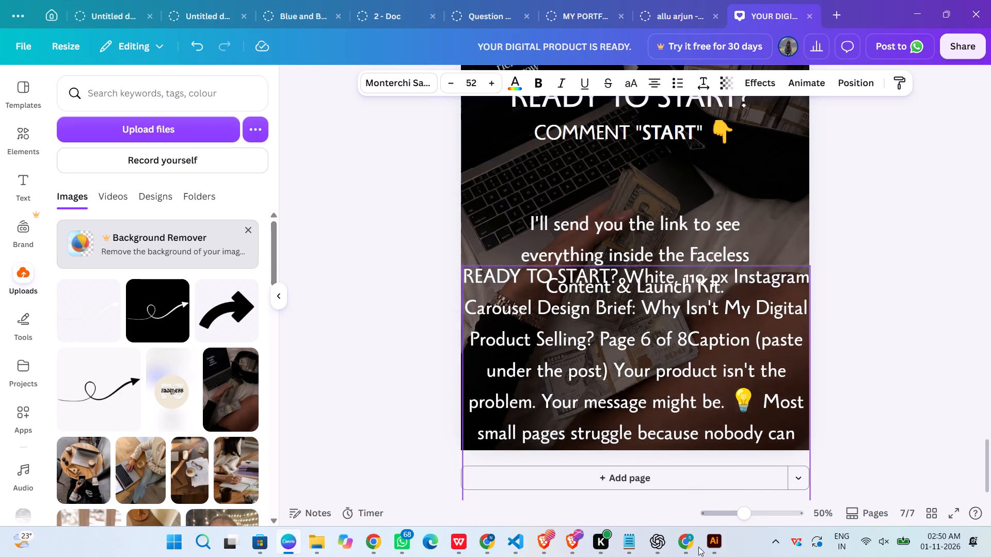
{"action": "left_click_drag", "start_coordinate": [698, 547], "coordinate": [724, 556]}
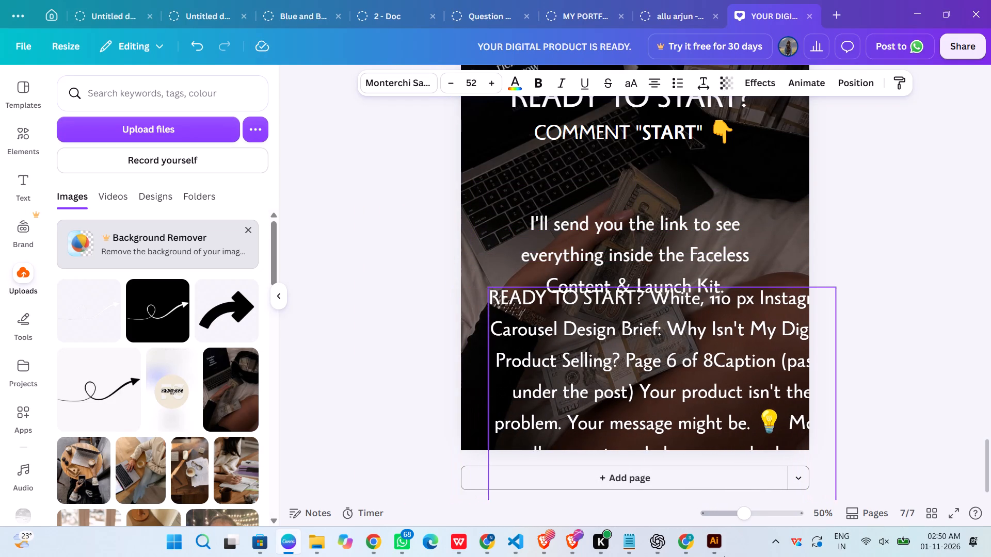
{"action": "left_click_drag", "start_coordinate": [724, 556], "coordinate": [725, 556]}
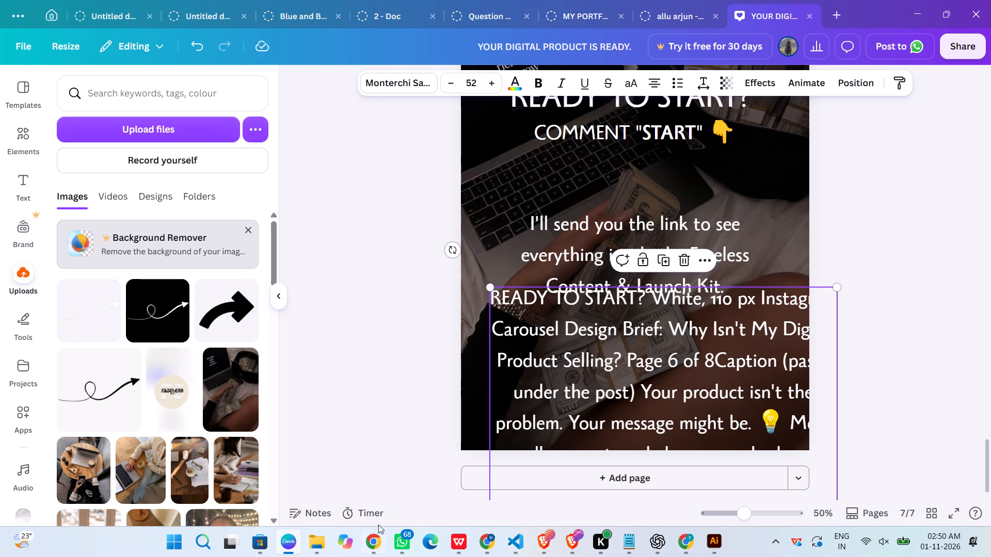
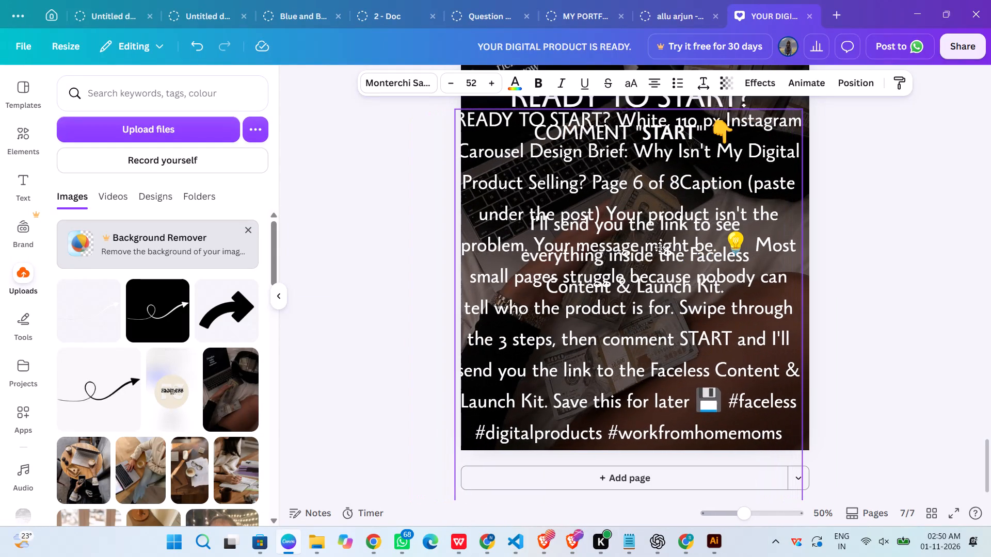
Delete the long brief text block overlapping the other text on page 7.
{"action": "key", "text": "Delete"}
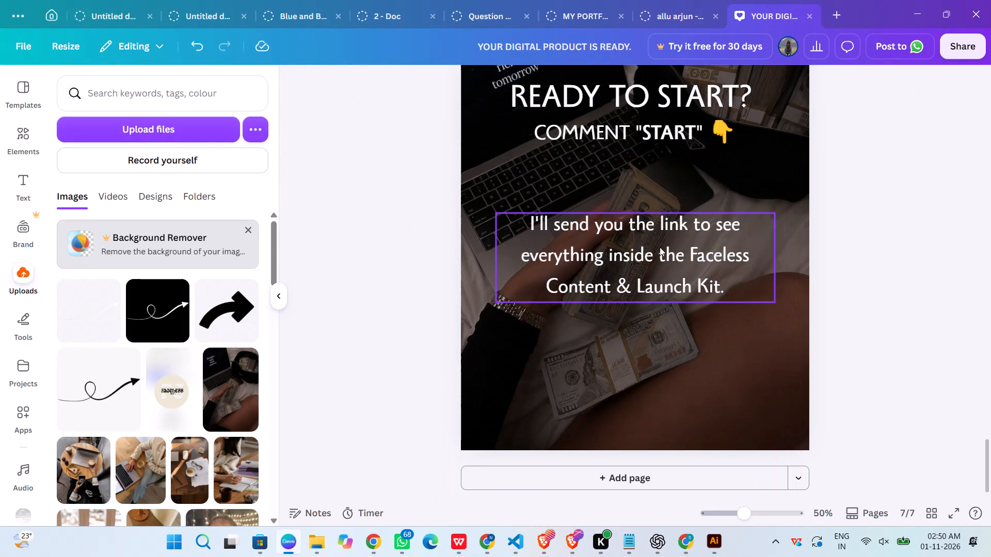
Move the "I'll send you the link" text up and space the COMMENT "START" line evenly, 50 from the texts above and below.
{"action": "scroll", "coordinate": [900, 269], "scroll_direction": "up", "scroll_amount": 2}
{"action": "left_click_drag", "start_coordinate": [690, 405], "coordinate": [690, 404]}
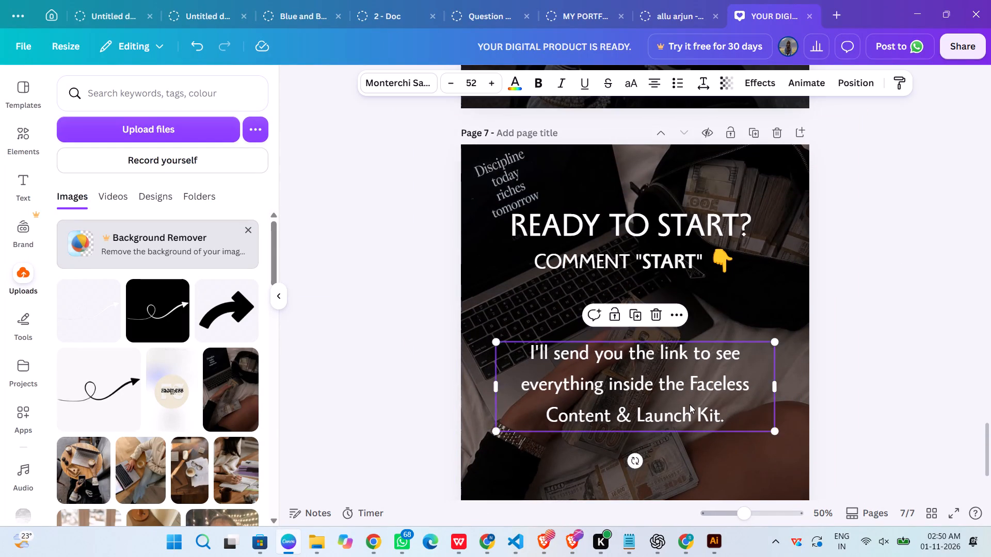
{"action": "left_click_drag", "start_coordinate": [690, 404], "coordinate": [696, 373]}
{"action": "left_click_drag", "start_coordinate": [664, 265], "coordinate": [663, 277]}
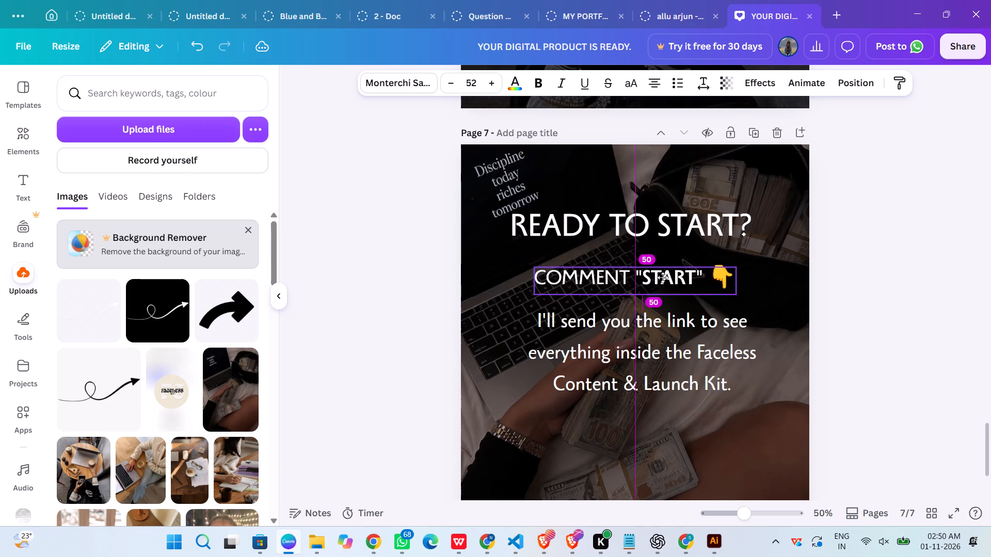
{"action": "left_click_drag", "start_coordinate": [663, 277], "coordinate": [662, 277]}
{"action": "left_click", "coordinate": [681, 375]}
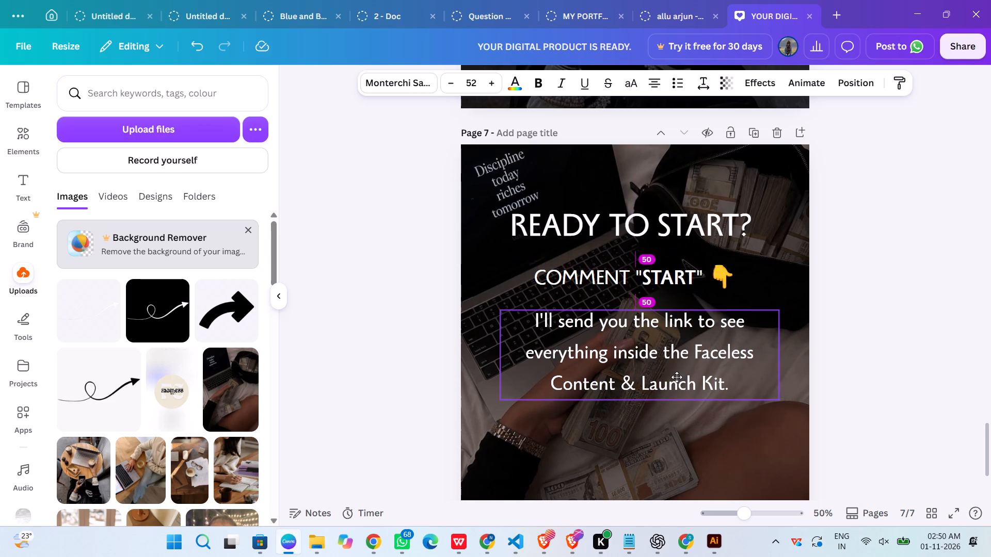
Set the font size of the "I'll send you the link" text on page 7 to 45.
{"action": "left_click", "coordinate": [571, 284]}
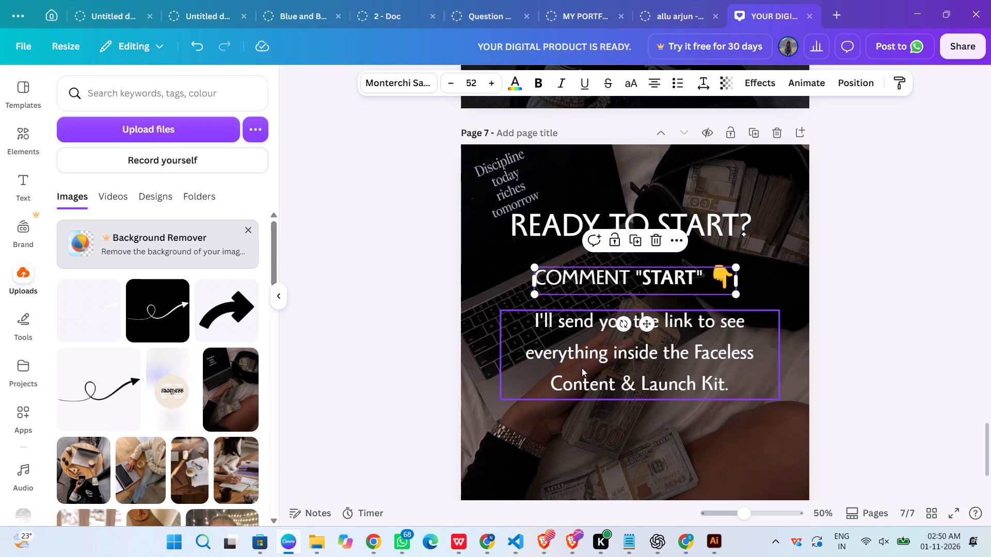
{"action": "left_click", "coordinate": [583, 371]}
{"action": "left_click", "coordinate": [479, 82]}
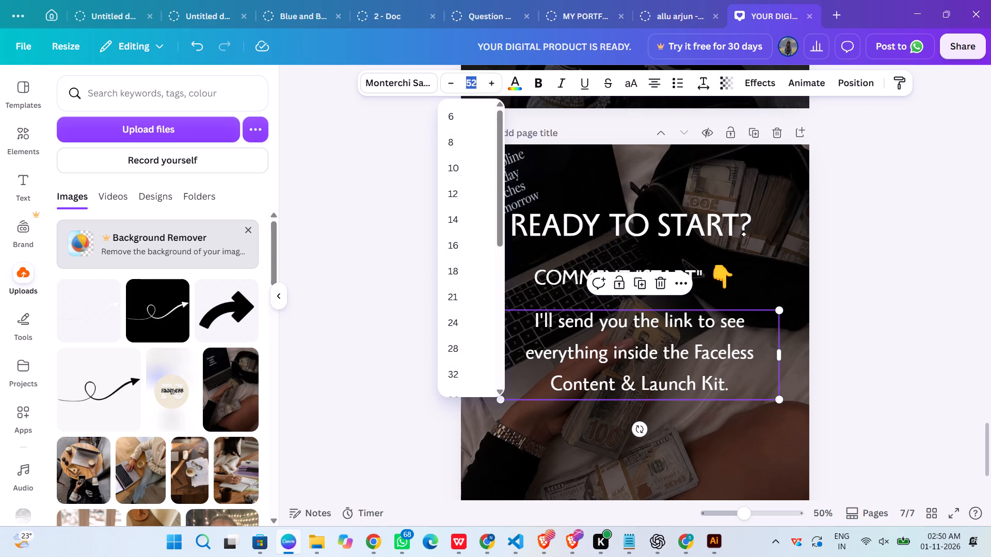
{"action": "type", "text": "45"}
{"action": "key", "text": "Return"}
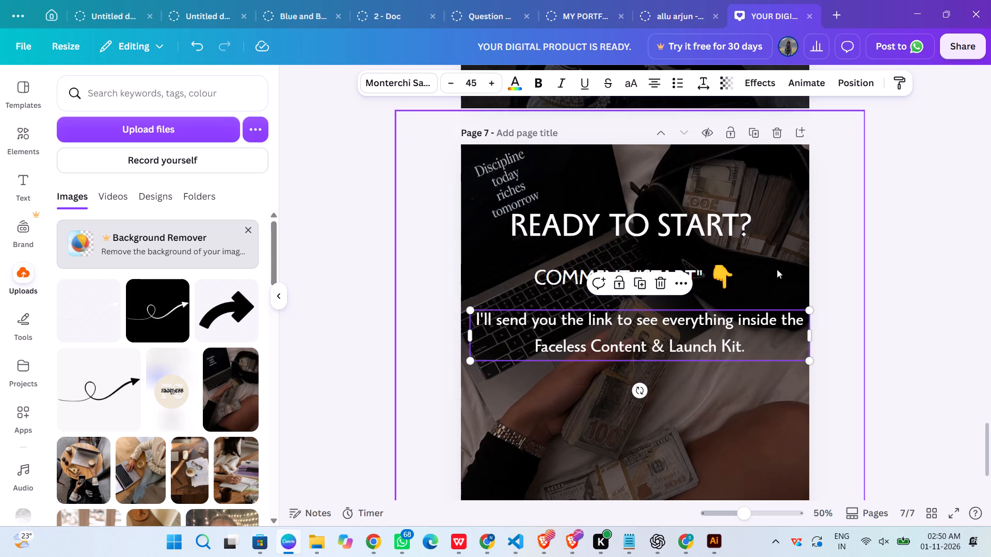
{"action": "left_click", "coordinate": [936, 305]}
{"action": "left_click", "coordinate": [731, 339]}
Scale the "I'll send you the link" text down to size 38.5 and shift it to roughly centred under the COMMENT "START" line.
{"action": "left_click_drag", "start_coordinate": [813, 364], "coordinate": [768, 354], "text": "shift"}
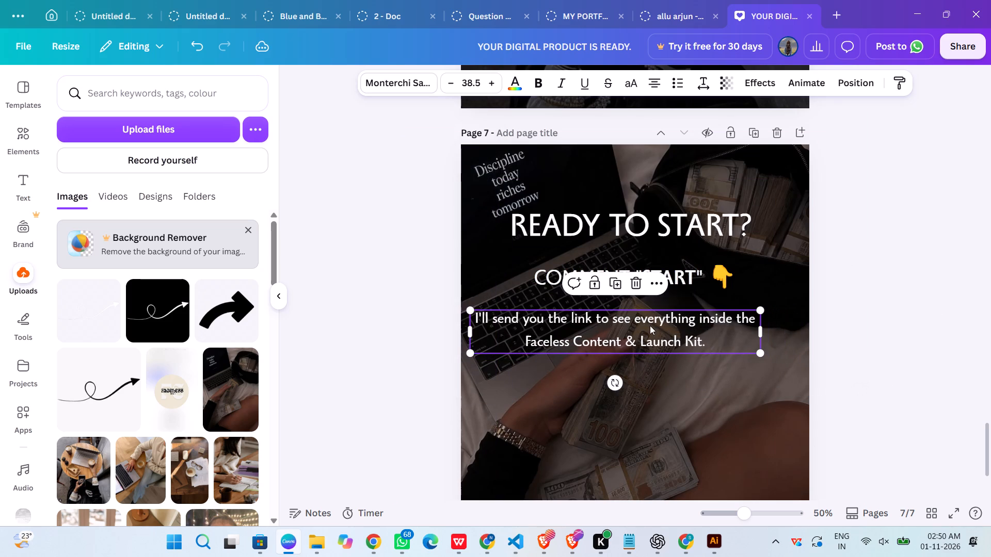
{"action": "left_click_drag", "start_coordinate": [649, 332], "coordinate": [676, 331]}
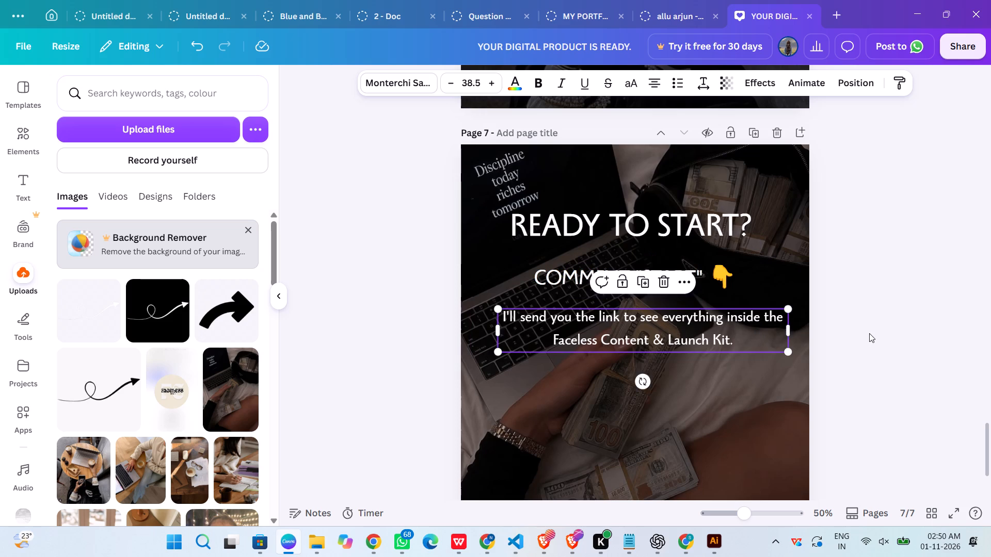
{"action": "left_click", "coordinate": [869, 333]}
Switch to the Chrome window with the remove.bg page.
{"action": "scroll", "coordinate": [869, 333], "scroll_direction": "down", "scroll_amount": 1}
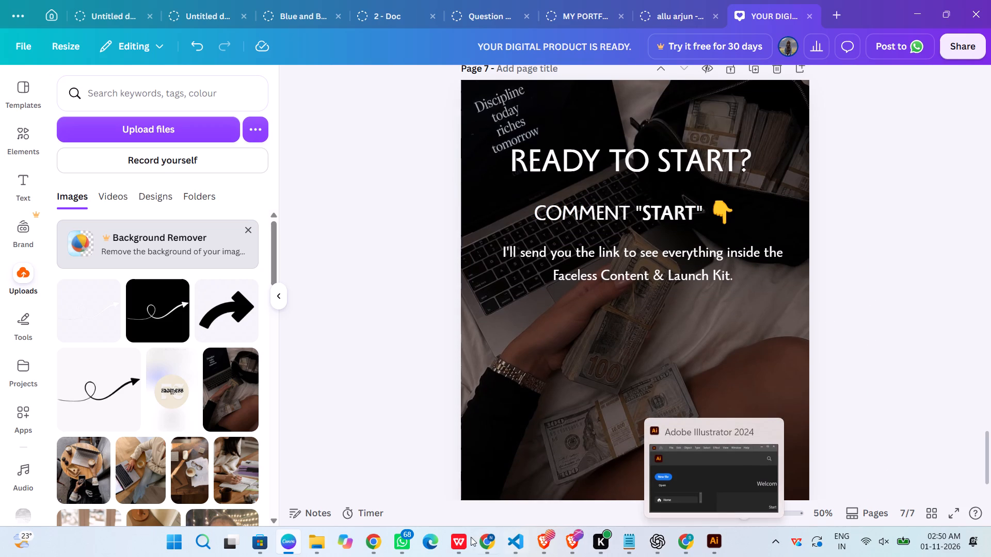
{"action": "left_click", "coordinate": [379, 553]}
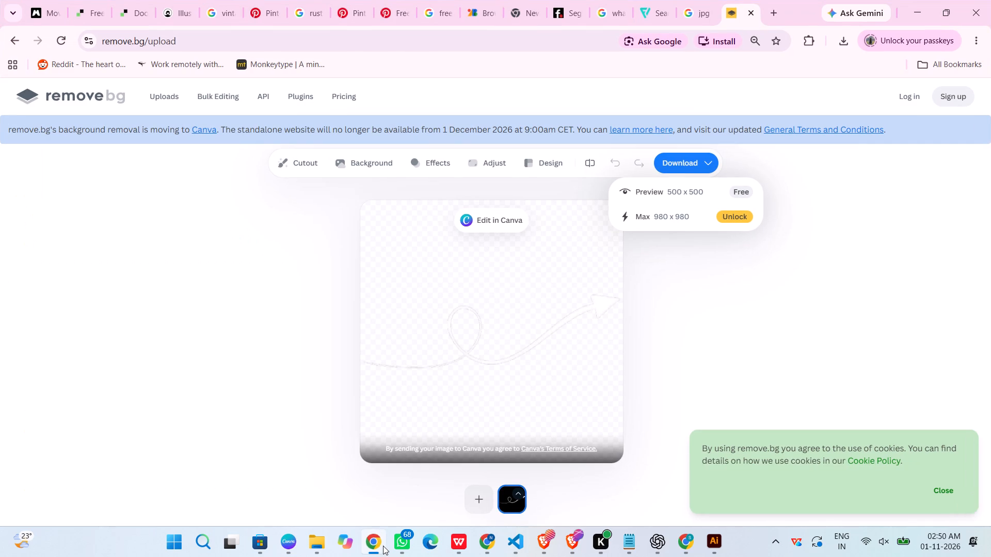
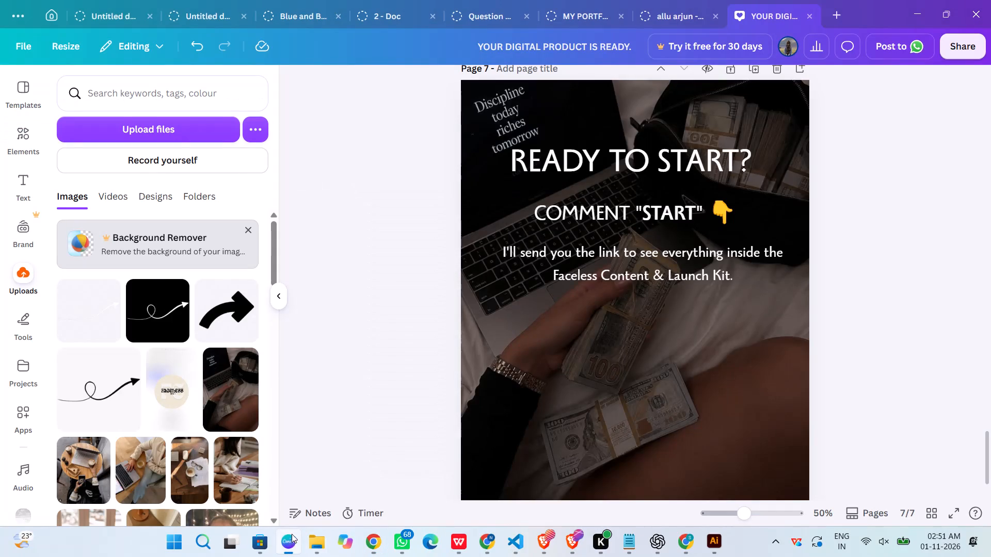
Paste the copied "Save this for your next planning session" text onto page 7, place it below the link text and widen it to page width.
{"action": "key", "text": "ctrl+v"}
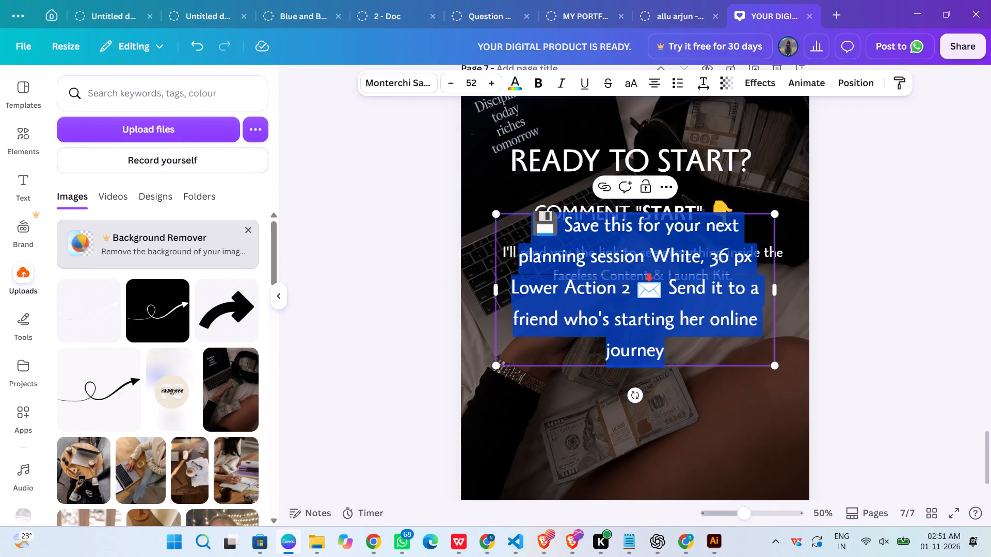
{"action": "left_click", "coordinate": [874, 334]}
{"action": "left_click_drag", "start_coordinate": [648, 300], "coordinate": [648, 367]}
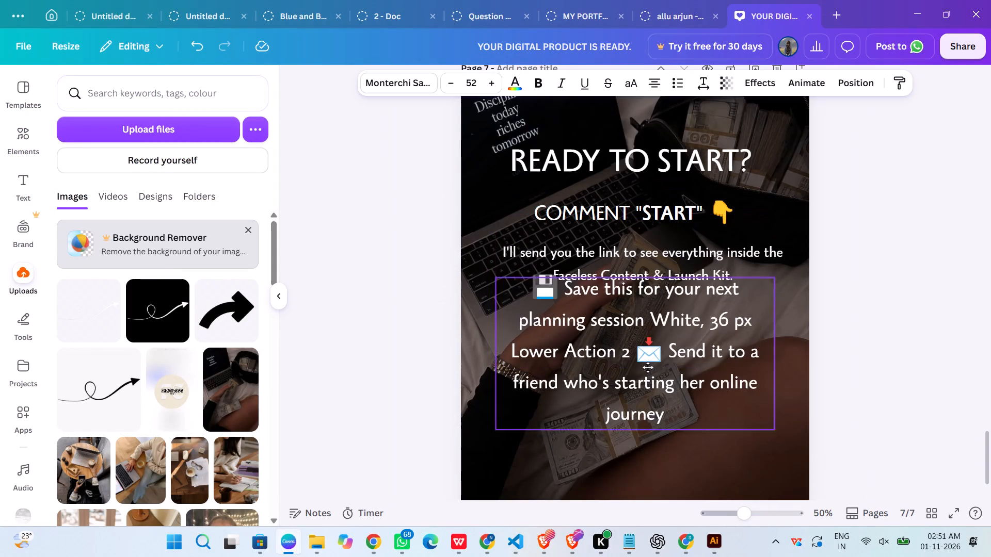
{"action": "left_click_drag", "start_coordinate": [648, 367], "coordinate": [648, 392]}
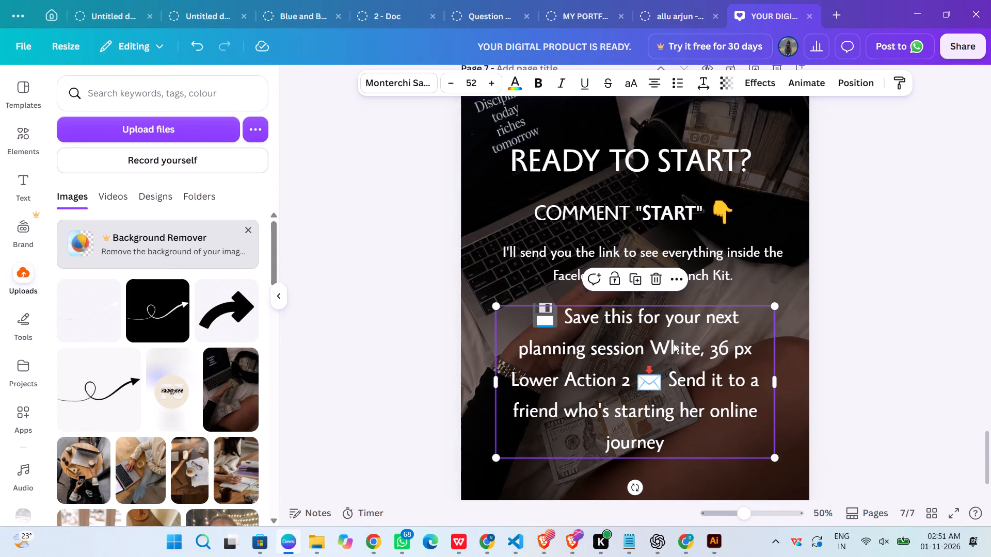
{"action": "left_click", "coordinate": [662, 349]}
{"action": "left_click", "coordinate": [620, 357]}
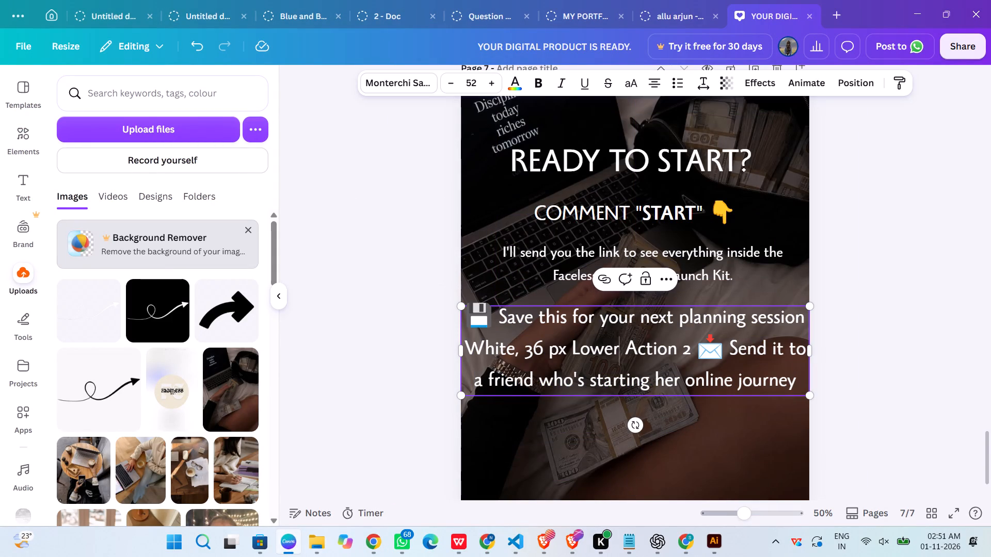
Delete the stray words "White, 36 px Lower Action 2" from the pasted text.
{"action": "left_click_drag", "start_coordinate": [473, 349], "coordinate": [654, 360]}
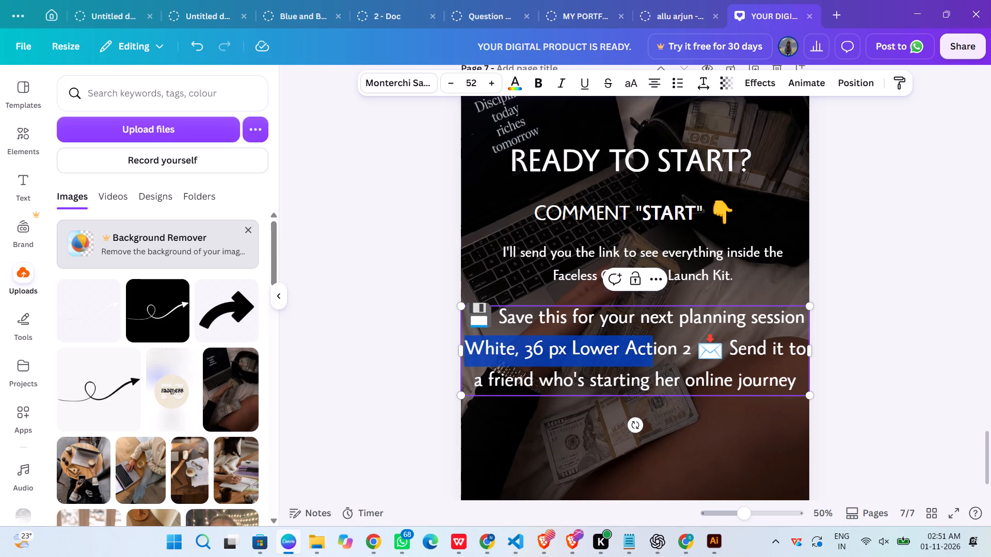
{"action": "left_click_drag", "start_coordinate": [654, 360], "coordinate": [619, 357]}
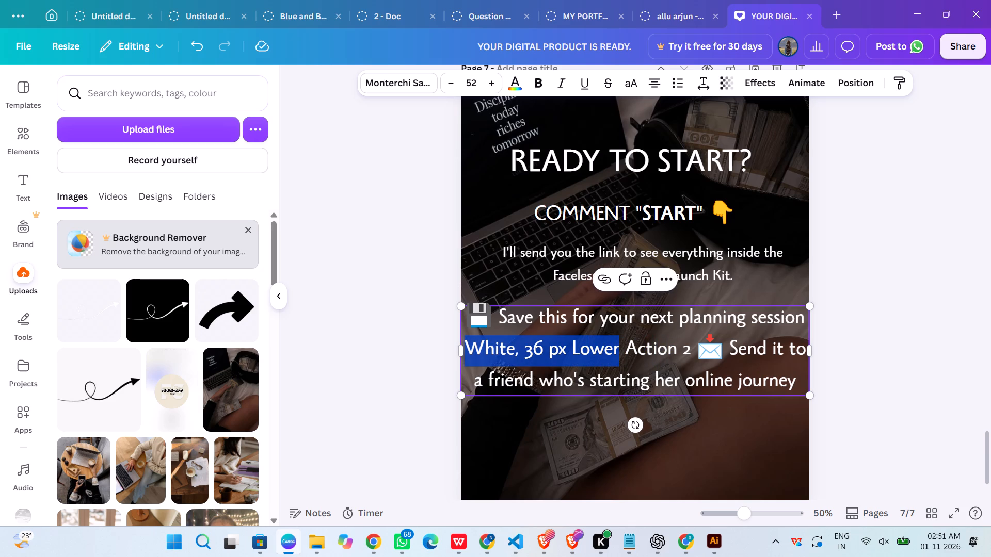
{"action": "key", "text": "BackSpace"}
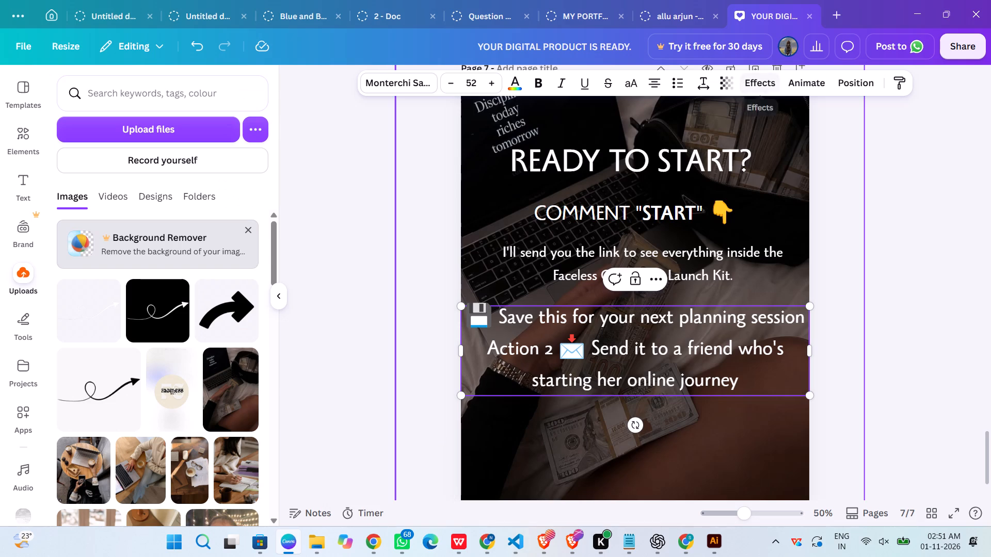
{"action": "left_click", "coordinate": [550, 363]}
{"action": "key", "text": "ctrl+BackSpace"}
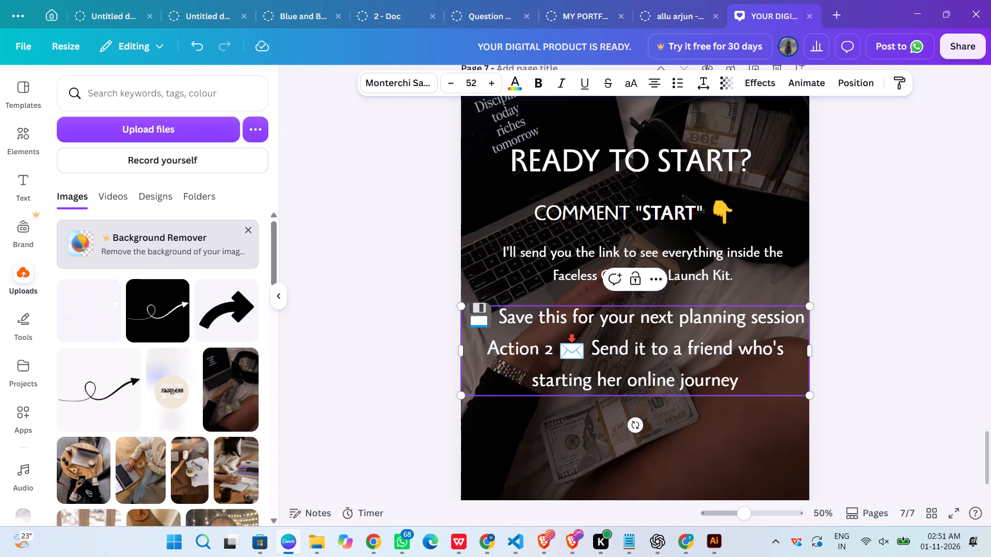
{"action": "key", "text": "ctrl+BackSpace"}
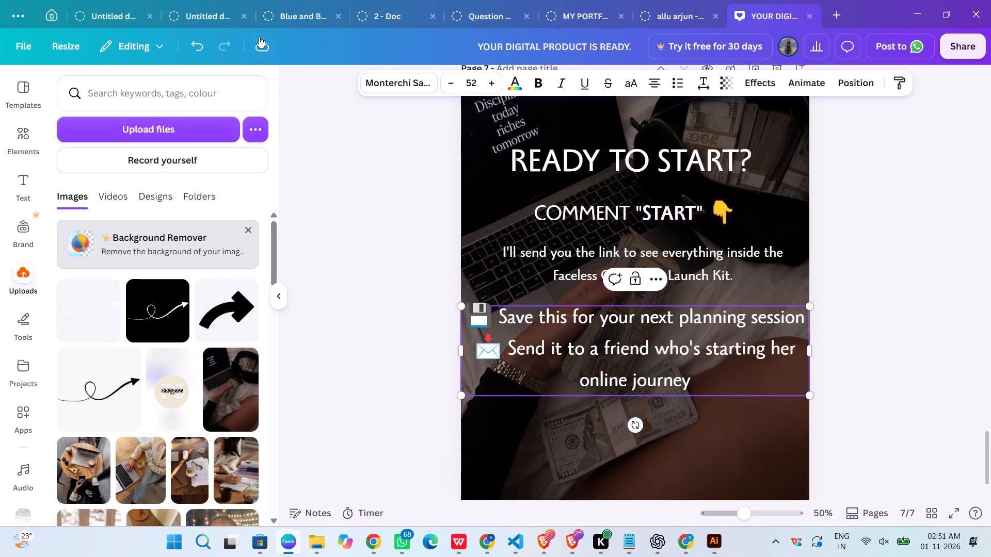
Set the pasted text's font size to 45 and start "Send it to a friend" on its own line.
{"action": "triple_click", "coordinate": [449, 88]}
{"action": "triple_click", "coordinate": [449, 88]}
{"action": "left_click", "coordinate": [449, 88]}
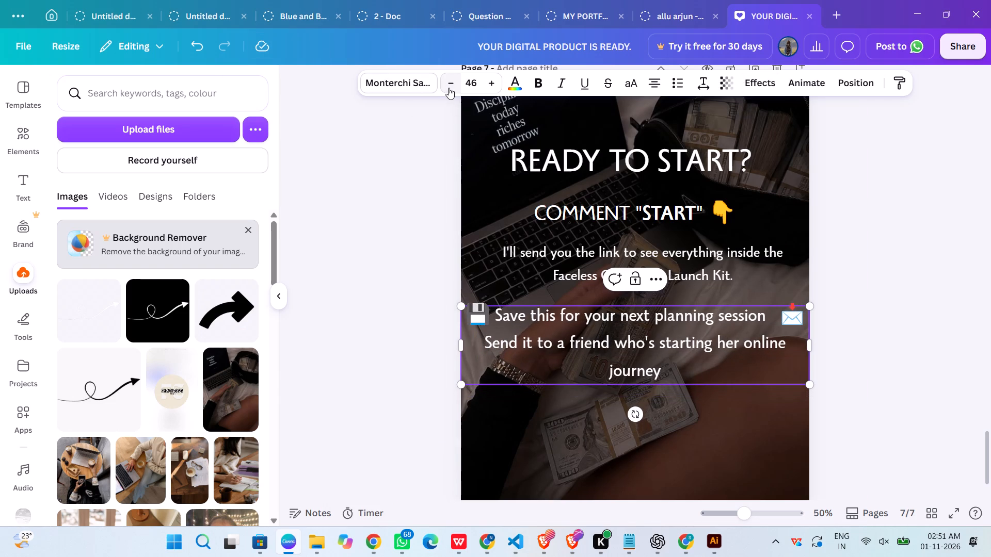
{"action": "key", "text": "Return"}
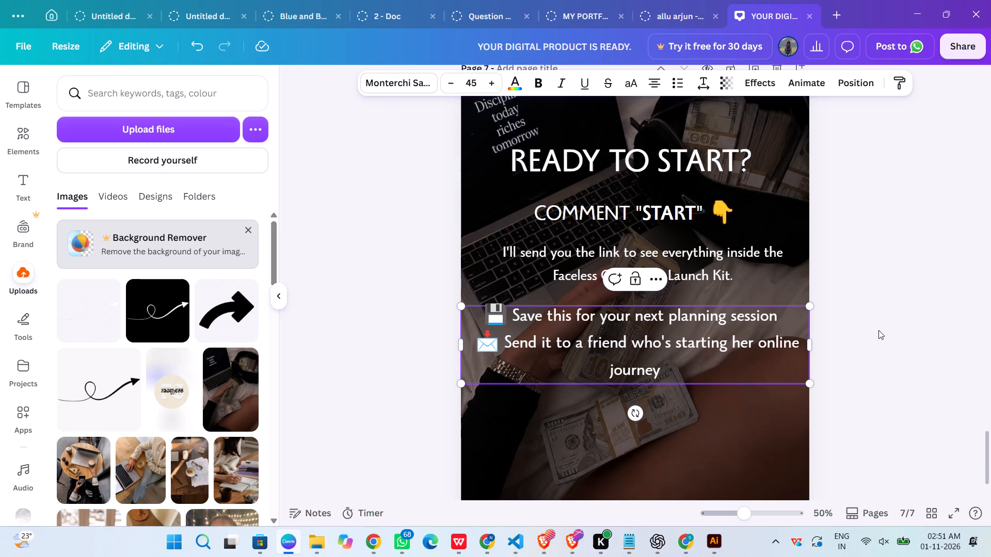
{"action": "left_click", "coordinate": [890, 324]}
Split "Save this for your next planning session" into its own text box, placed above the "Send it to a friend" text.
{"action": "triple_click", "coordinate": [779, 312]}
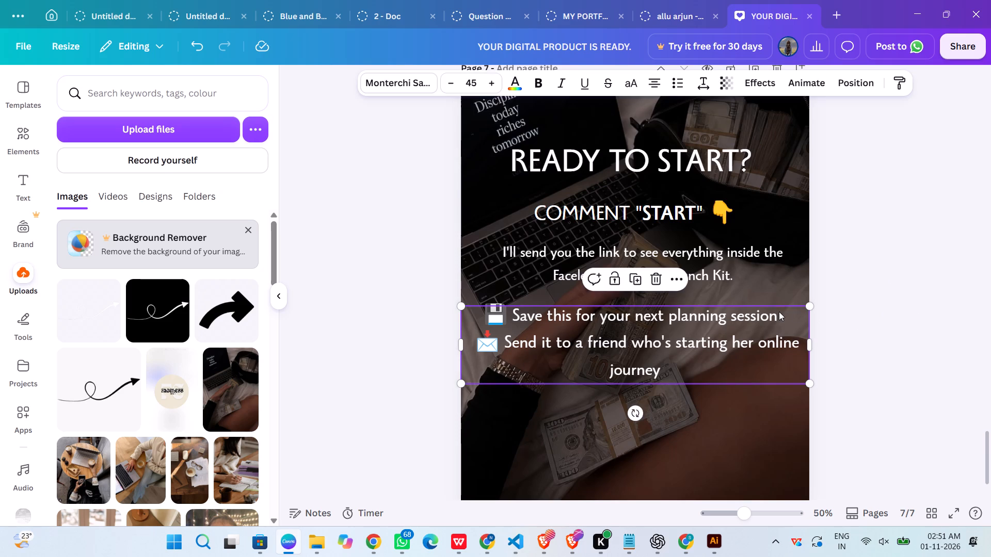
{"action": "left_click_drag", "start_coordinate": [780, 313], "coordinate": [611, 317]}
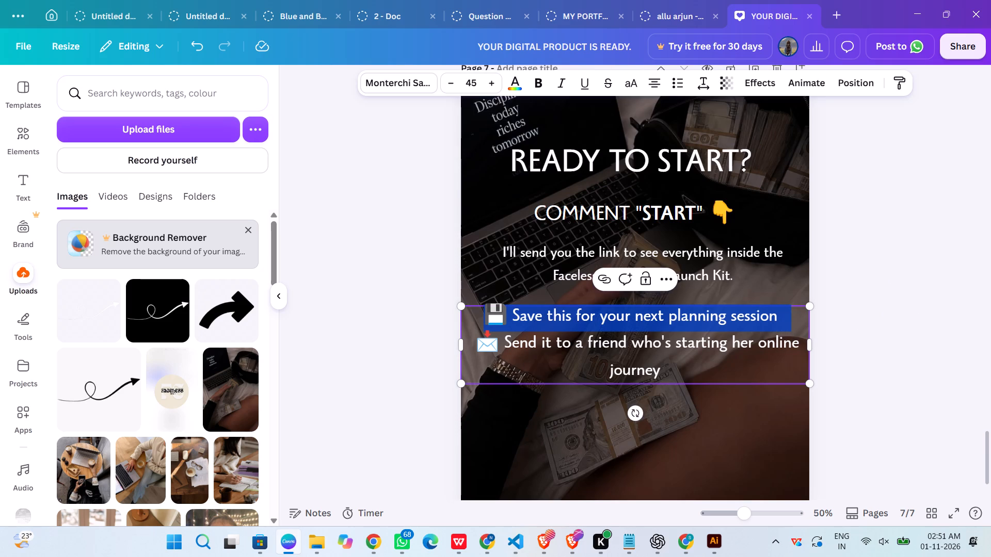
{"action": "key", "text": "ctrl+x"}
{"action": "left_click", "coordinate": [900, 317]}
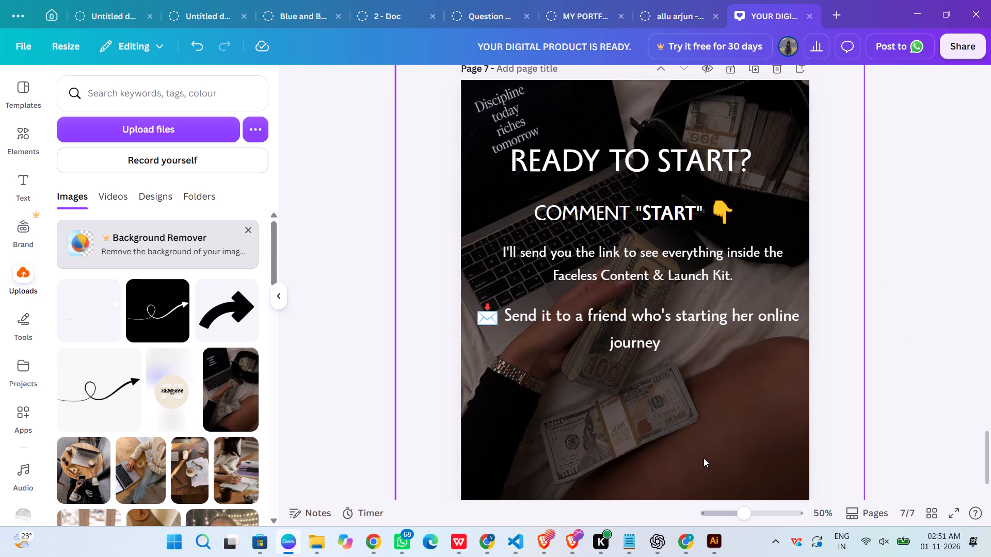
{"action": "key", "text": "ctrl+v"}
{"action": "left_click", "coordinate": [869, 328]}
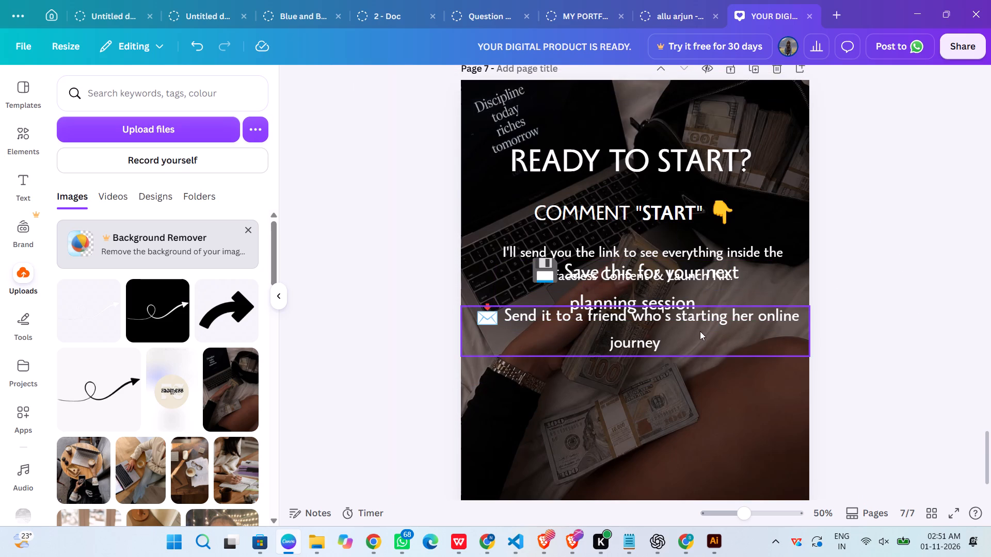
{"action": "left_click_drag", "start_coordinate": [631, 337], "coordinate": [641, 419]}
{"action": "left_click", "coordinate": [622, 289]}
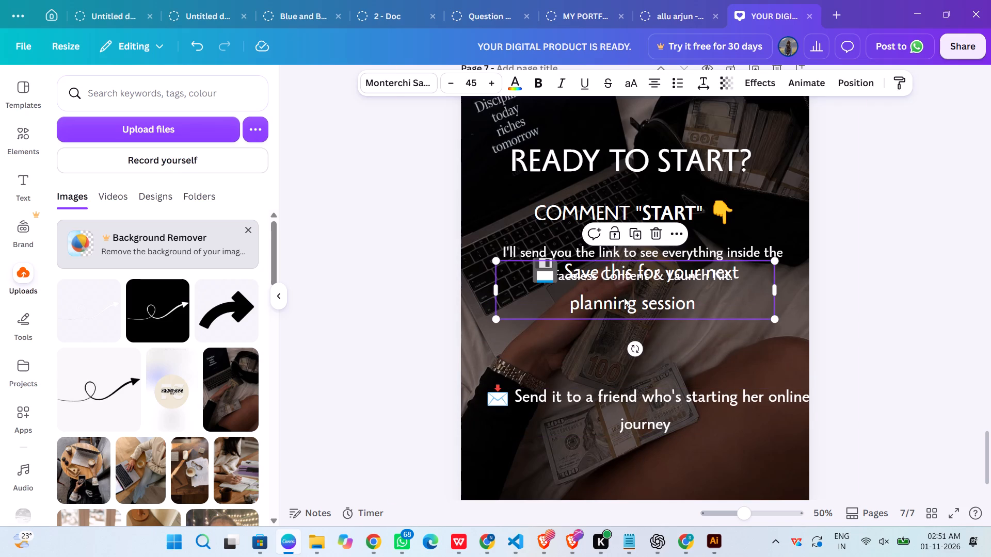
{"action": "left_click_drag", "start_coordinate": [624, 298], "coordinate": [627, 340]}
Fit the "Save this for your next planning session" text on a single line at font size 45.
{"action": "left_click", "coordinate": [620, 420]}
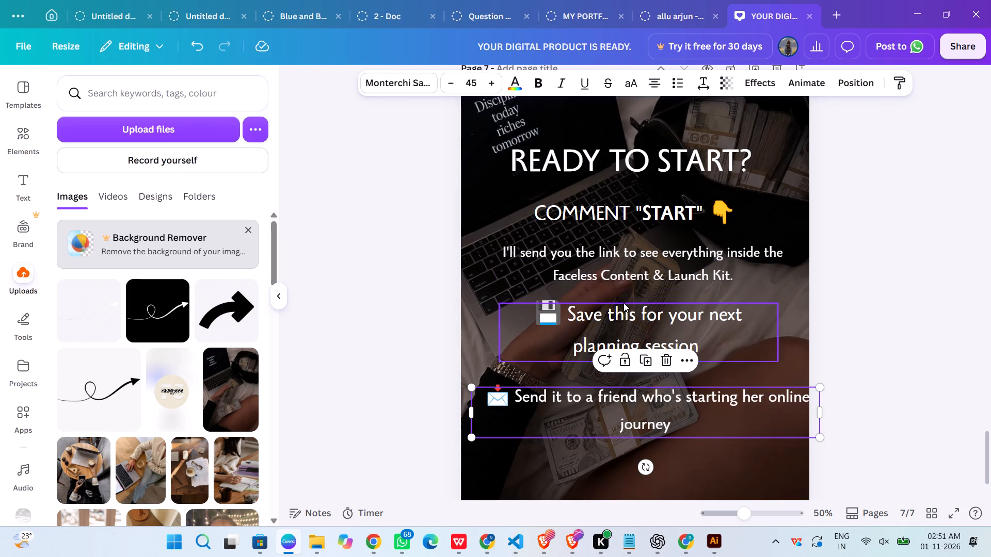
{"action": "left_click", "coordinate": [624, 304]}
{"action": "triple_click", "coordinate": [450, 85]}
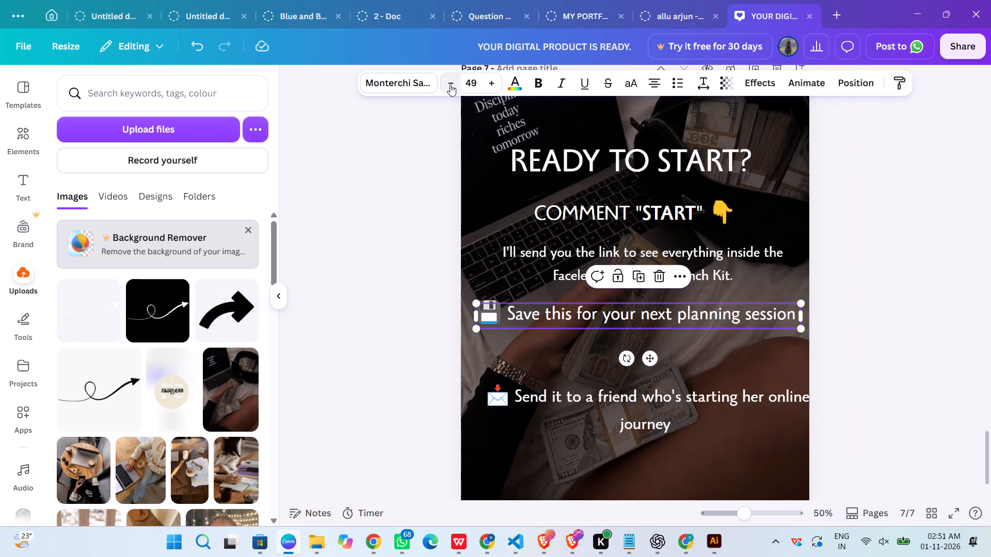
{"action": "triple_click", "coordinate": [450, 85]}
{"action": "left_click", "coordinate": [450, 85]}
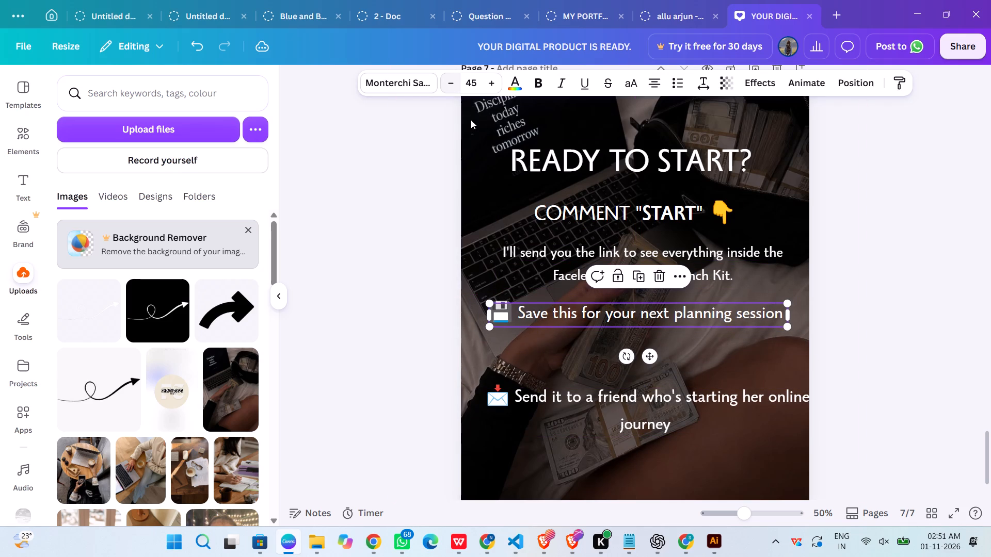
{"action": "left_click", "coordinate": [894, 391]}
Move the "Save this" line down and place the "Send it to a friend" text centred on the page, 50 below it.
{"action": "left_click_drag", "start_coordinate": [728, 308], "coordinate": [730, 344]}
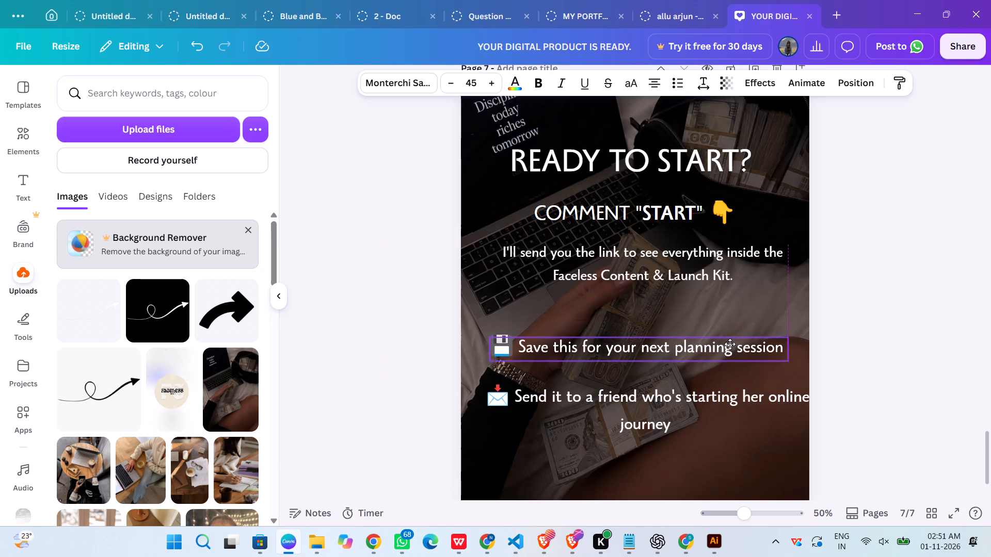
{"action": "left_click_drag", "start_coordinate": [730, 344], "coordinate": [730, 350]}
{"action": "left_click_drag", "start_coordinate": [746, 406], "coordinate": [739, 406]}
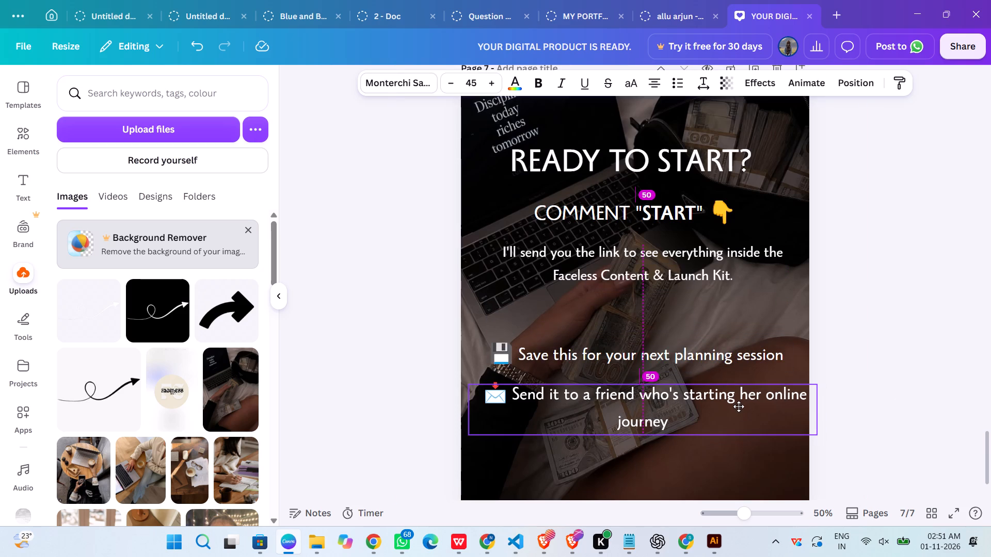
{"action": "left_click_drag", "start_coordinate": [739, 406], "coordinate": [737, 406]}
{"action": "left_click", "coordinate": [883, 367]}
{"action": "scroll", "coordinate": [883, 367], "scroll_direction": "up", "scroll_amount": 4}
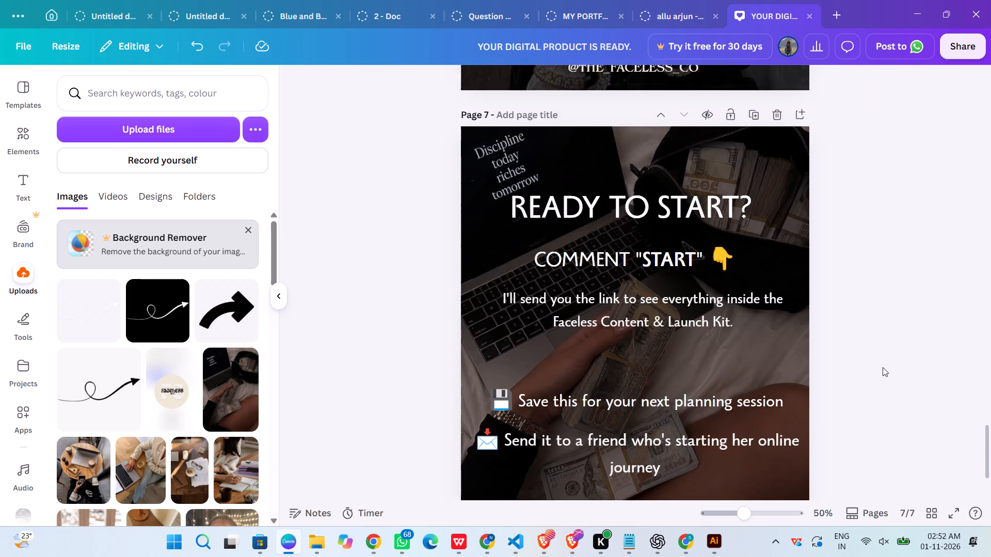
{"action": "left_click", "coordinate": [606, 261]}
{"action": "left_click", "coordinate": [606, 280]}
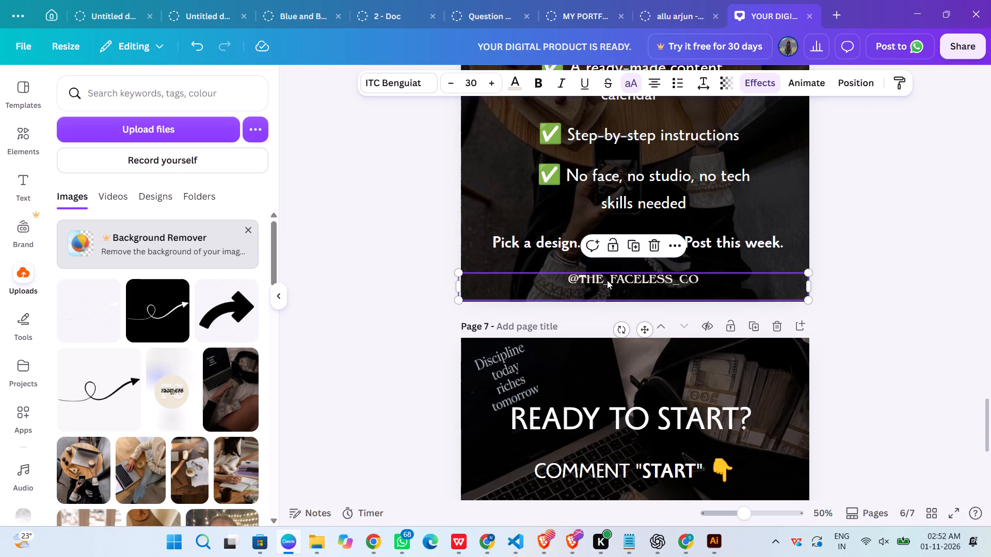
{"action": "key", "text": "ctrl+c"}
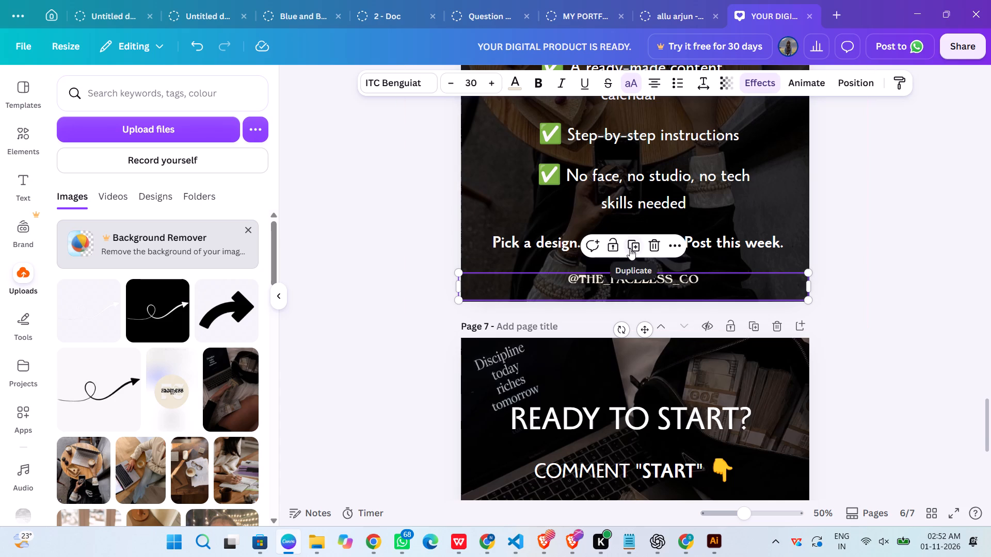
{"action": "scroll", "coordinate": [630, 249], "scroll_direction": "down", "scroll_amount": 7}
{"action": "left_click", "coordinate": [637, 434]}
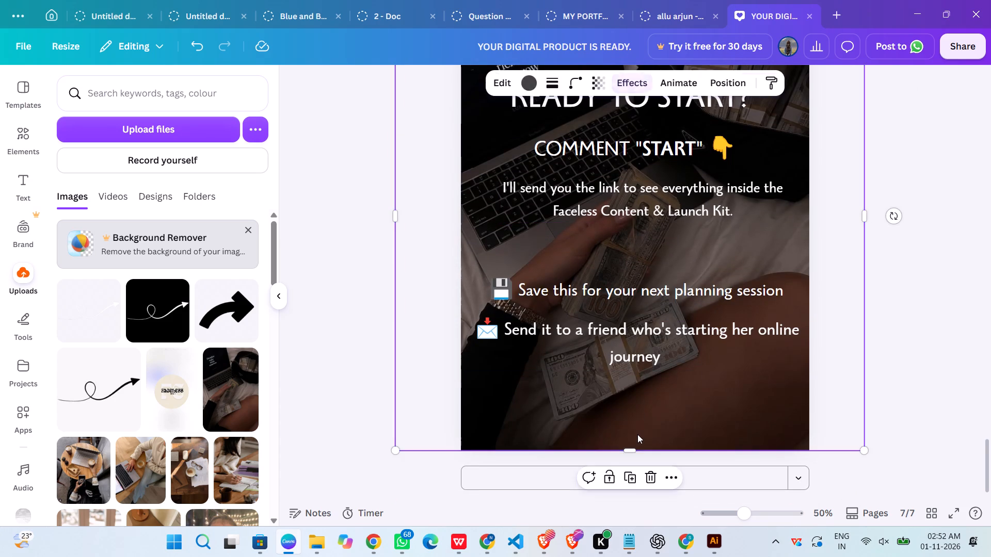
{"action": "key", "text": "ctrl+v"}
{"action": "left_click", "coordinate": [895, 380]}
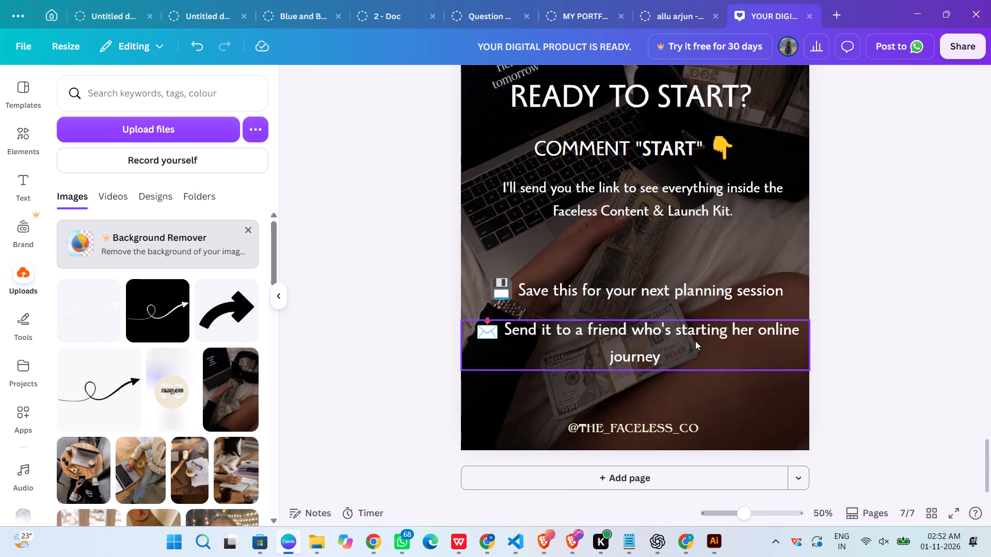
Shift the "Send it to a friend" and "Save this" texts down towards the handle, with a tighter gap between them.
{"action": "left_click_drag", "start_coordinate": [690, 340], "coordinate": [694, 342]}
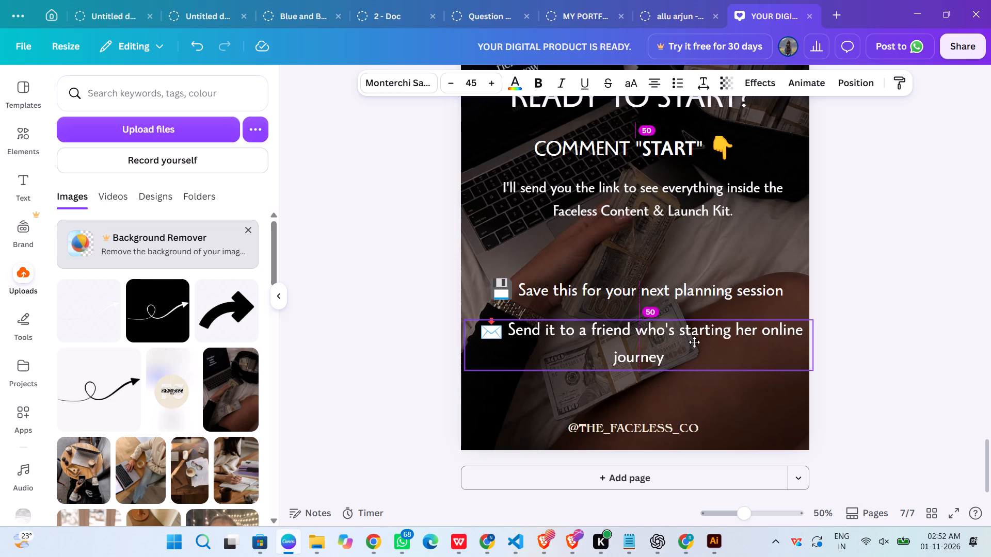
{"action": "left_click_drag", "start_coordinate": [694, 342], "coordinate": [689, 355]}
{"action": "left_click_drag", "start_coordinate": [673, 292], "coordinate": [673, 312]}
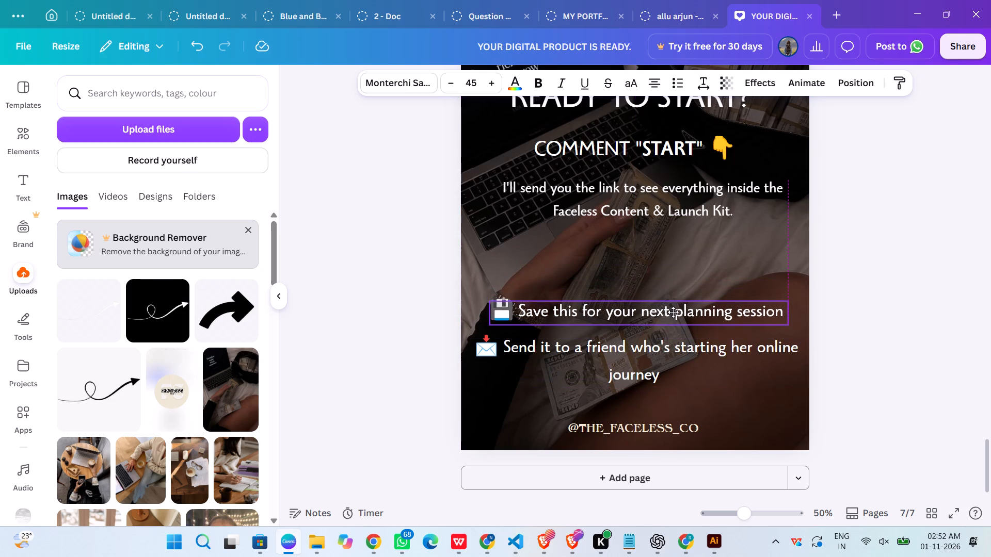
{"action": "left_click_drag", "start_coordinate": [673, 312], "coordinate": [673, 313]}
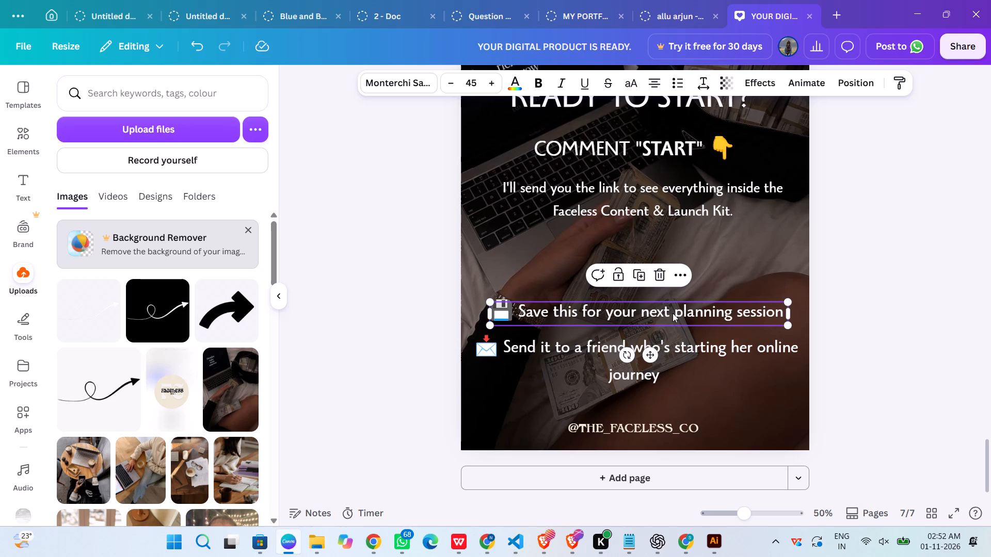
{"action": "left_click", "coordinate": [867, 398]}
Reposition the "I'll send you the link" text centred on the page, just below the COMMENT "START" line.
{"action": "scroll", "coordinate": [867, 398], "scroll_direction": "up", "scroll_amount": 1}
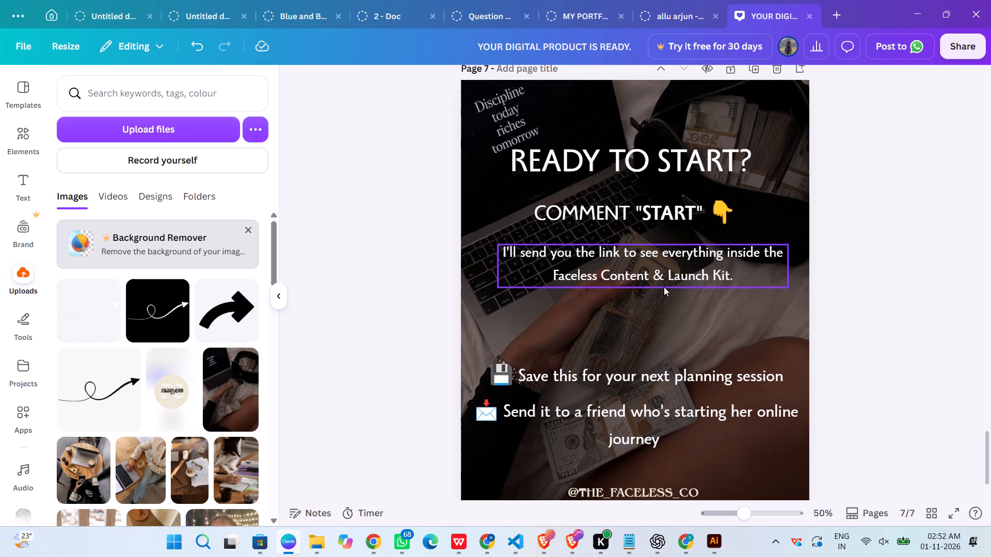
{"action": "left_click_drag", "start_coordinate": [661, 274], "coordinate": [658, 322]}
{"action": "left_click", "coordinate": [928, 301]}
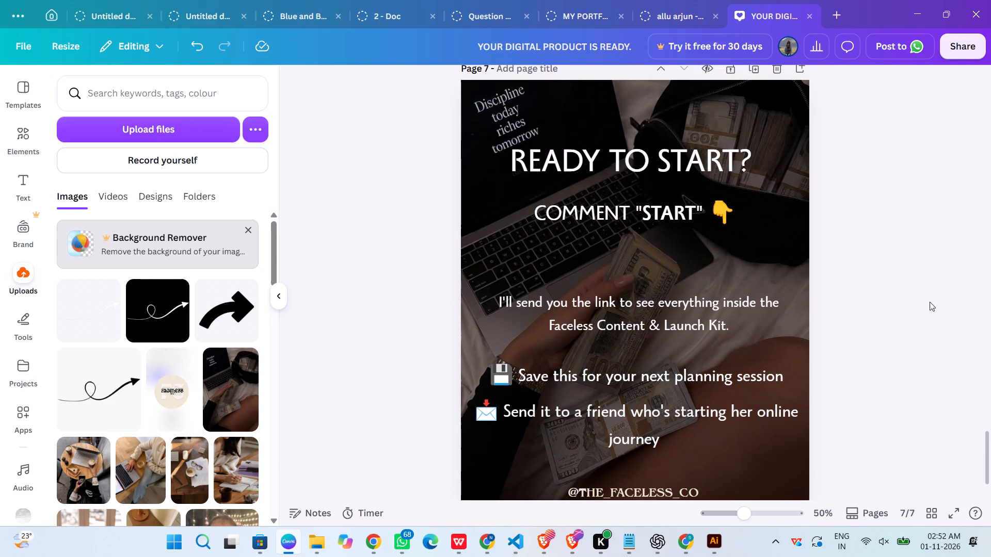
{"action": "left_click_drag", "start_coordinate": [674, 331], "coordinate": [669, 283]}
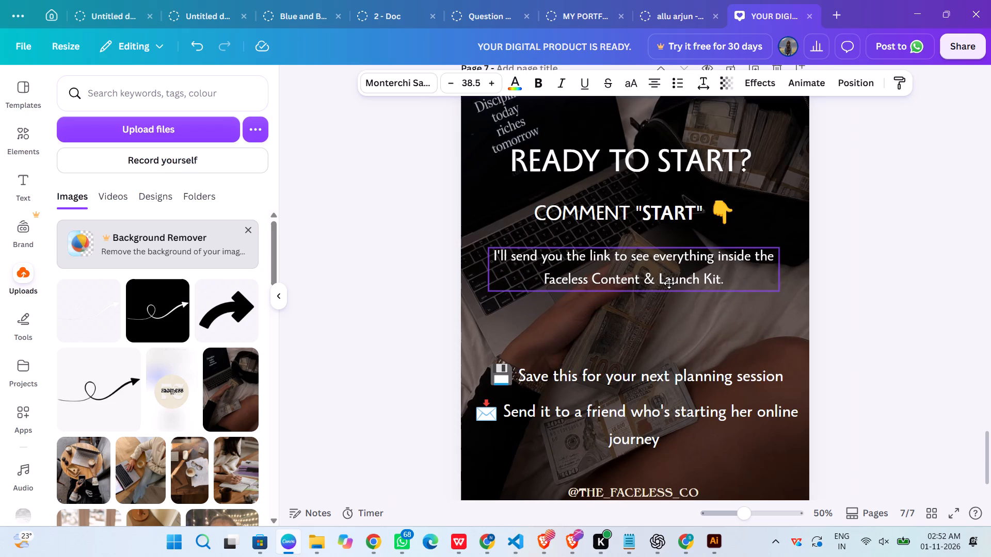
{"action": "left_click_drag", "start_coordinate": [669, 283], "coordinate": [670, 282]}
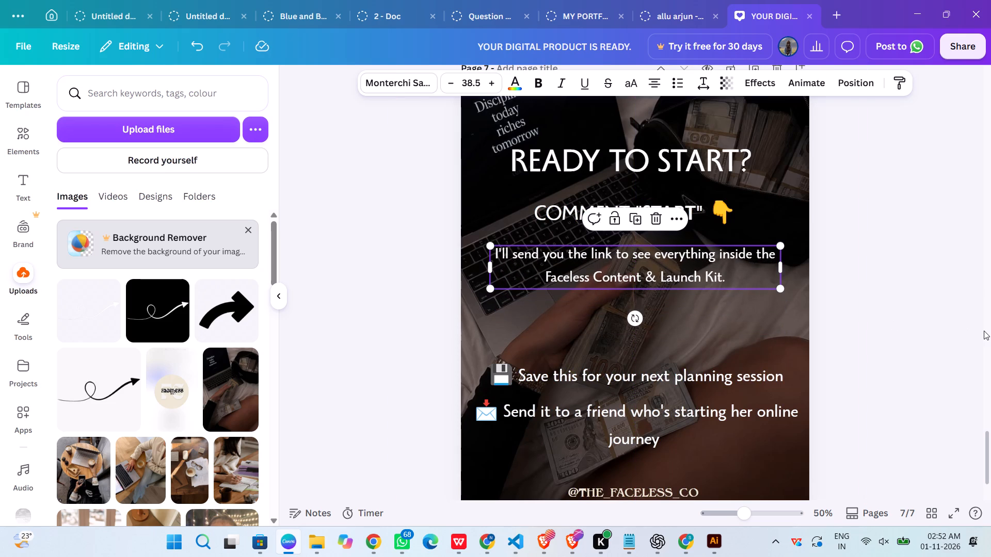
{"action": "key", "text": "ctrl+minus"}
{"action": "left_click", "coordinate": [874, 325]}
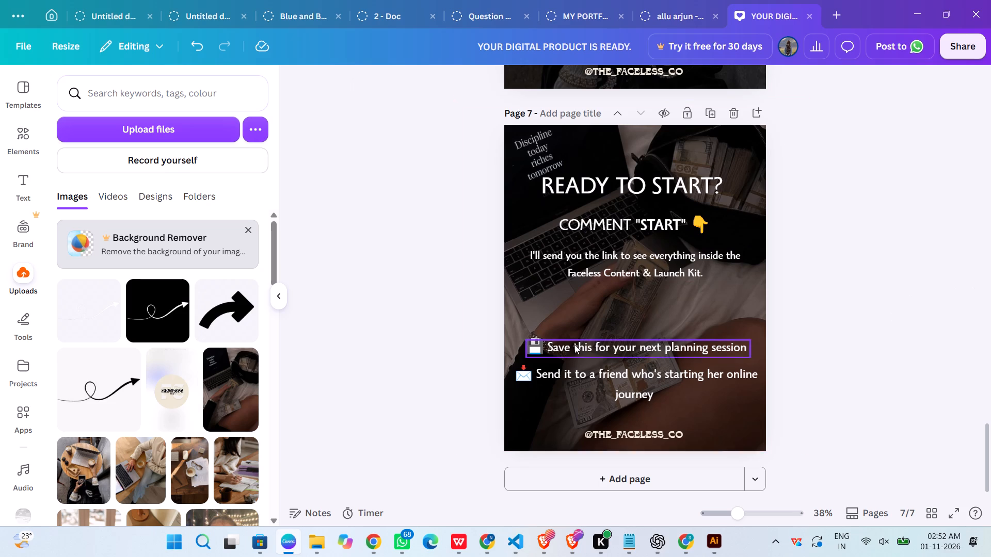
Capitalise the first letters of "Online Journey" in the "Send it to a friend" text on page 7.
{"action": "double_click", "coordinate": [577, 370]}
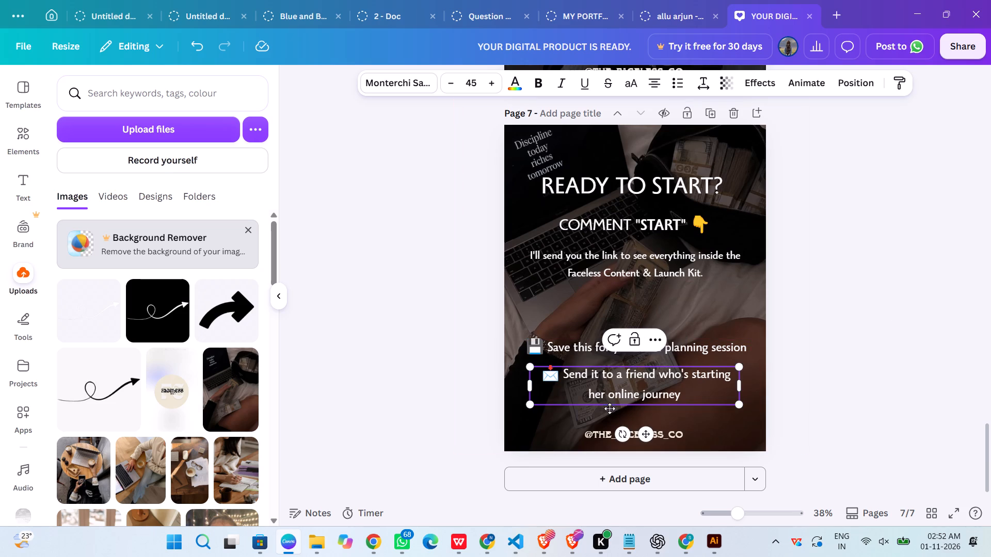
{"action": "left_click", "coordinate": [643, 398]}
{"action": "key", "text": "Delete"}
{"action": "key", "text": "shift+j"}
{"action": "key", "text": "ctrl+Left"}
{"action": "key", "text": "ctrl+Left"}
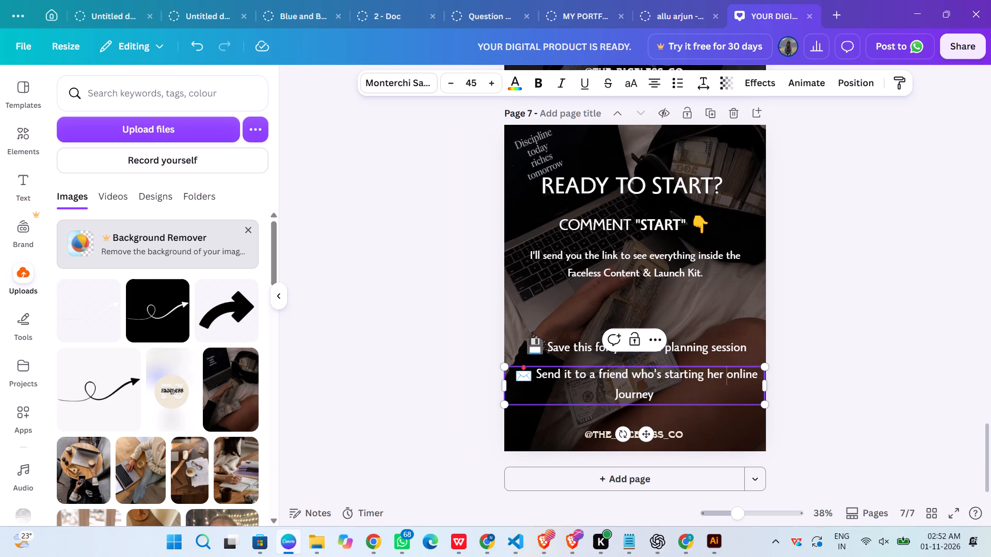
{"action": "key", "text": "Delete"}
{"action": "key", "text": "shift+o"}
Capitalise the words "Who's Starting Her" in the "Send it to a friend" text.
{"action": "key", "text": "ctrl+Left"}
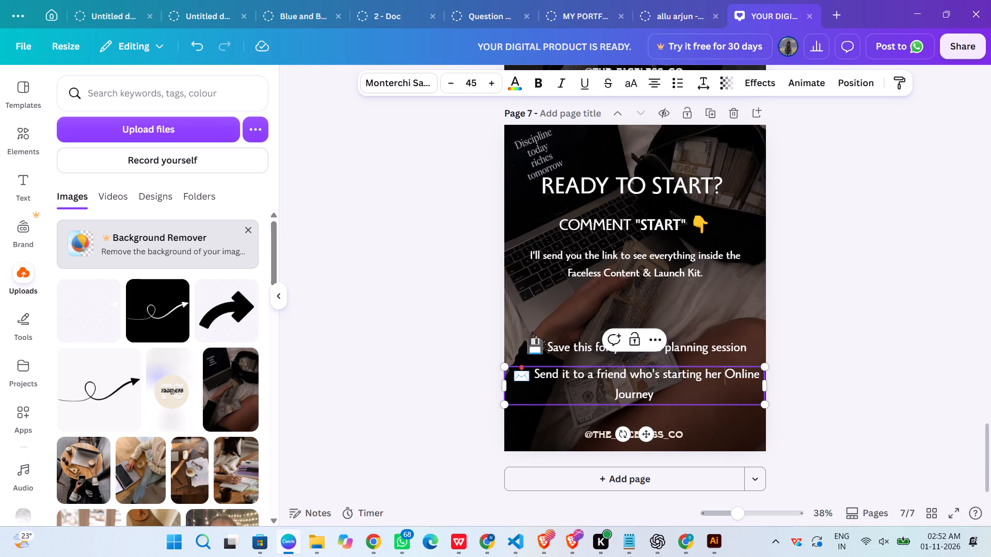
{"action": "key", "text": "ctrl+Left"}
{"action": "key", "text": "shift+Delete"}
{"action": "key", "text": "shift+h"}
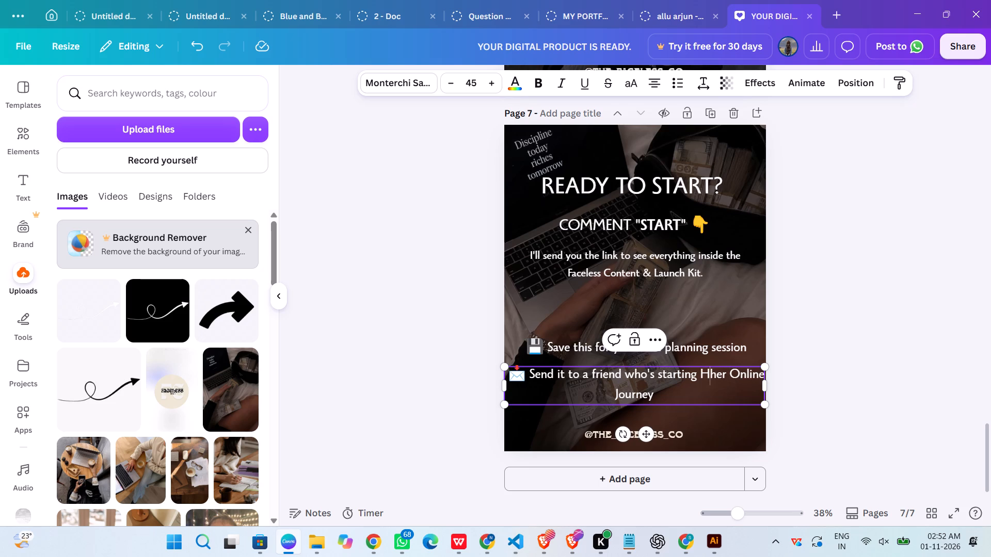
{"action": "key", "text": "ctrl+Left"}
{"action": "key", "text": "ctrl+Left"}
{"action": "key", "text": "Right"}
{"action": "key", "text": "Delete"}
{"action": "key", "text": "ctrl+Left"}
{"action": "key", "text": "ctrl+Left"}
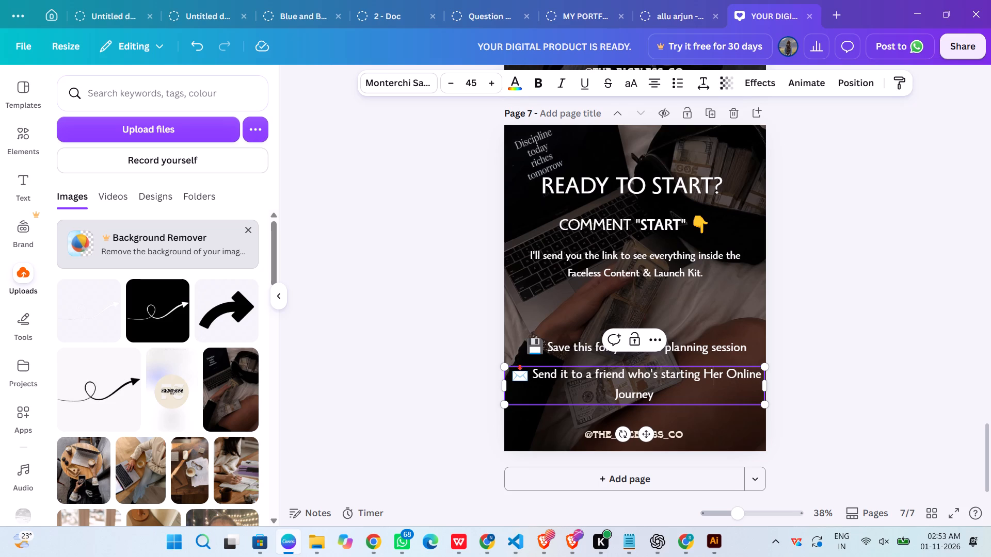
{"action": "key", "text": "Delete"}
{"action": "key", "text": "shift+s"}
{"action": "key", "text": "ctrl+Left"}
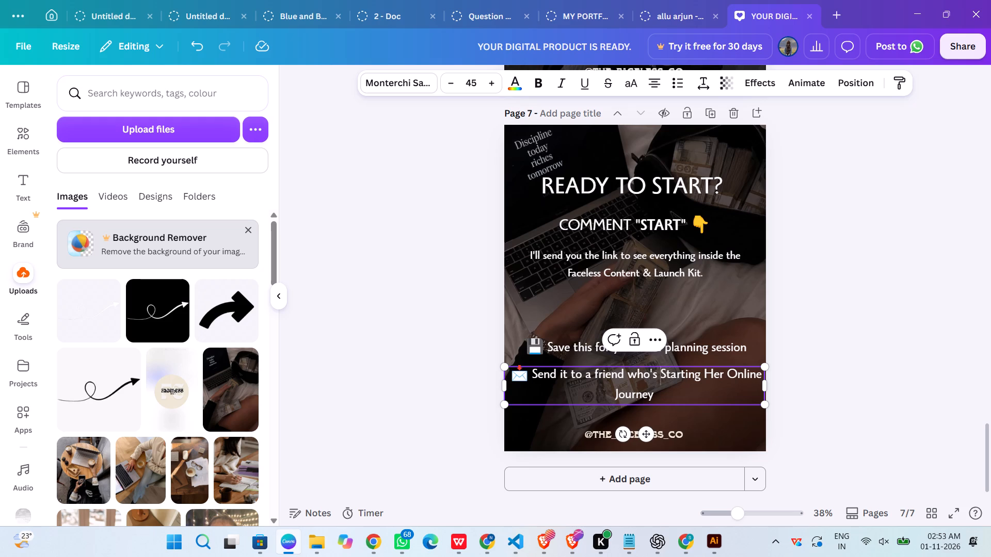
{"action": "key", "text": "ctrl+Left"}
{"action": "key", "text": "Delete"}
{"action": "key", "text": "shift+w"}
Capitalise "Friend", "To" and "It" so the line reads "Send It To a Friend Who's Starting Her Online Journey".
{"action": "key", "text": "ctrl+Left"}
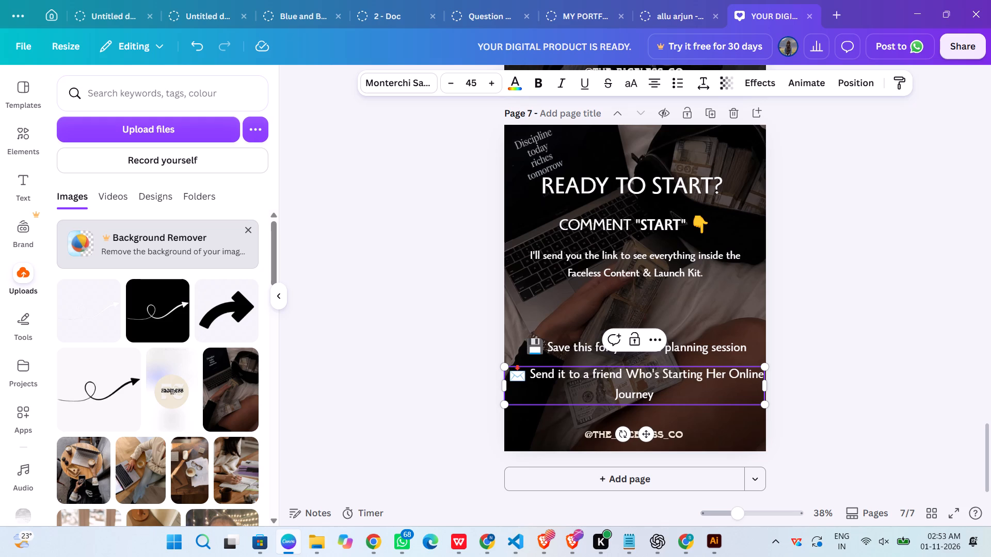
{"action": "key", "text": "ctrl+Left"}
{"action": "key", "text": "Delete"}
{"action": "key", "text": "shift+f"}
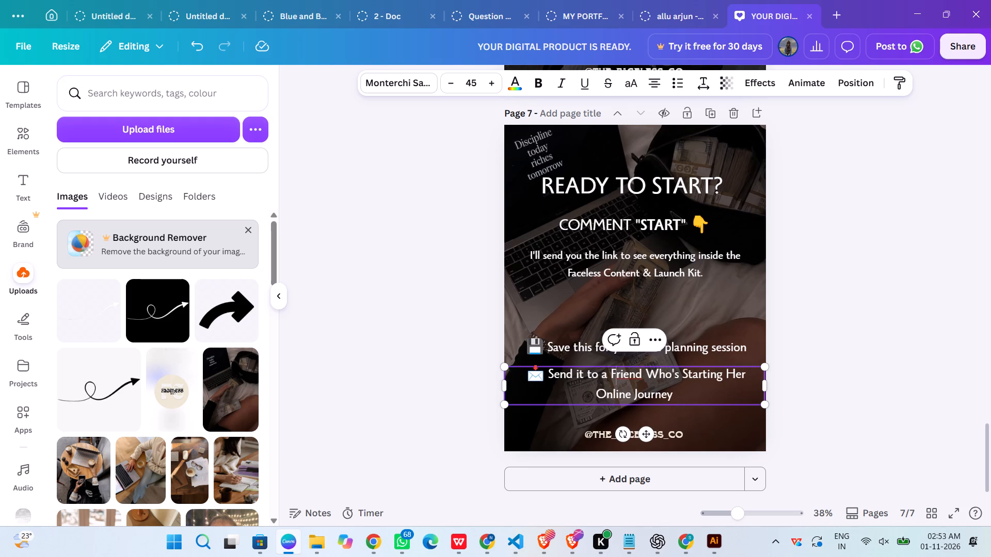
{"action": "key", "text": "ctrl+Left"}
{"action": "key", "text": "ctrl+Left"}
{"action": "key", "text": "Left"}
{"action": "key", "text": "Left"}
{"action": "key", "text": "Left"}
{"action": "key", "text": "Delete"}
{"action": "key", "text": "shift+t"}
{"action": "key", "text": "ctrl+Left"}
{"action": "key", "text": "ctrl+Left"}
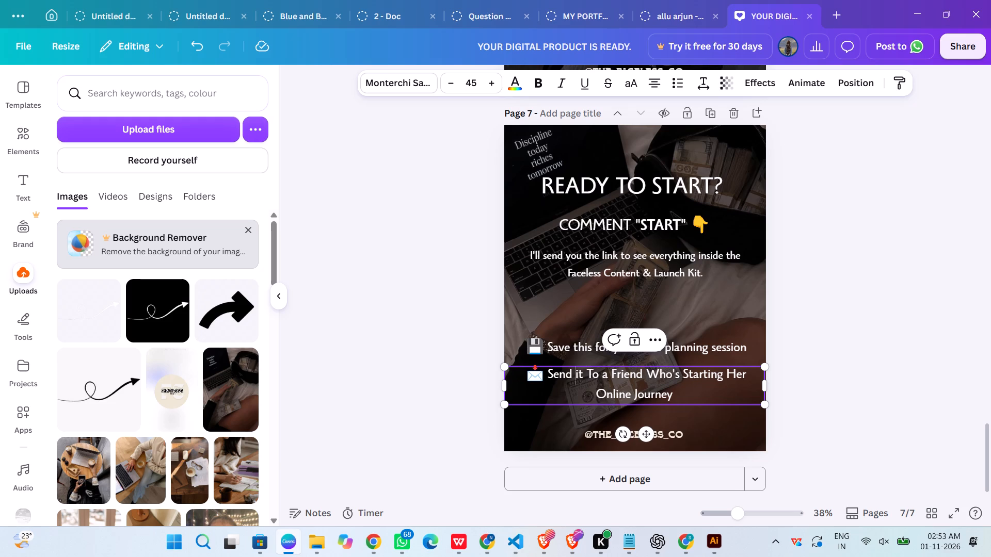
{"action": "key", "text": "Delete"}
{"action": "key", "text": "shift+i"}
{"action": "key", "text": "ctrl+Left"}
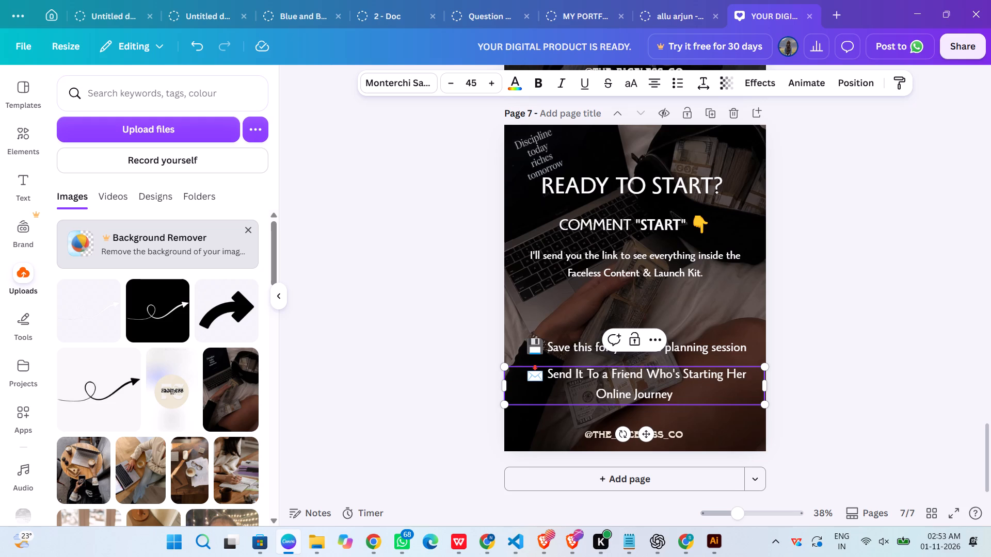
{"action": "left_click", "coordinate": [857, 390]}
Capitalise the words "This For Your" in the "Save this for your next planning session" line.
{"action": "left_click", "coordinate": [680, 359]}
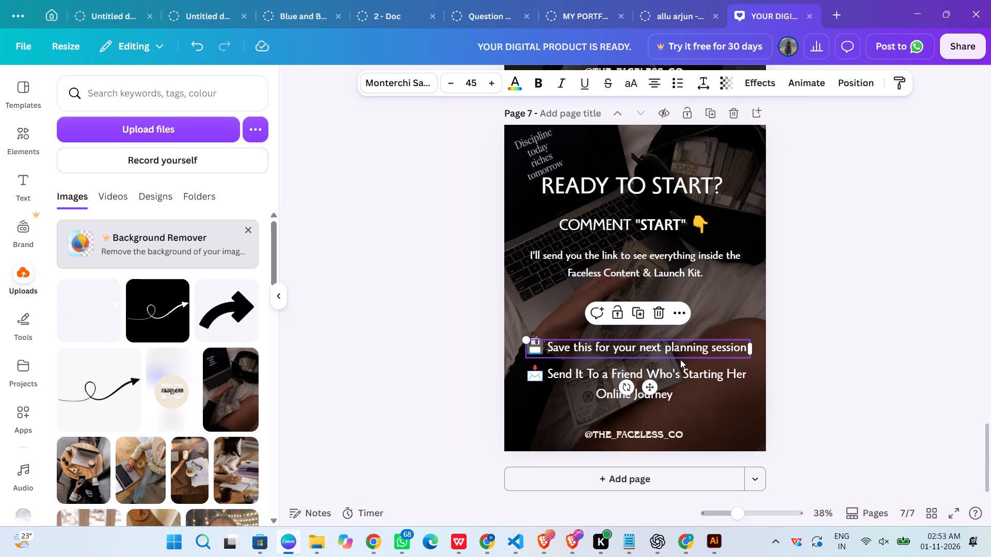
{"action": "double_click", "coordinate": [572, 347]}
{"action": "left_click", "coordinate": [572, 347]}
{"action": "left_click", "coordinate": [581, 349]}
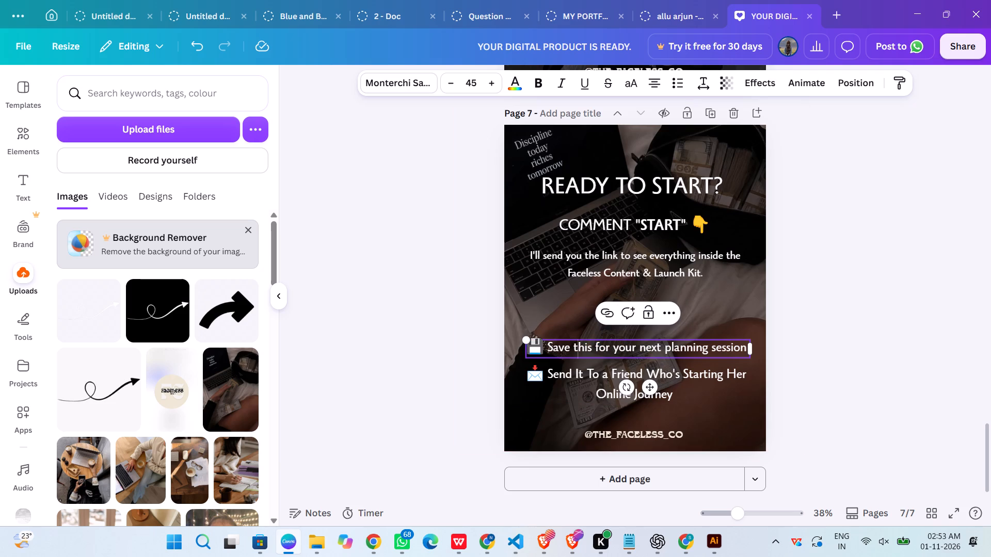
{"action": "key", "text": "BackSpace"}
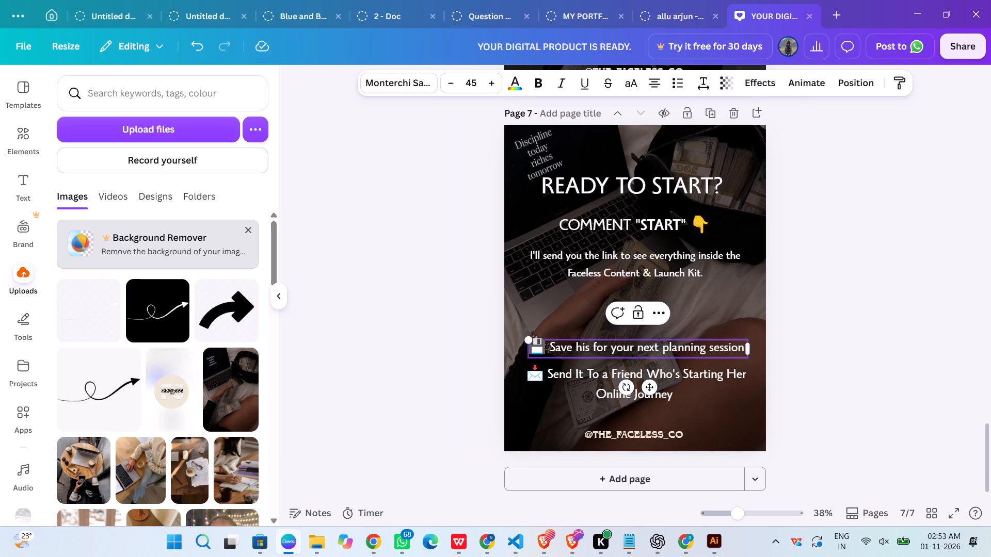
{"action": "key", "text": "shift+t"}
{"action": "key", "text": "Right"}
{"action": "key", "text": "Right"}
{"action": "key", "text": "Right"}
{"action": "key", "text": "Right"}
{"action": "key", "text": "Right"}
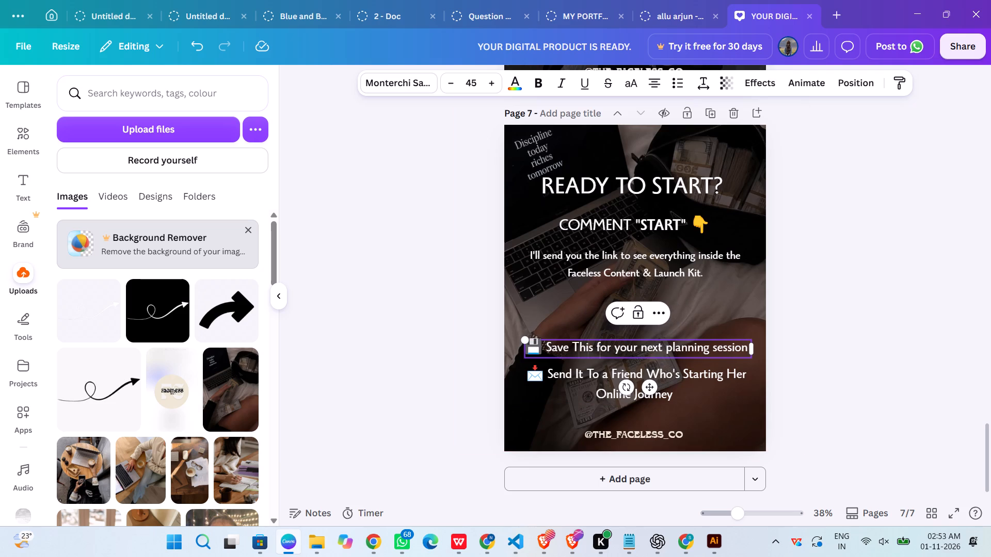
{"action": "key", "text": "BackSpace"}
{"action": "key", "text": "shift+f"}
{"action": "key", "text": "Right"}
{"action": "key", "text": "Right"}
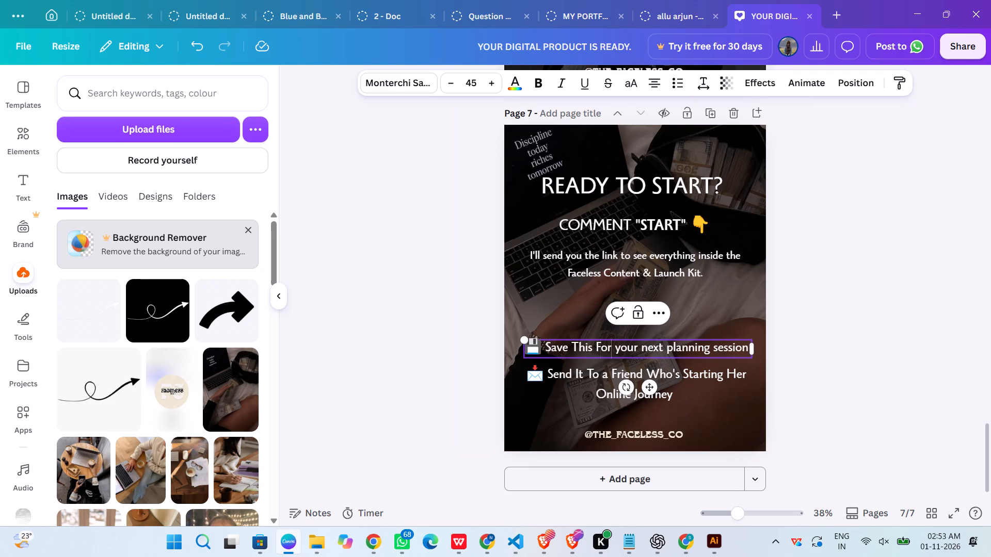
{"action": "key", "text": "Right"}
{"action": "key", "text": "Delete"}
{"action": "key", "text": "shift+y"}
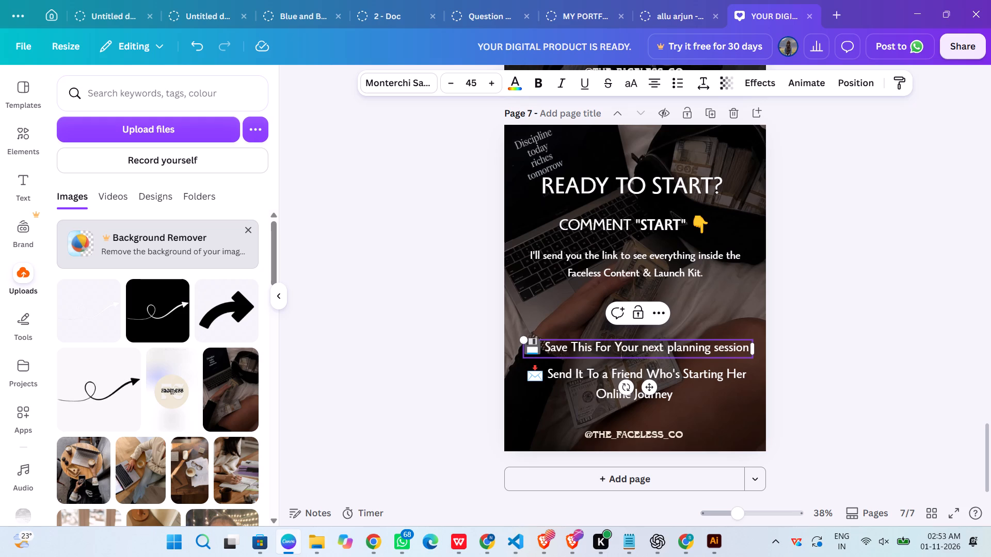
Capitalise "Next Planning Session" at the end of the "Save This For Your" line.
{"action": "left_click", "coordinate": [719, 343]}
{"action": "key", "text": "BackSpace"}
{"action": "key", "text": "shift+s"}
{"action": "key", "text": "ctrl+Left"}
{"action": "key", "text": "ctrl+Left"}
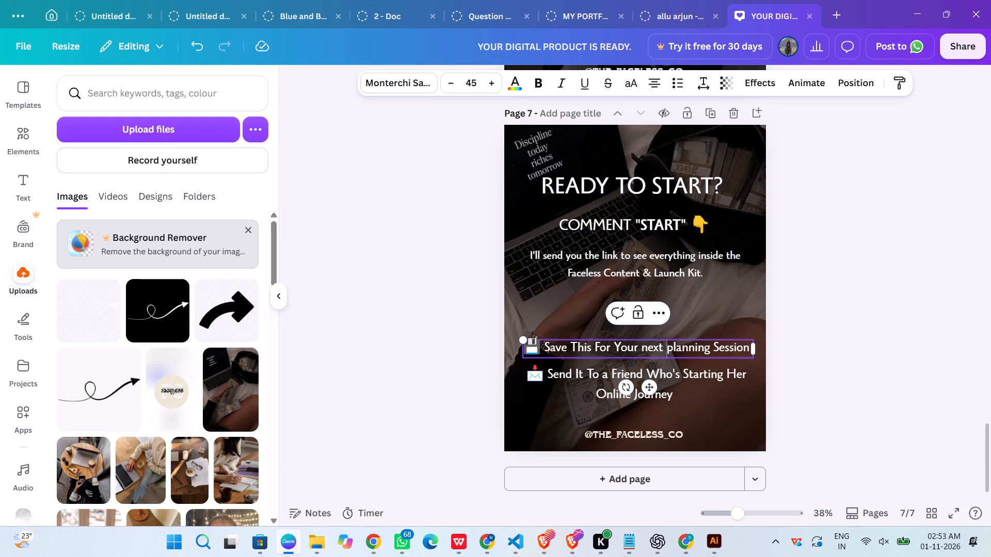
{"action": "key", "text": "Delete"}
{"action": "key", "text": "shift+p"}
{"action": "key", "text": "ctrl+Left"}
{"action": "key", "text": "ctrl+Left"}
{"action": "key", "text": "Delete"}
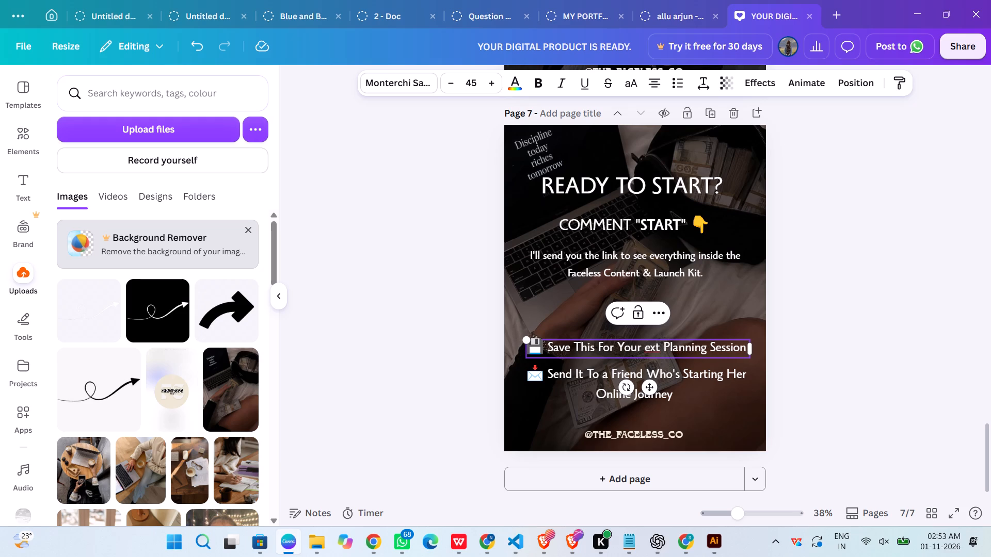
{"action": "key", "text": "shift+n"}
{"action": "left_click", "coordinate": [851, 335]}
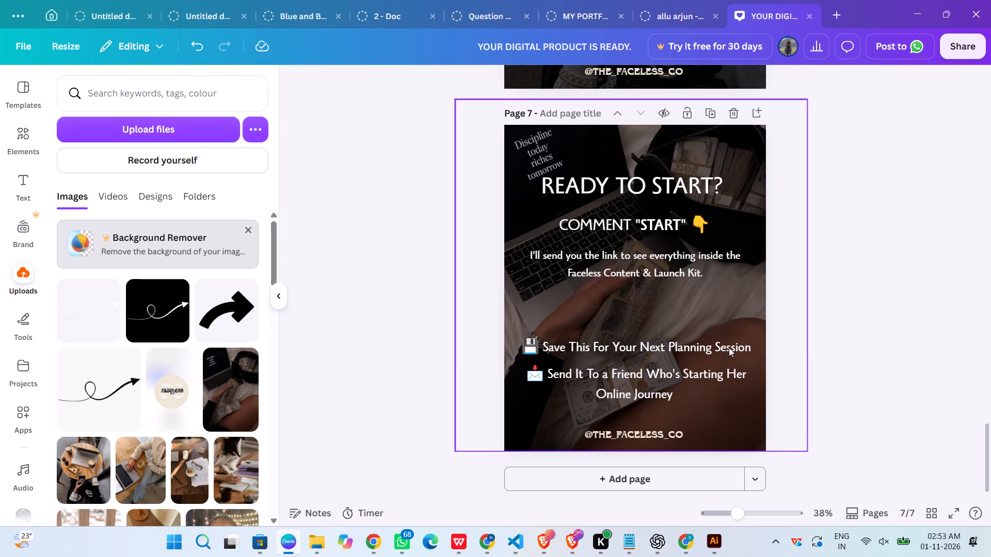
Move the "Save This" line slightly up, centred on the page, with a wider gap above the "Send It" text.
{"action": "left_click_drag", "start_coordinate": [729, 348], "coordinate": [727, 351]}
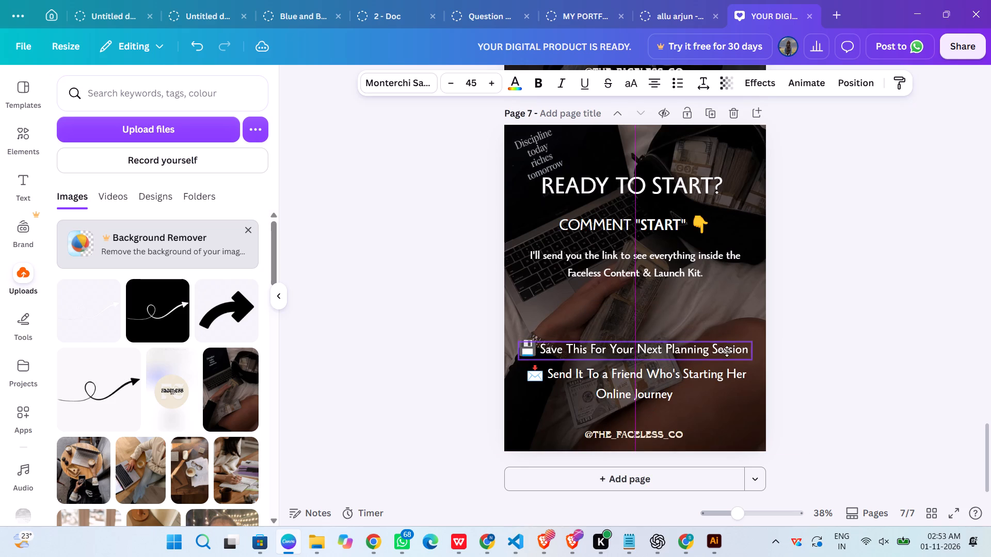
{"action": "left_click_drag", "start_coordinate": [727, 351], "coordinate": [724, 323]}
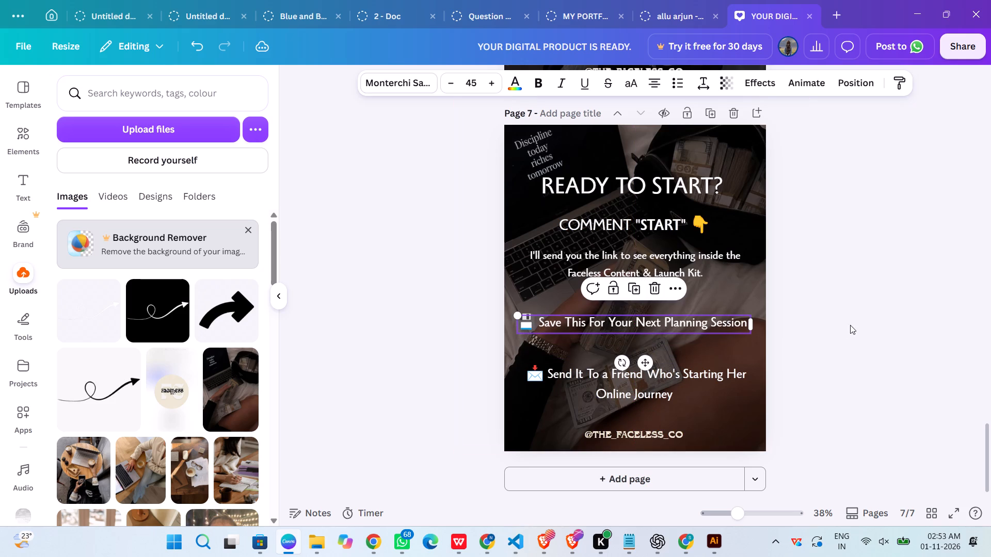
{"action": "left_click_drag", "start_coordinate": [681, 323], "coordinate": [681, 337]}
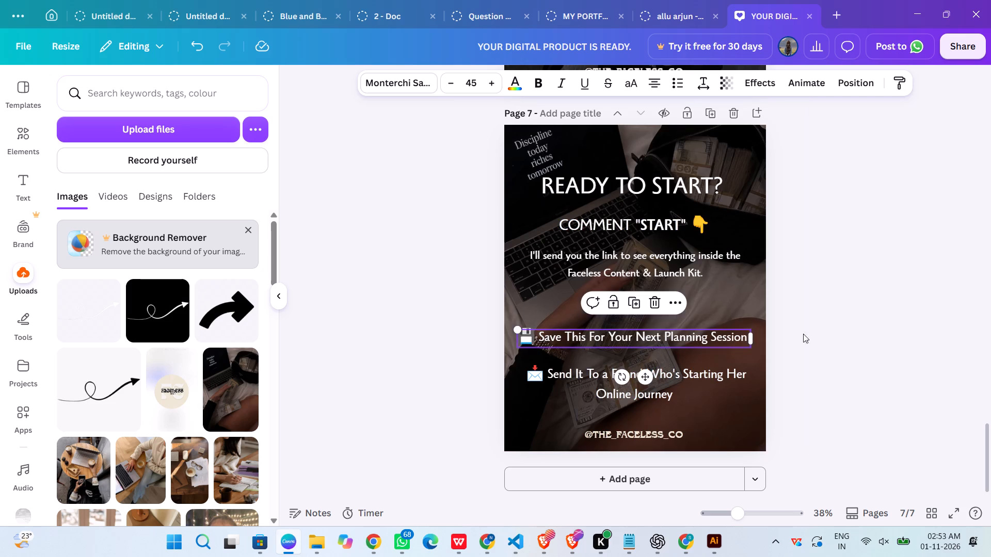
{"action": "left_click", "coordinate": [835, 334]}
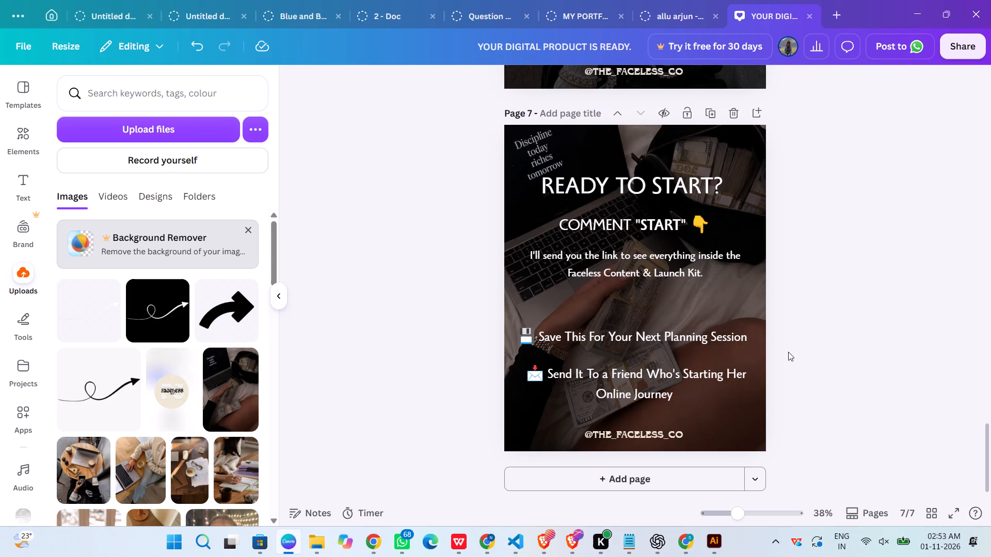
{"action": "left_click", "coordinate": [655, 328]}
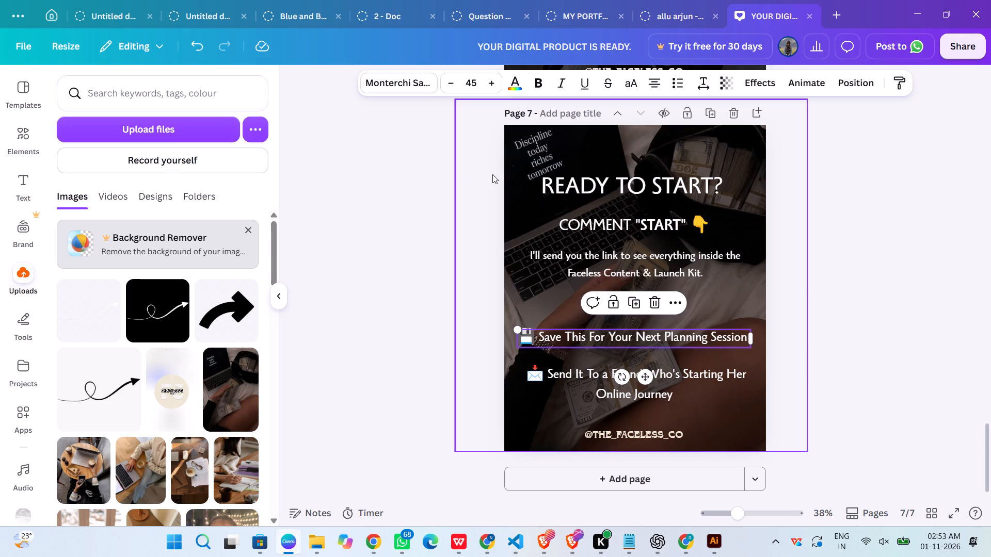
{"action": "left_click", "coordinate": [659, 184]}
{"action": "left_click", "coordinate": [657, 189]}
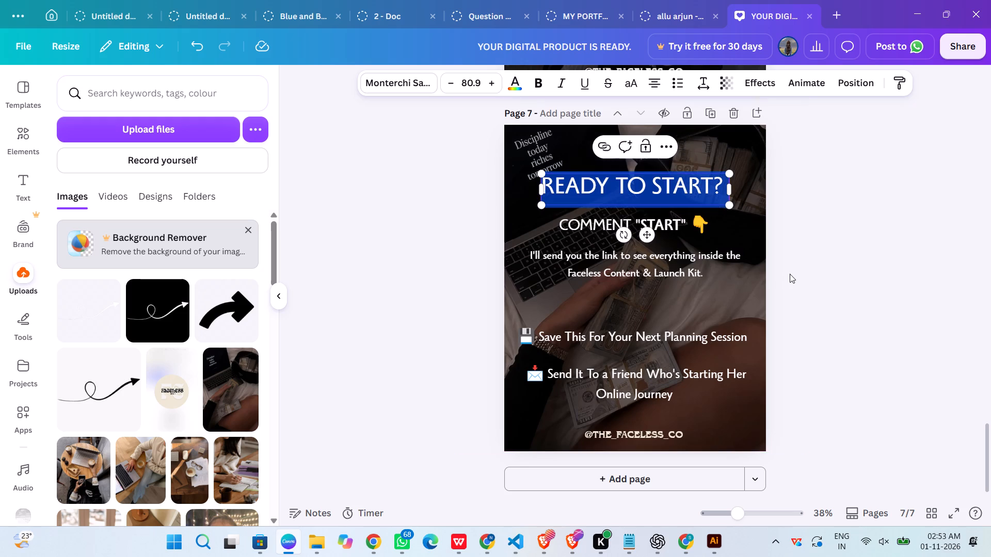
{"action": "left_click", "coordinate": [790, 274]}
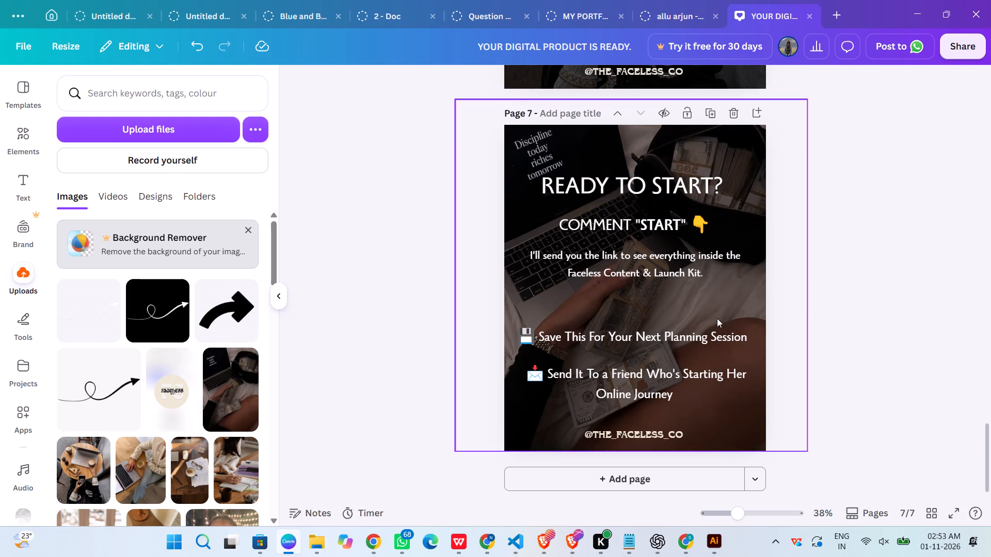
Make "Next Planning Session" bold in the "Save This" line.
{"action": "triple_click", "coordinate": [646, 337]}
{"action": "left_click", "coordinate": [646, 337]}
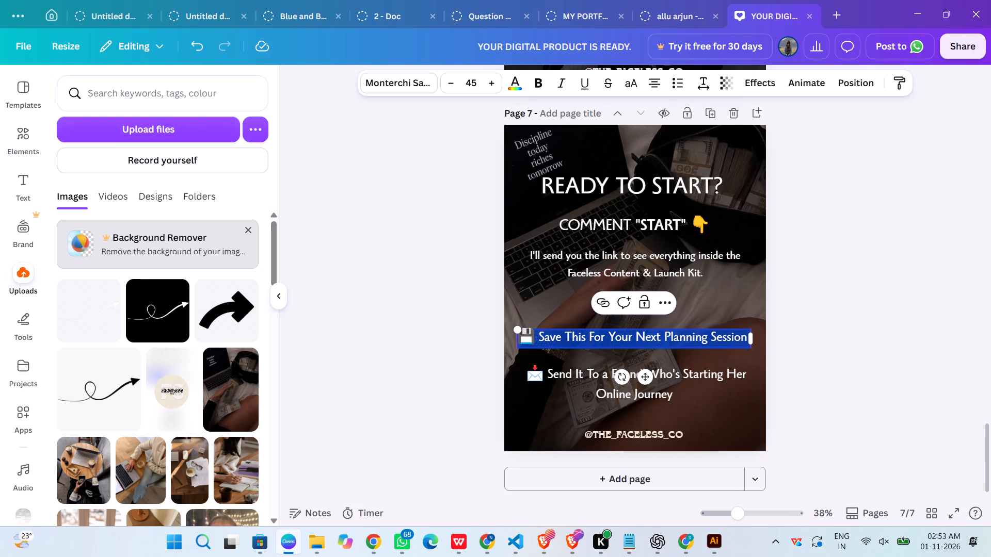
{"action": "left_click", "coordinate": [634, 337]}
{"action": "left_click_drag", "start_coordinate": [634, 337], "coordinate": [736, 333]}
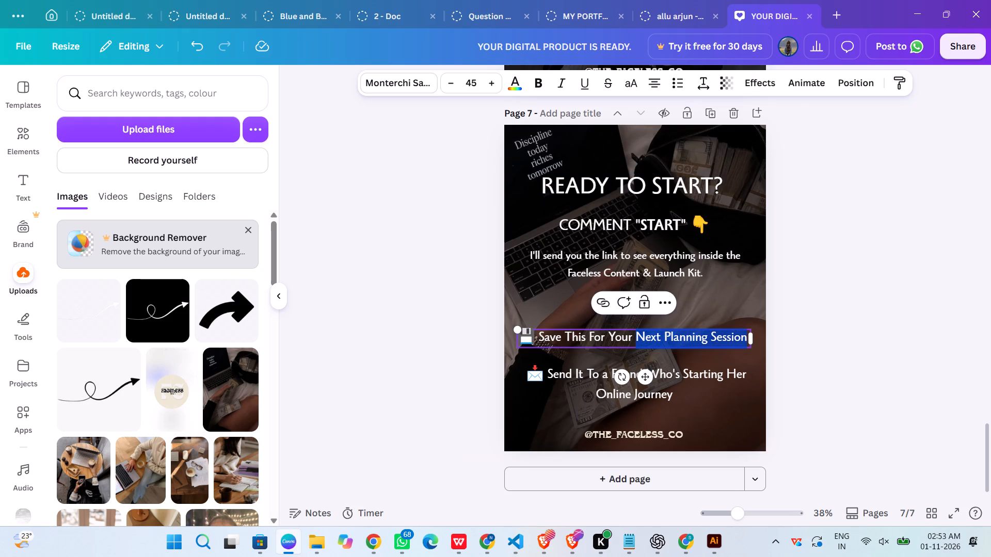
{"action": "key", "text": "ctrl+b"}
{"action": "left_click", "coordinate": [868, 302]}
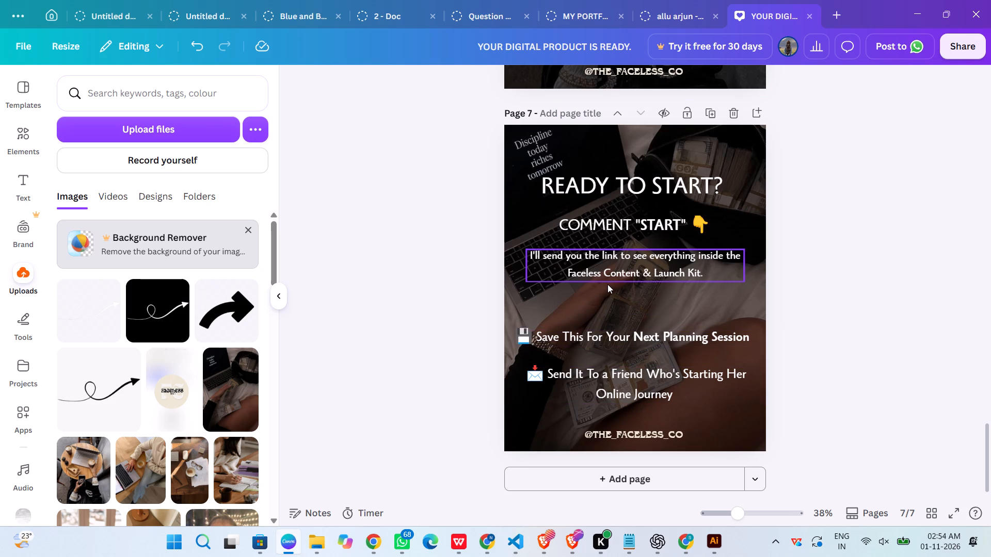
Make "I'll send you the link" bold in the text below the "COMMENT" line.
{"action": "triple_click", "coordinate": [603, 253]}
{"action": "left_click", "coordinate": [603, 253]}
{"action": "left_click", "coordinate": [595, 256]}
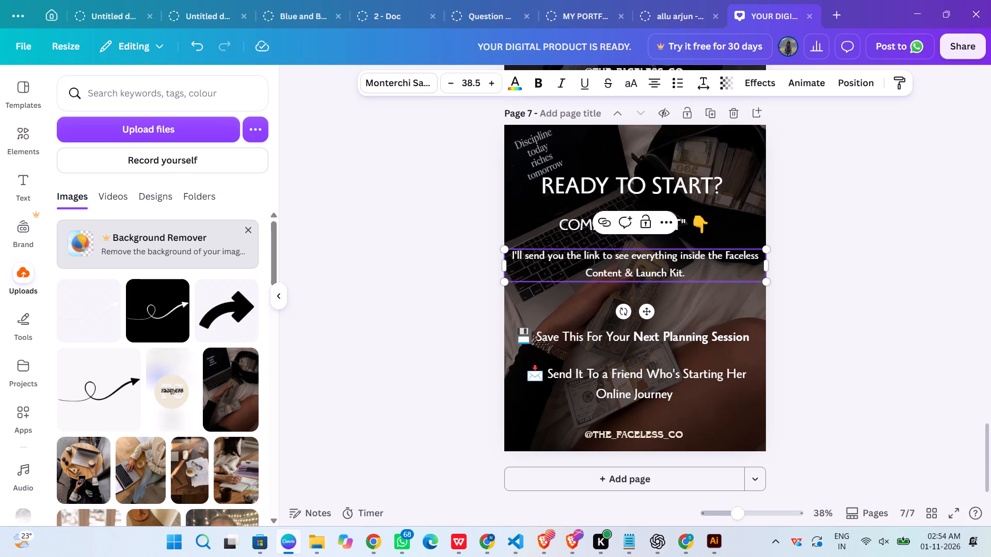
{"action": "left_click_drag", "start_coordinate": [599, 256], "coordinate": [516, 254]}
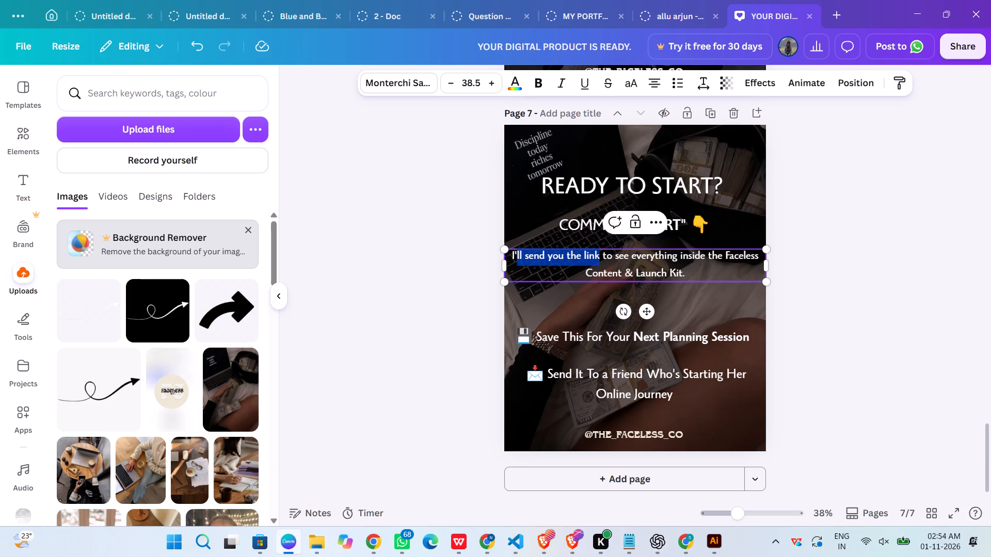
{"action": "left_click_drag", "start_coordinate": [516, 254], "coordinate": [512, 254]}
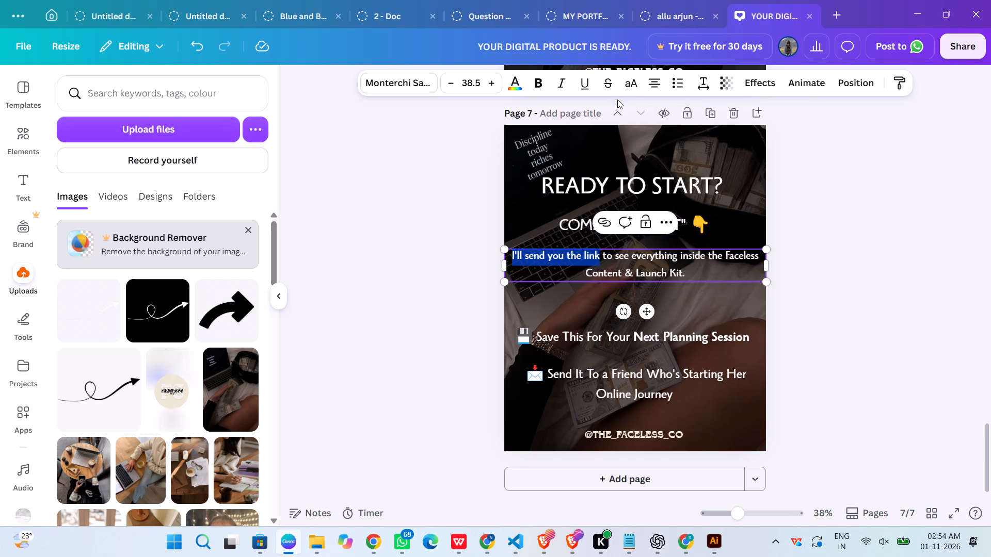
{"action": "left_click", "coordinate": [528, 85]}
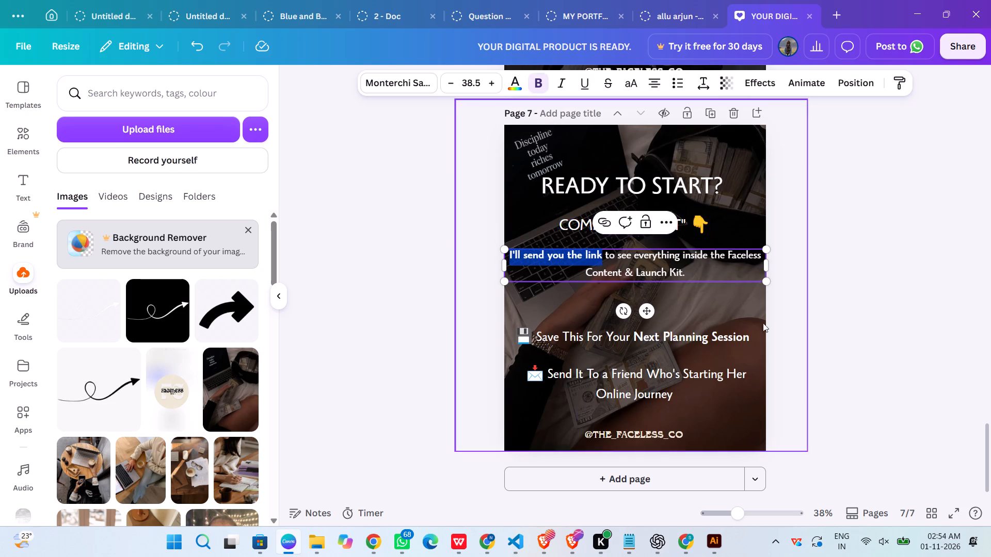
{"action": "left_click", "coordinate": [812, 312]}
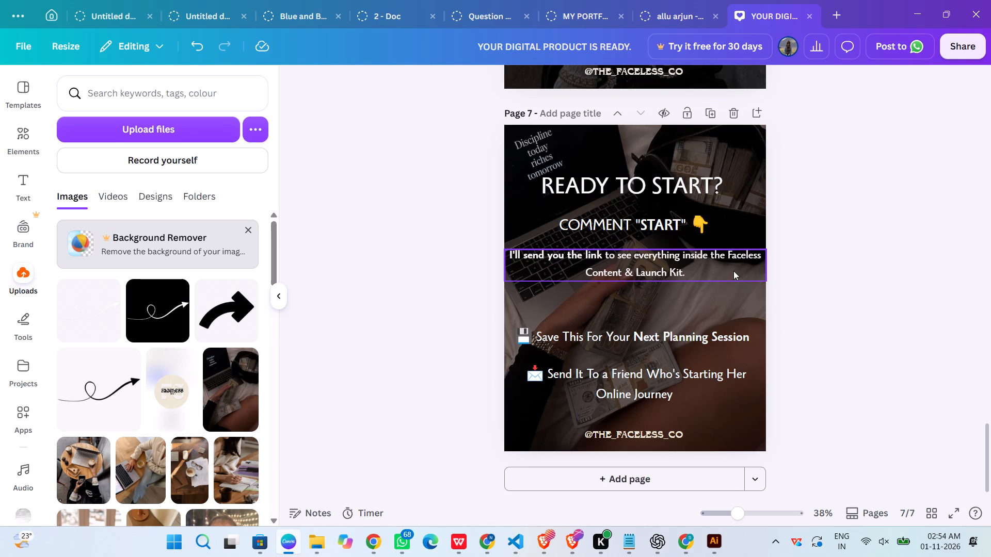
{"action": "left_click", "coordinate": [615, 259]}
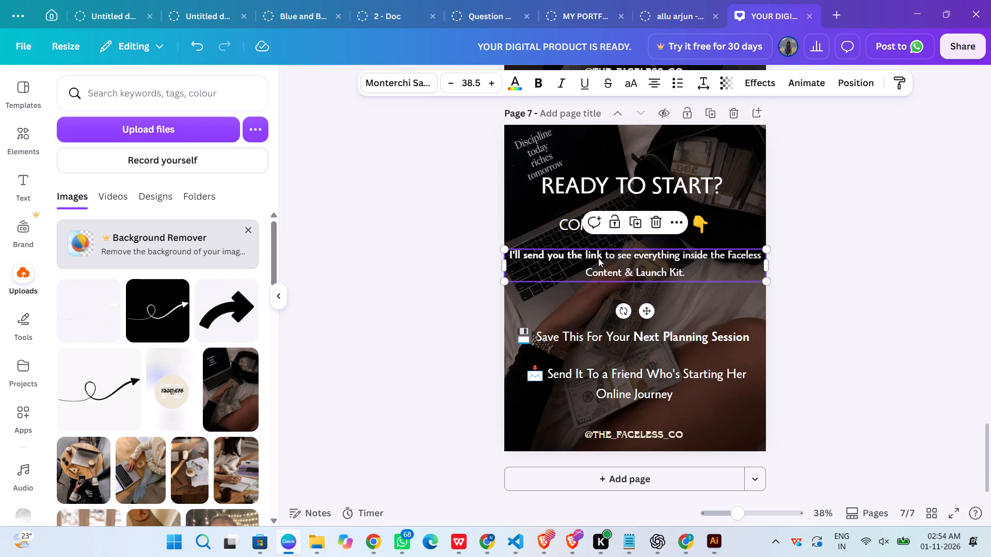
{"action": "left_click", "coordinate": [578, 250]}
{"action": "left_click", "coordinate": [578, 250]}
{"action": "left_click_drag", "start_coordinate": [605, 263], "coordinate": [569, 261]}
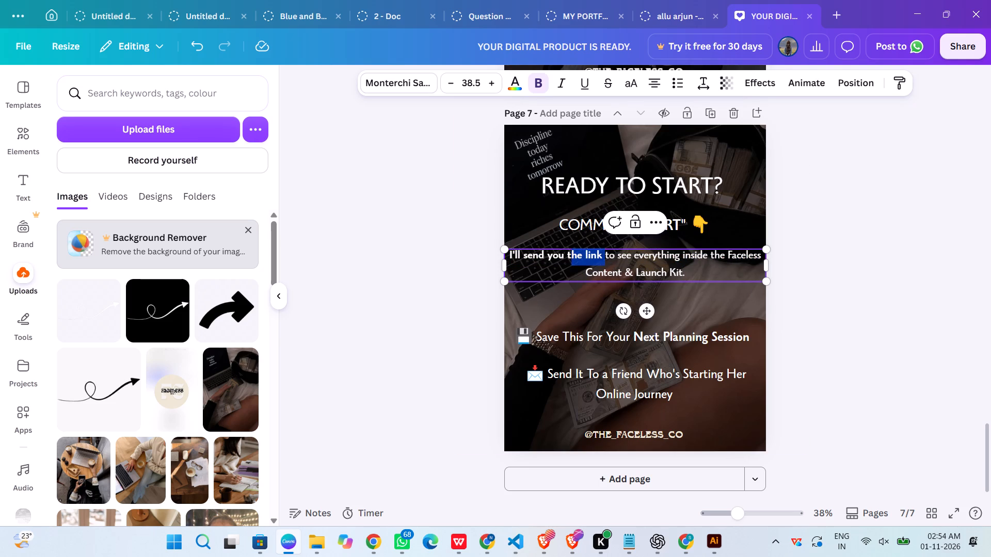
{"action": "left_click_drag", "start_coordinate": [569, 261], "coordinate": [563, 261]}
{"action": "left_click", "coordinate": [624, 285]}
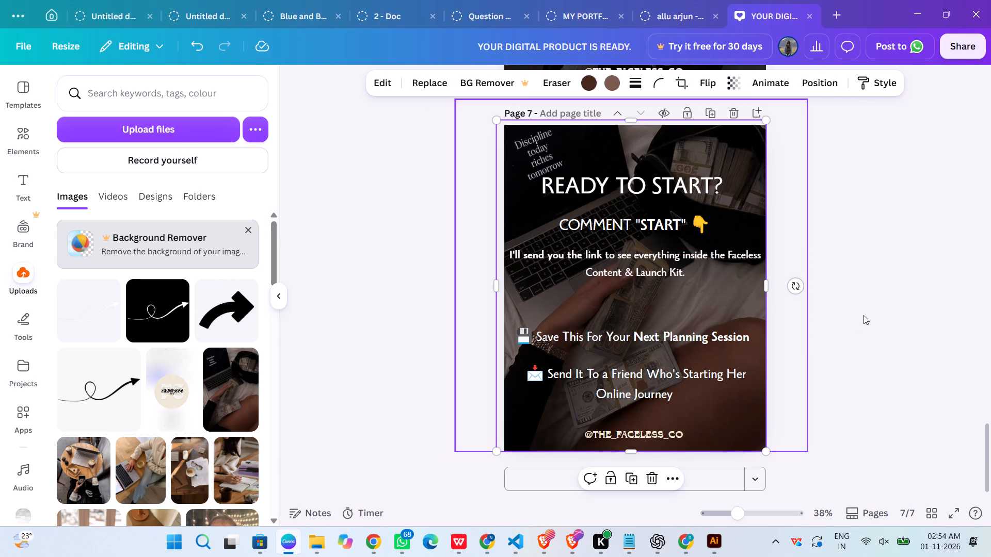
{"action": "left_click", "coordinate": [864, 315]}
Italicise "Faceless Content & Launch Kit." at the end of the "I'll send you the link" text.
{"action": "left_click", "coordinate": [727, 257]}
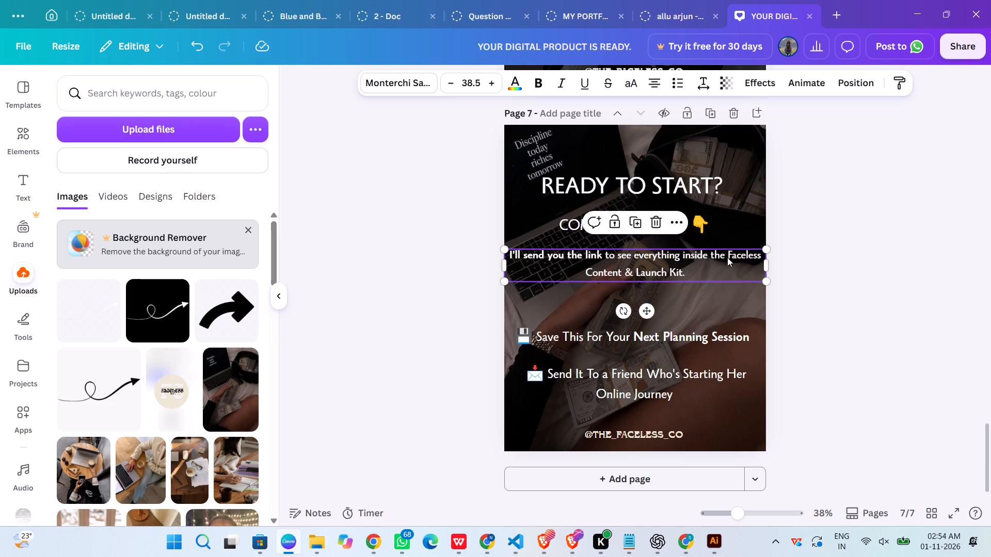
{"action": "triple_click", "coordinate": [729, 255]}
{"action": "left_click", "coordinate": [729, 255]}
{"action": "left_click", "coordinate": [729, 255]}
{"action": "left_click", "coordinate": [725, 256]}
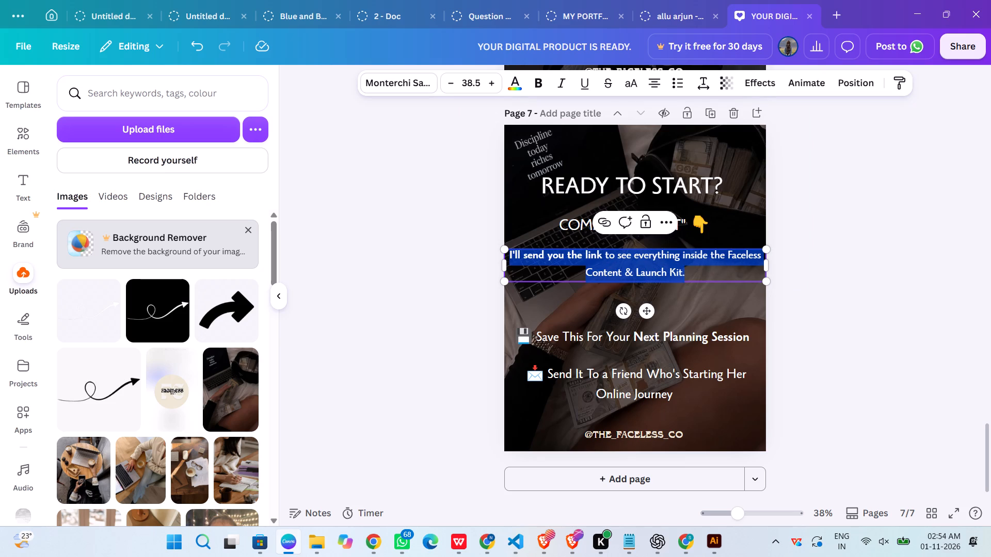
{"action": "left_click_drag", "start_coordinate": [726, 256], "coordinate": [752, 281]}
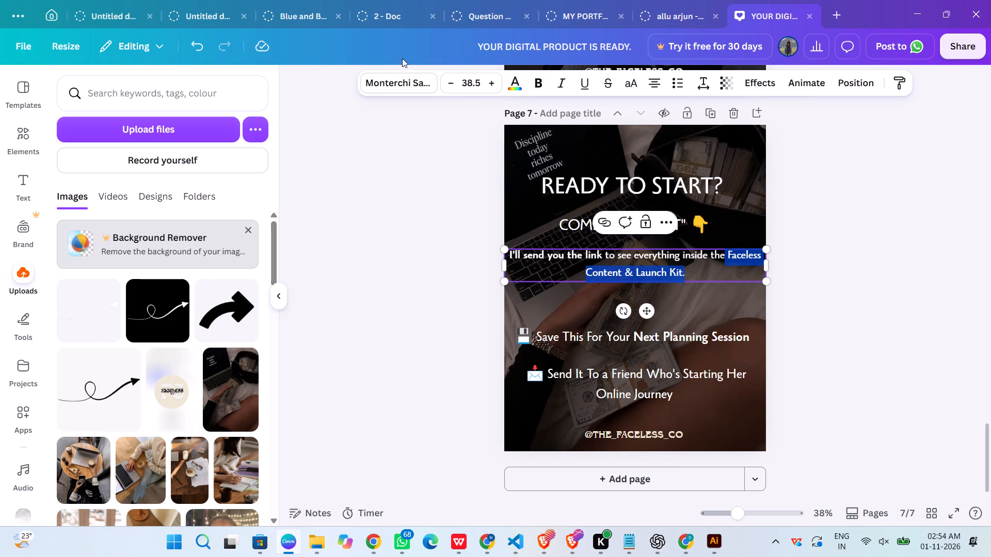
{"action": "left_click", "coordinate": [553, 88]}
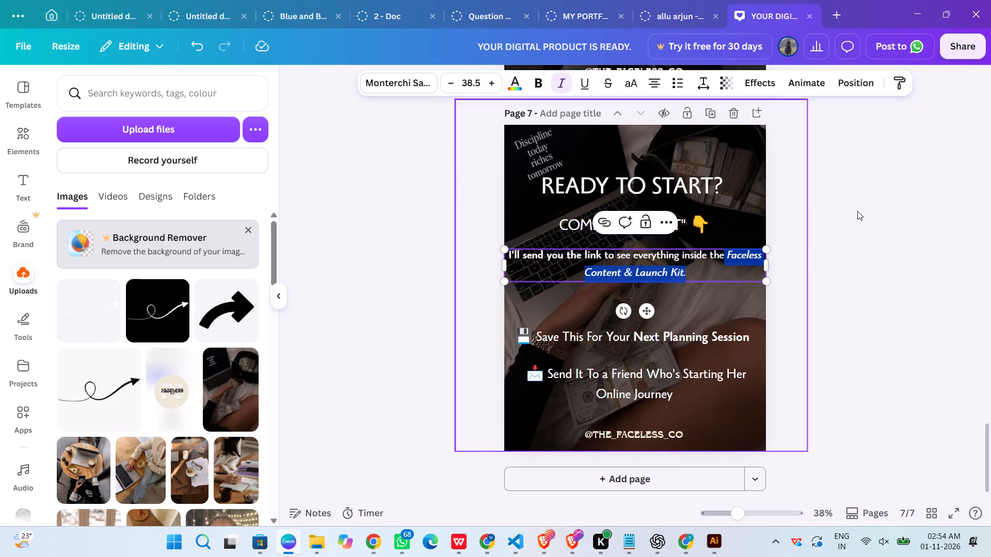
{"action": "left_click", "coordinate": [857, 211]}
Scale the "I'll send you the link" text down to size 31.5 and centre it slightly lower on the page.
{"action": "left_click", "coordinate": [648, 254]}
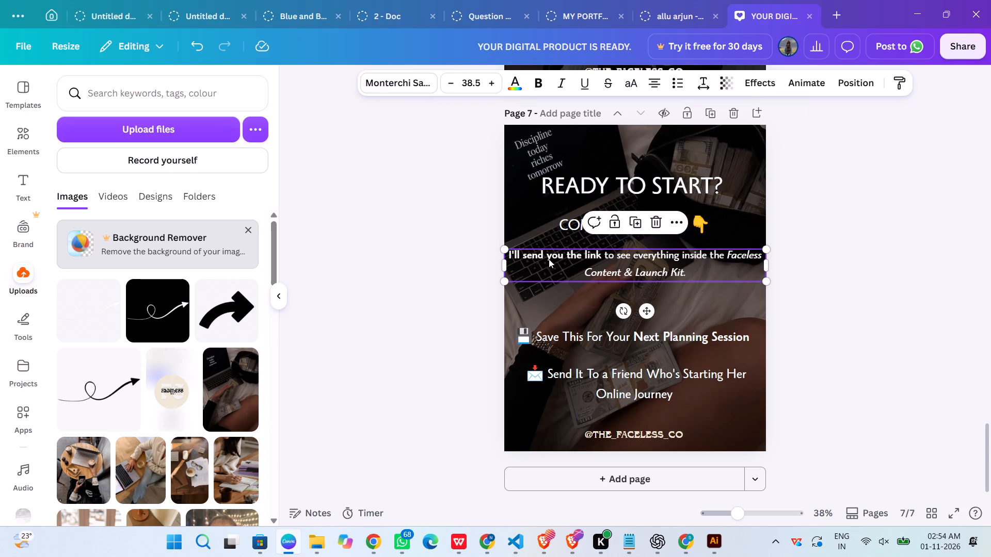
{"action": "left_click_drag", "start_coordinate": [506, 279], "coordinate": [554, 278]}
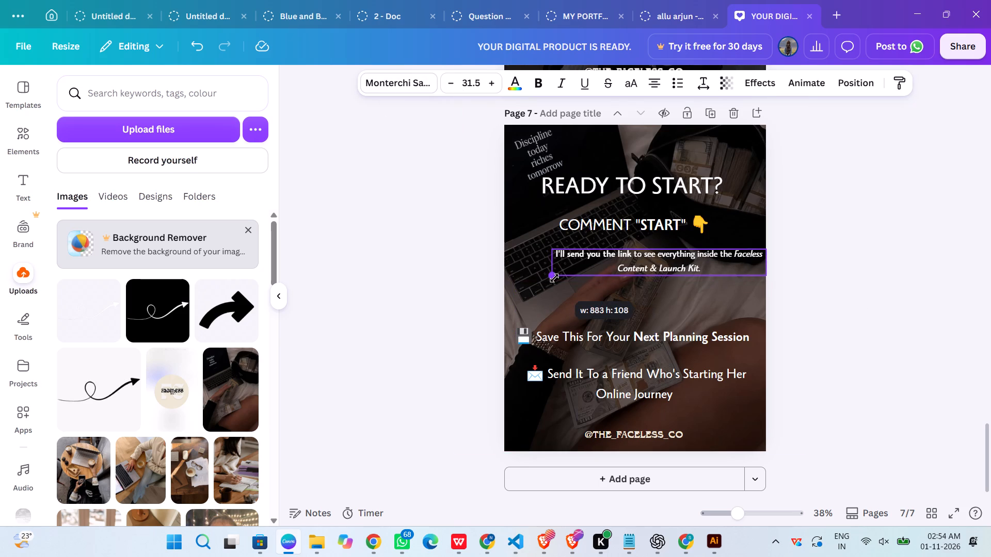
{"action": "left_click_drag", "start_coordinate": [554, 278], "coordinate": [555, 285]}
{"action": "left_click_drag", "start_coordinate": [667, 258], "coordinate": [625, 272]}
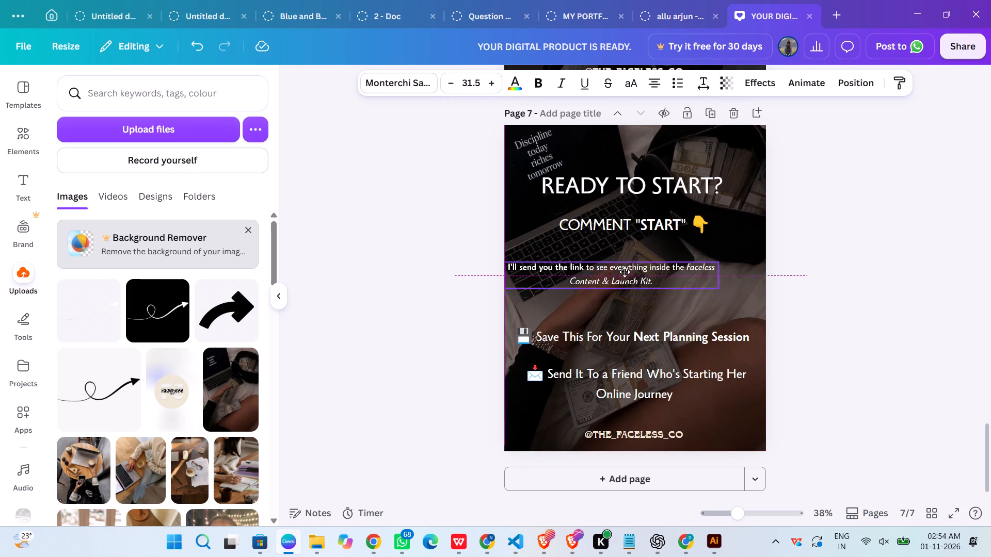
{"action": "left_click_drag", "start_coordinate": [625, 272], "coordinate": [642, 268]}
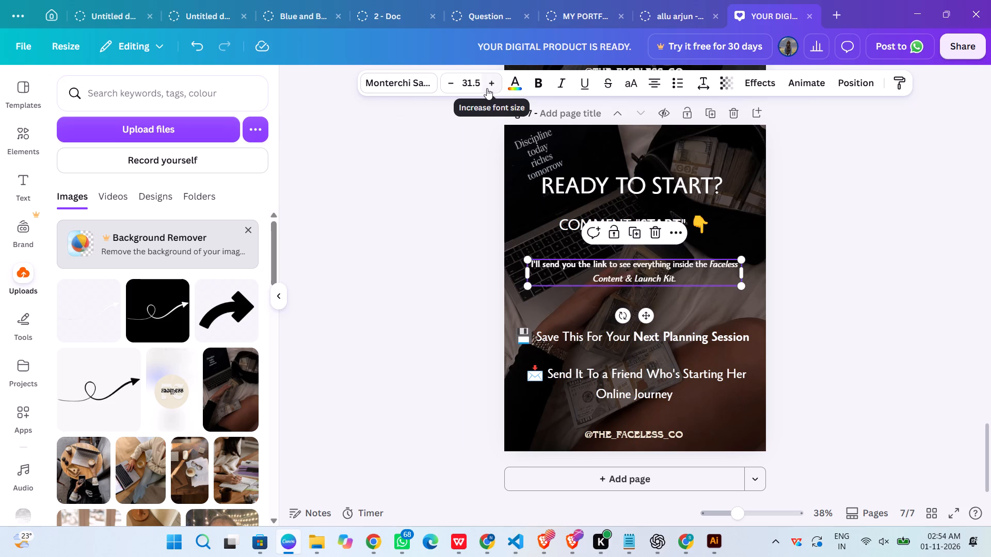
Enlarge the "I'll send you the link" text to about size 40.6, wrapped before "inside the", and place it roughly centred on the page.
{"action": "triple_click", "coordinate": [487, 88]}
{"action": "triple_click", "coordinate": [487, 88]}
{"action": "triple_click", "coordinate": [487, 88]}
{"action": "triple_click", "coordinate": [487, 88]}
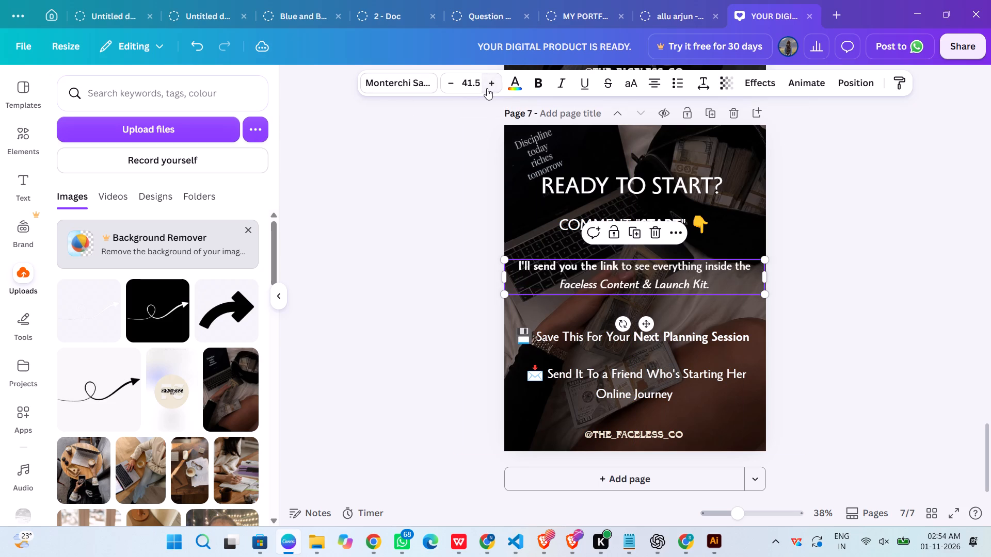
{"action": "triple_click", "coordinate": [487, 88]}
{"action": "triple_click", "coordinate": [487, 88]}
{"action": "triple_click", "coordinate": [487, 88]}
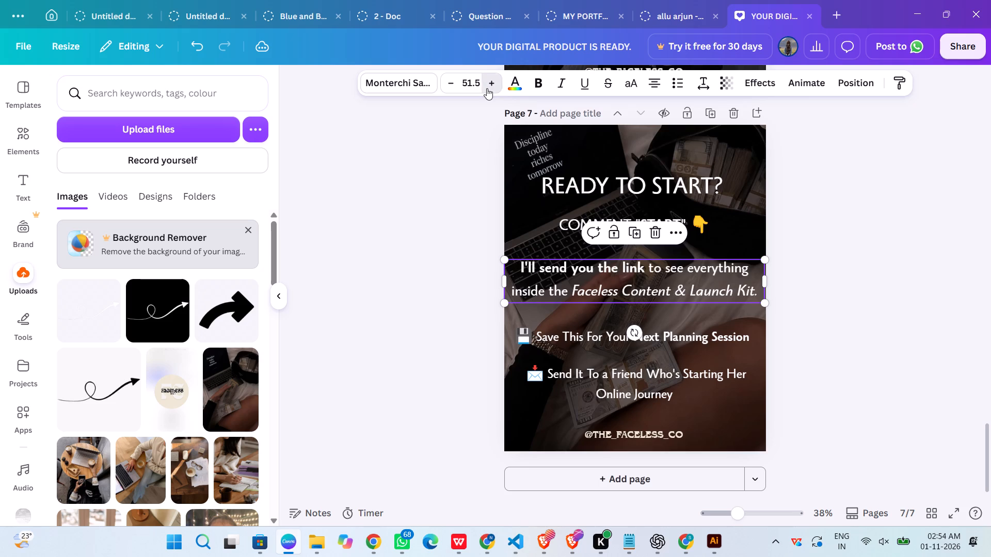
{"action": "left_click_drag", "start_coordinate": [762, 303], "coordinate": [720, 292]}
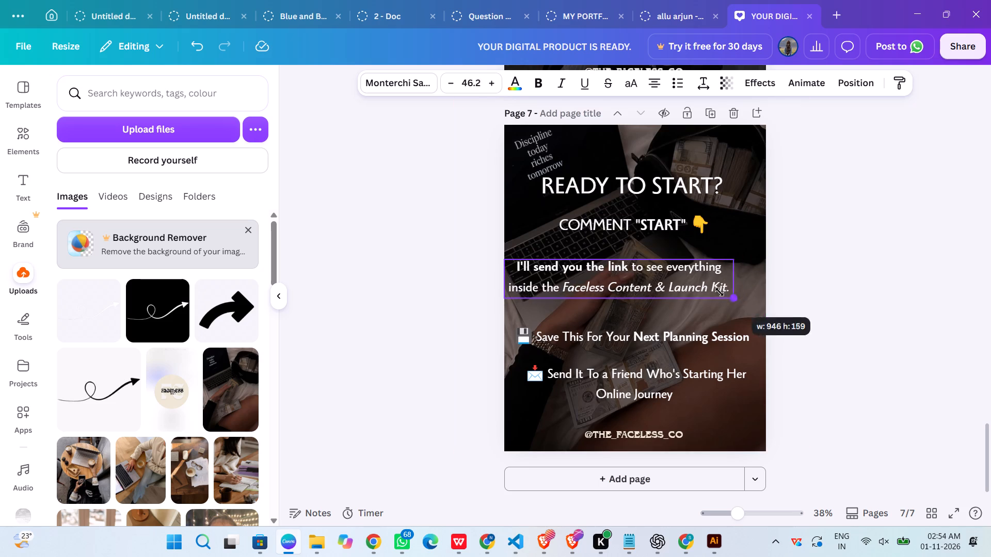
{"action": "left_click_drag", "start_coordinate": [720, 292], "coordinate": [704, 289]}
{"action": "left_click_drag", "start_coordinate": [633, 273], "coordinate": [666, 275]}
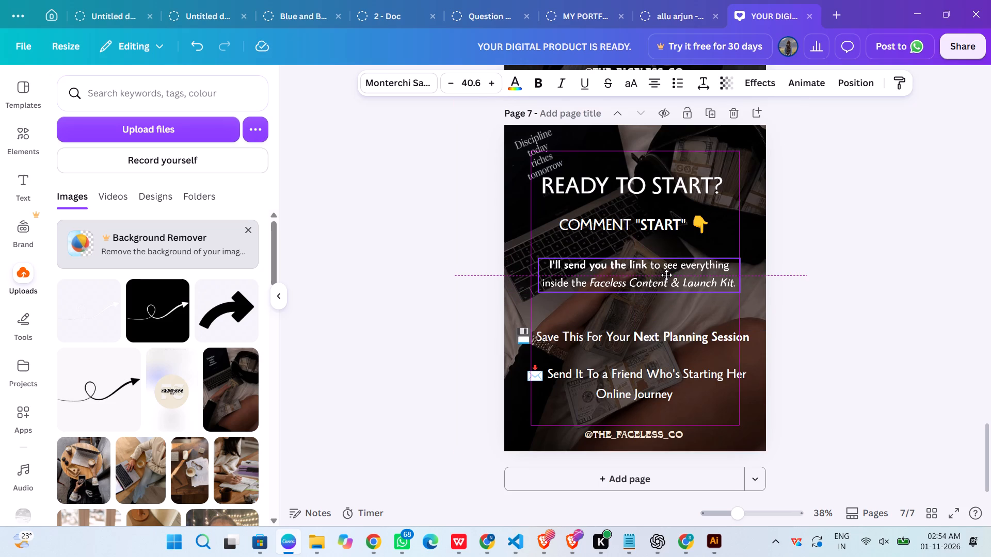
{"action": "left_click_drag", "start_coordinate": [666, 275], "coordinate": [667, 276]}
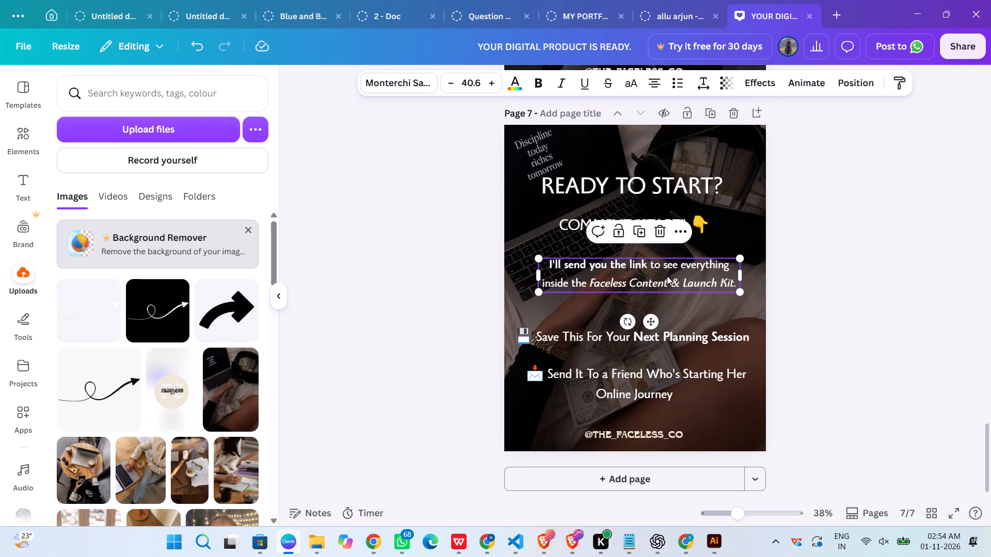
{"action": "left_click", "coordinate": [899, 314]}
Set the "Save This For Your Next Planning Session" line to font size 32.
{"action": "left_click", "coordinate": [698, 337]}
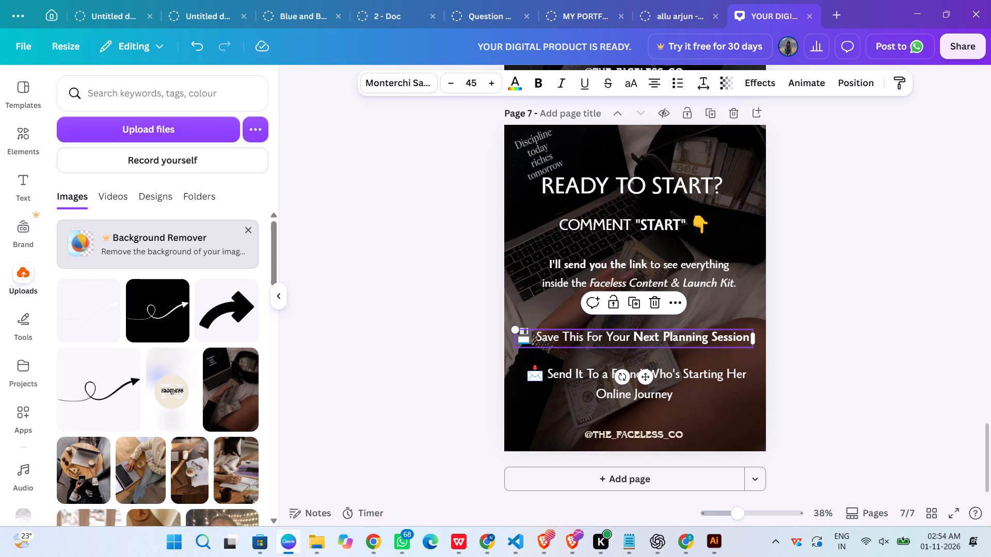
{"action": "left_click", "coordinate": [450, 95]}
{"action": "left_click", "coordinate": [458, 81]}
{"action": "left_click", "coordinate": [474, 86]}
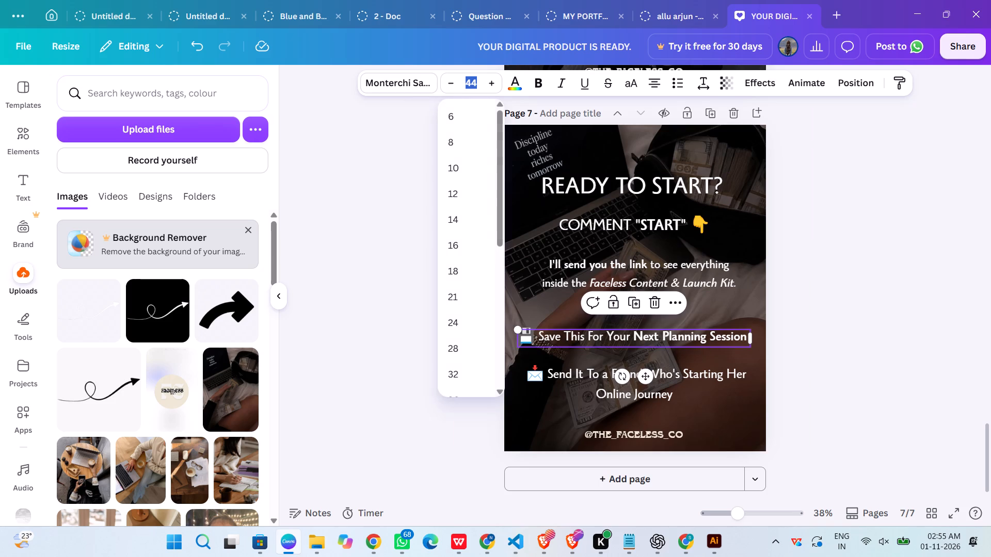
{"action": "type", "text": "32"}
{"action": "key", "text": "Return"}
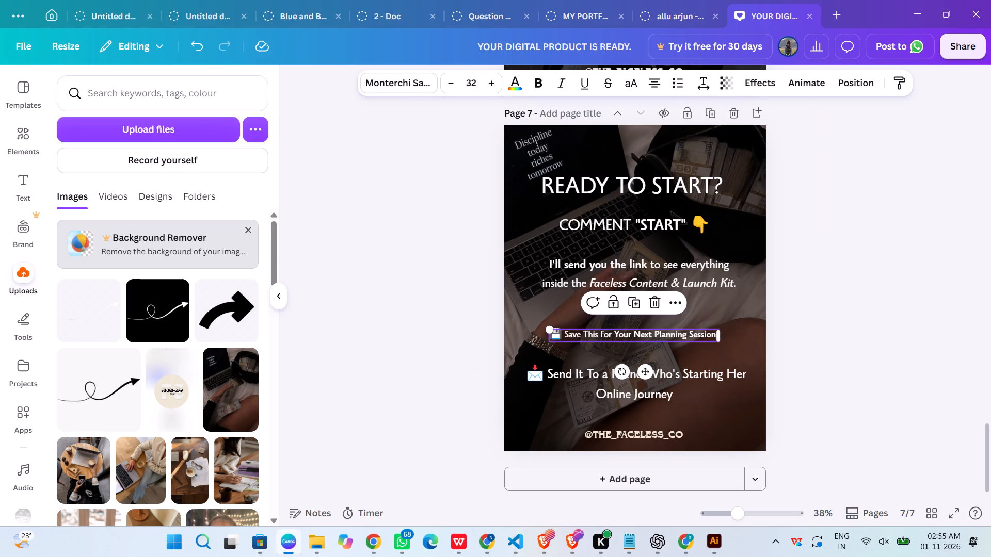
{"action": "left_click", "coordinate": [843, 389]}
Set the "Send It To a Friend" text to font size 32.
{"action": "left_click", "coordinate": [727, 395]}
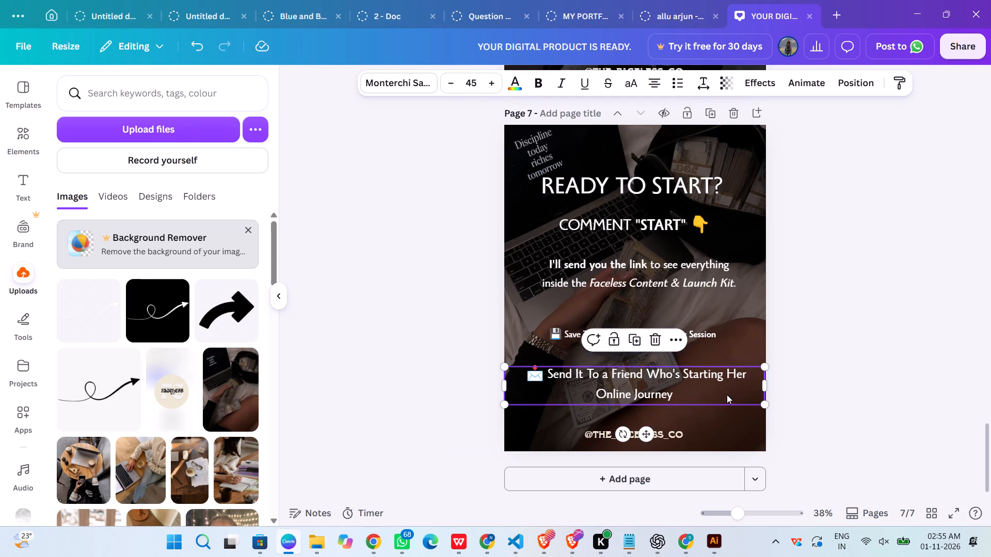
{"action": "left_click", "coordinate": [481, 87]}
{"action": "type", "text": "32"}
{"action": "key", "text": "Return"}
{"action": "left_click", "coordinate": [824, 393]}
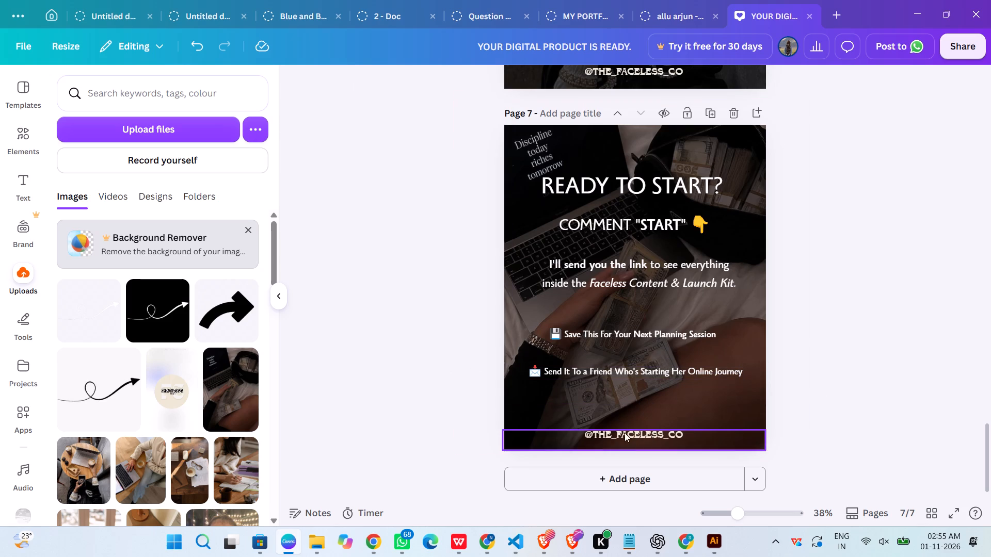
Move the "Send It" line slightly down and bring the "Save This" line down close above it.
{"action": "left_click_drag", "start_coordinate": [649, 373], "coordinate": [652, 388]}
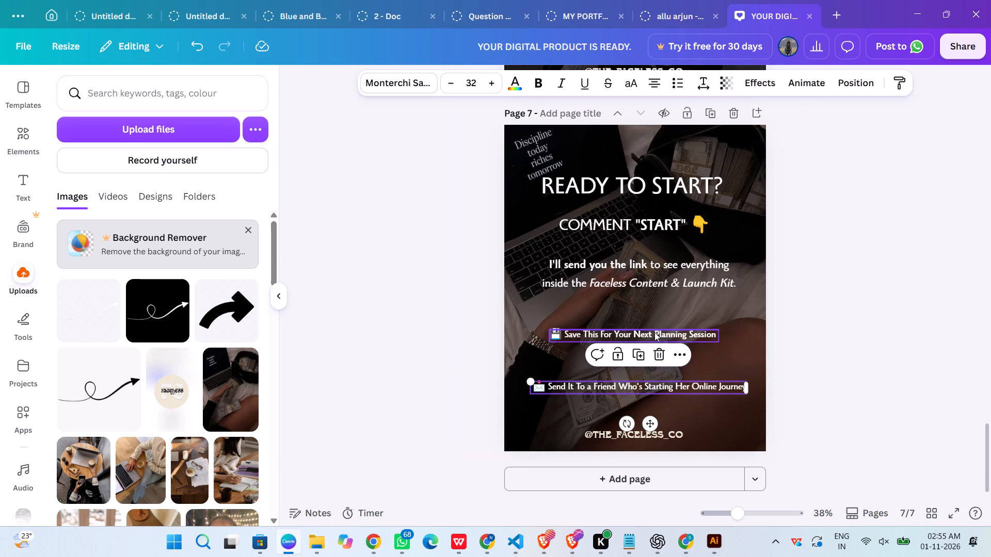
{"action": "left_click_drag", "start_coordinate": [654, 332], "coordinate": [653, 363]}
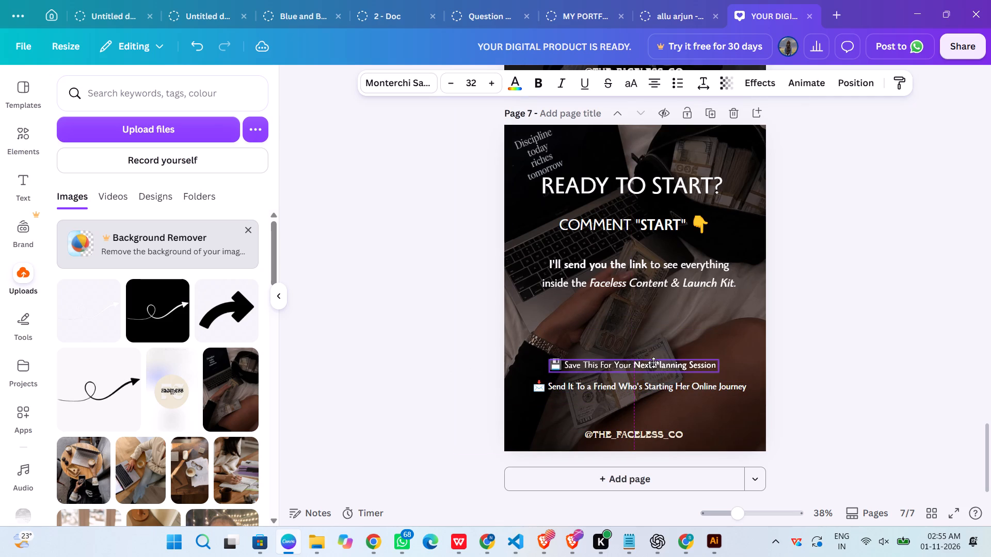
{"action": "left_click_drag", "start_coordinate": [653, 363], "coordinate": [652, 362]}
Move the "I'll send you the link" text down, about midway between the "COMMENT" and "Save This" lines.
{"action": "left_click_drag", "start_coordinate": [639, 288], "coordinate": [637, 307]}
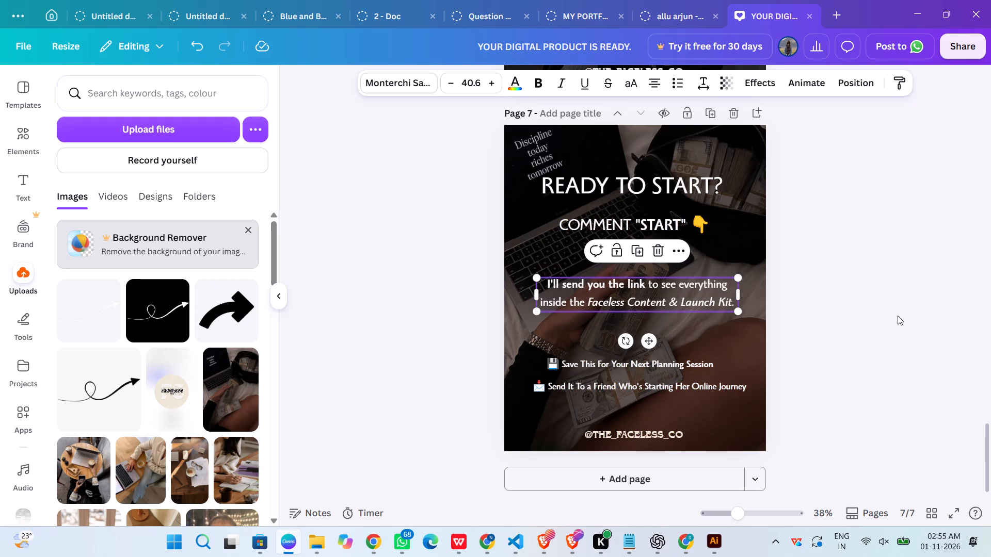
{"action": "left_click", "coordinate": [898, 316]}
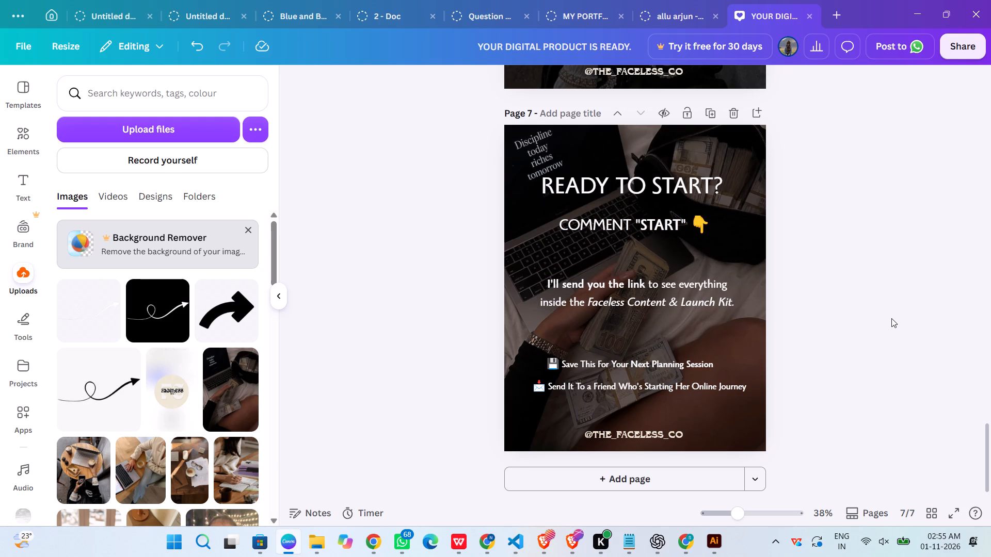
Capitalise the first letters of "The", "Inside" and "Everything" in page 7's "I'll send you the link" text.
{"action": "left_click", "coordinate": [579, 277]}
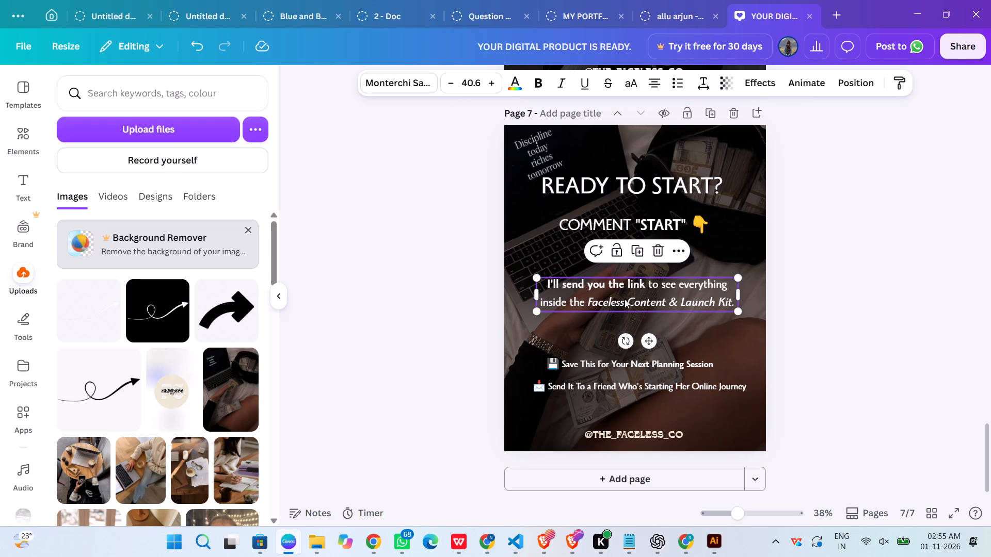
{"action": "left_click", "coordinate": [596, 299]}
{"action": "left_click", "coordinate": [584, 302]}
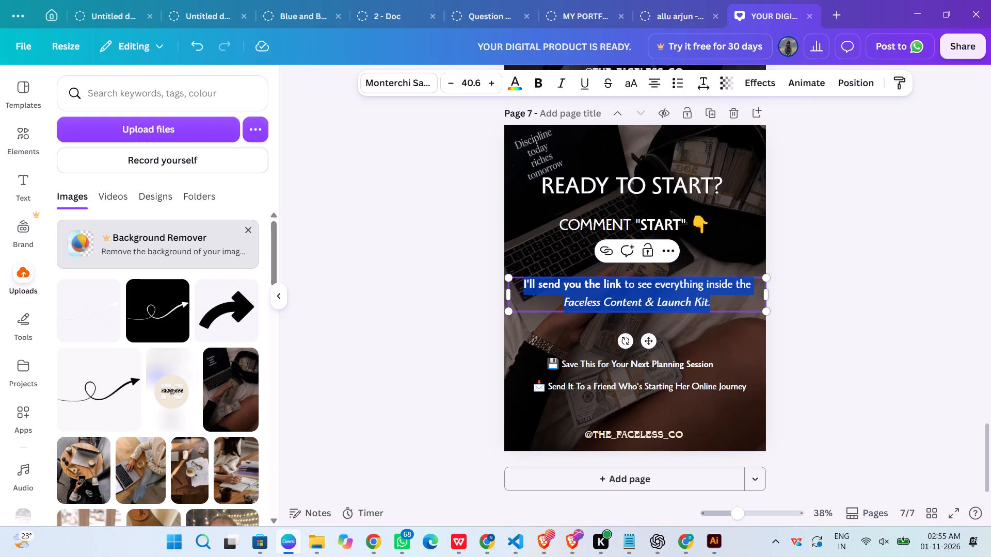
{"action": "left_click", "coordinate": [738, 287]}
{"action": "key", "text": "Delete"}
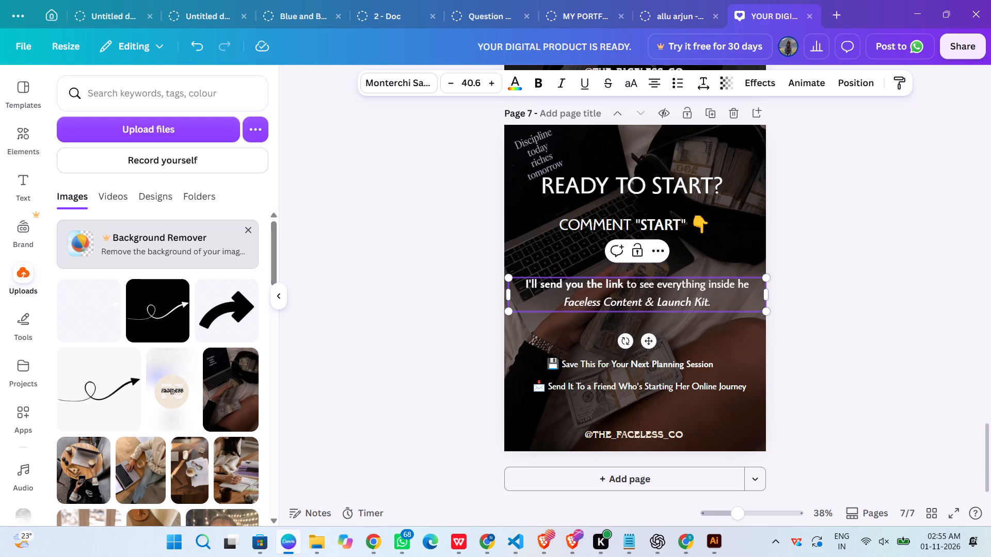
{"action": "key", "text": "shift+t"}
{"action": "key", "text": "ctrl+Left"}
{"action": "key", "text": "ctrl+Left"}
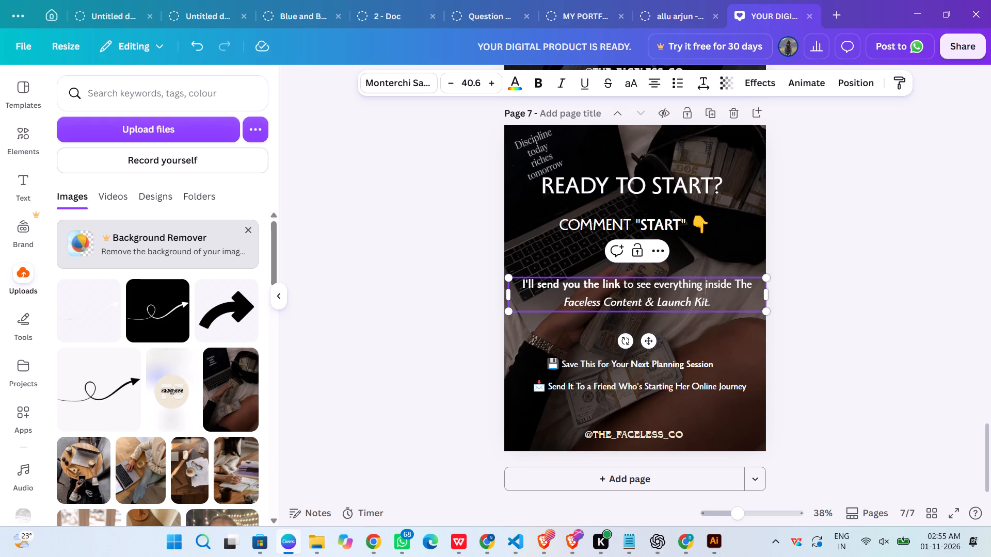
{"action": "key", "text": "Delete"}
{"action": "key", "text": "shift+i"}
{"action": "key", "text": "ctrl+Left"}
{"action": "key", "text": "ctrl+Left"}
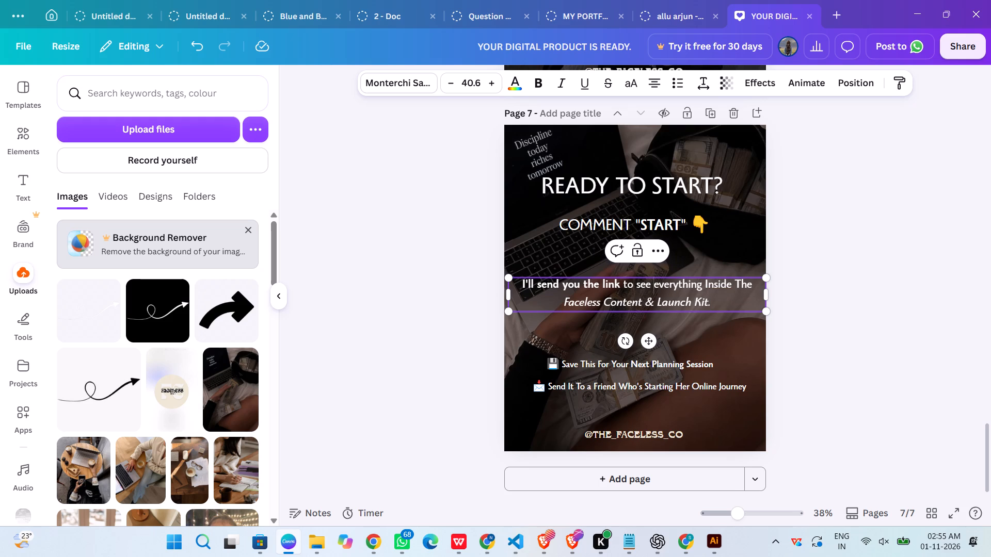
{"action": "key", "text": "Delete"}
{"action": "key", "text": "shift+e"}
Capitalise the first letters of "See", "To" and "Link" in the same text.
{"action": "key", "text": "ctrl+Left"}
{"action": "key", "text": "ctrl+Left"}
{"action": "key", "text": "Delete"}
{"action": "key", "text": "shift+s"}
{"action": "key", "text": "ctrl+Left"}
{"action": "key", "text": "ctrl+Left"}
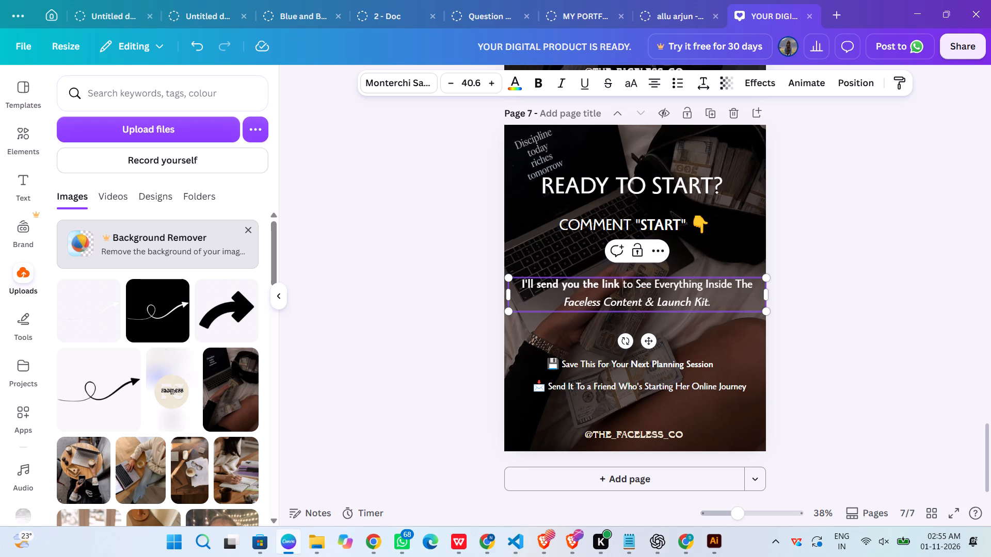
{"action": "key", "text": "Delete"}
{"action": "key", "text": "shift+t"}
{"action": "key", "text": "ctrl+Left"}
{"action": "key", "text": "ctrl+Left"}
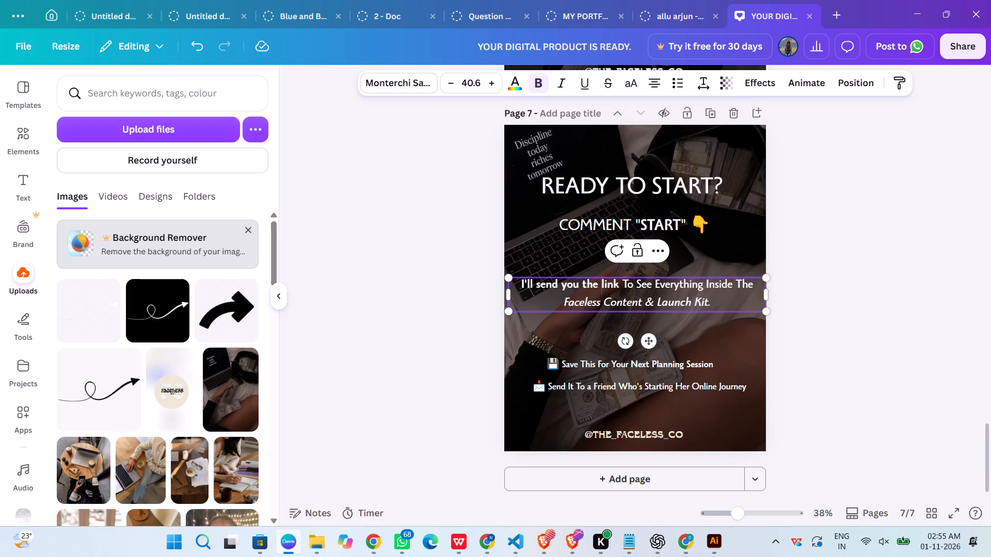
{"action": "key", "text": "Delete"}
{"action": "key", "text": "shift+l"}
Capitalise "The", "You" and "Send" so the opening reads "I'll Send You The Link".
{"action": "key", "text": "ctrl+Left"}
{"action": "key", "text": "ctrl+Left"}
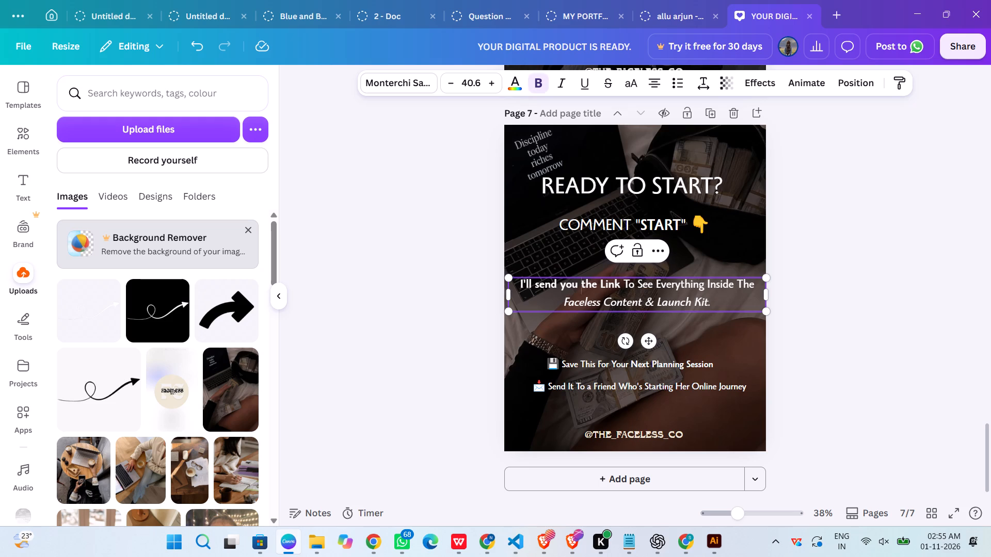
{"action": "key", "text": "Delete"}
{"action": "key", "text": "shift+t"}
{"action": "key", "text": "ctrl+Left"}
{"action": "key", "text": "ctrl+Left"}
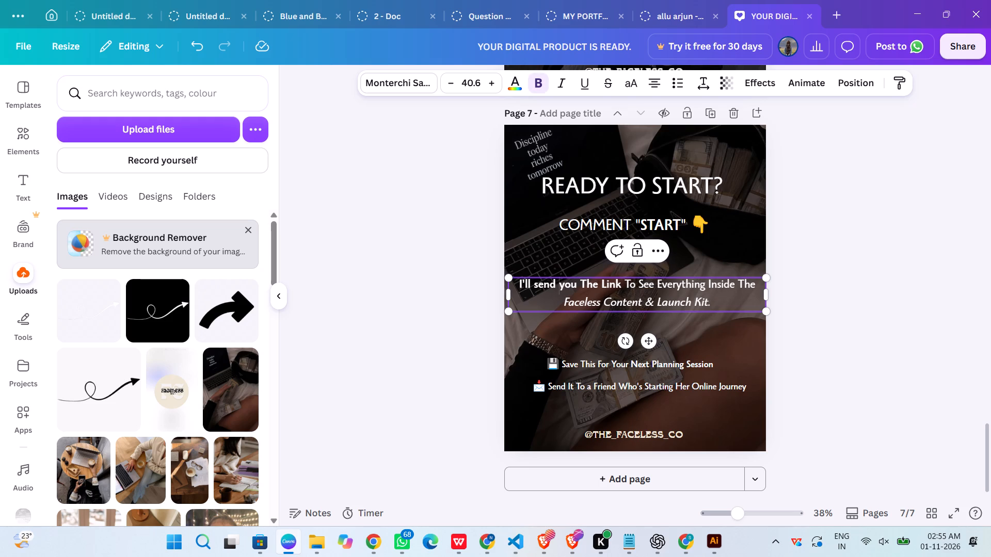
{"action": "key", "text": "Delete"}
{"action": "key", "text": "shift+y"}
{"action": "key", "text": "ctrl+Left"}
{"action": "key", "text": "ctrl+Left"}
{"action": "key", "text": "Delete"}
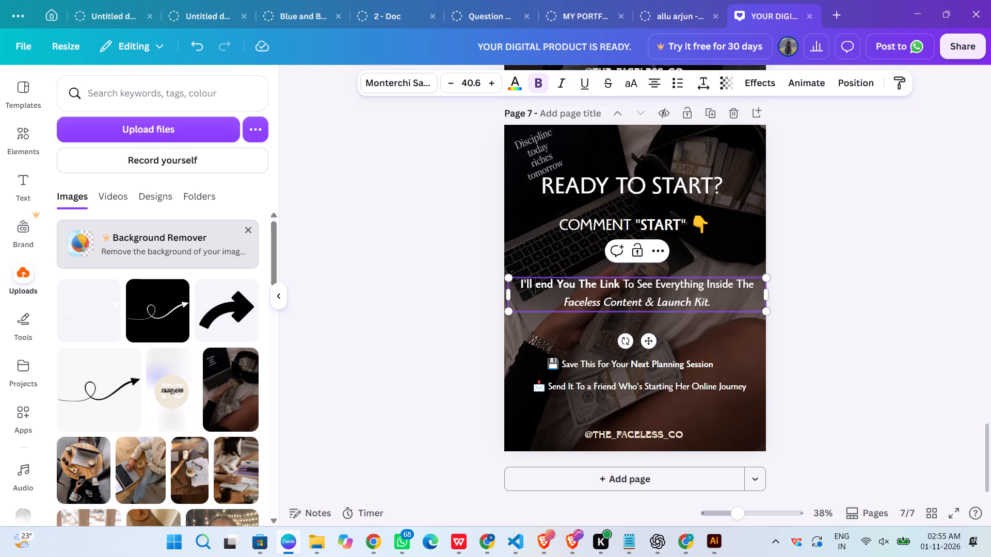
{"action": "key", "text": "shift+a"}
{"action": "key", "text": "BackSpace"}
{"action": "key", "text": "shift+s"}
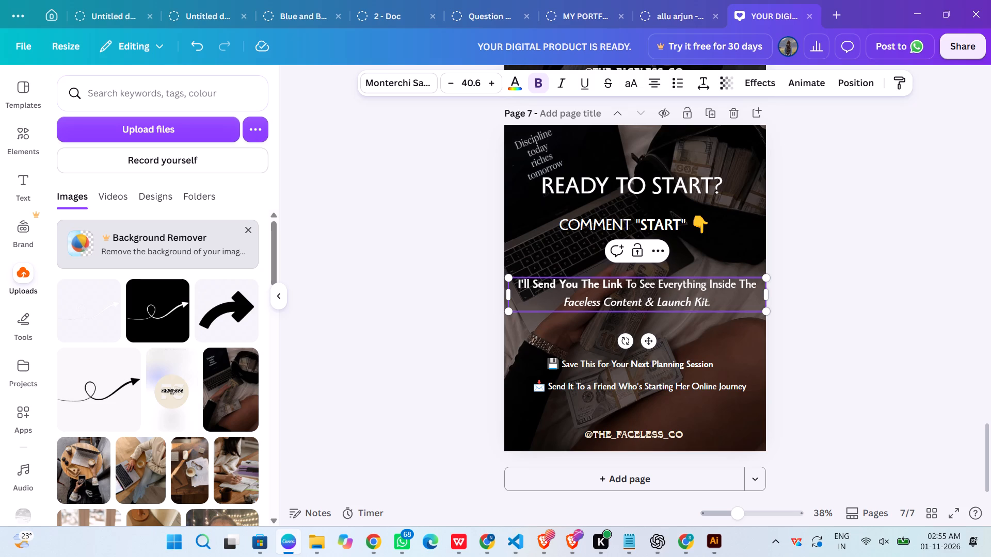
{"action": "left_click", "coordinate": [859, 339]}
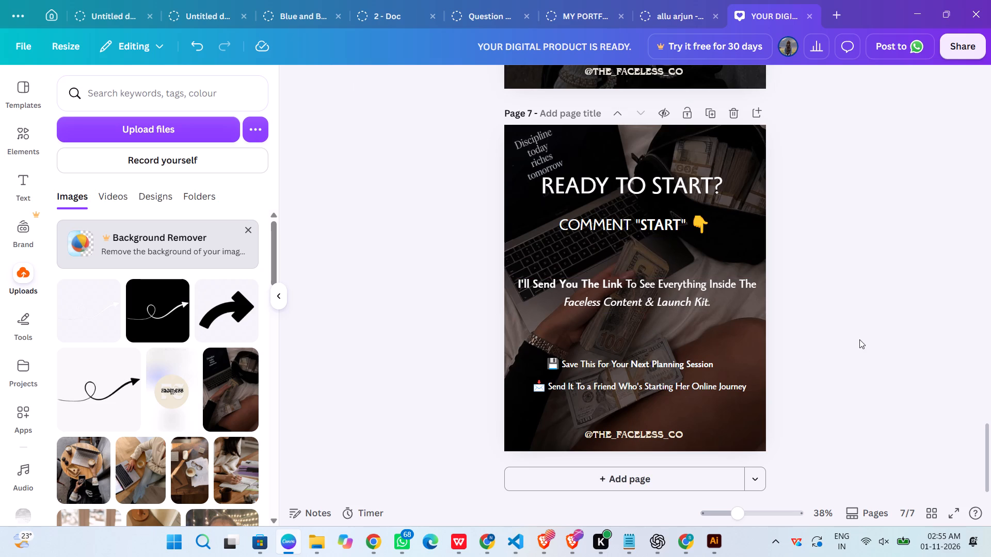
{"action": "left_click", "coordinate": [859, 339]}
Align page 7's heading, "COMMENT", "I'll Send You", "Save This" and "Send It" texts to a common horizontal centre.
{"action": "left_click", "coordinate": [694, 369]}
{"action": "left_click", "coordinate": [692, 390], "text": "ctrl"}
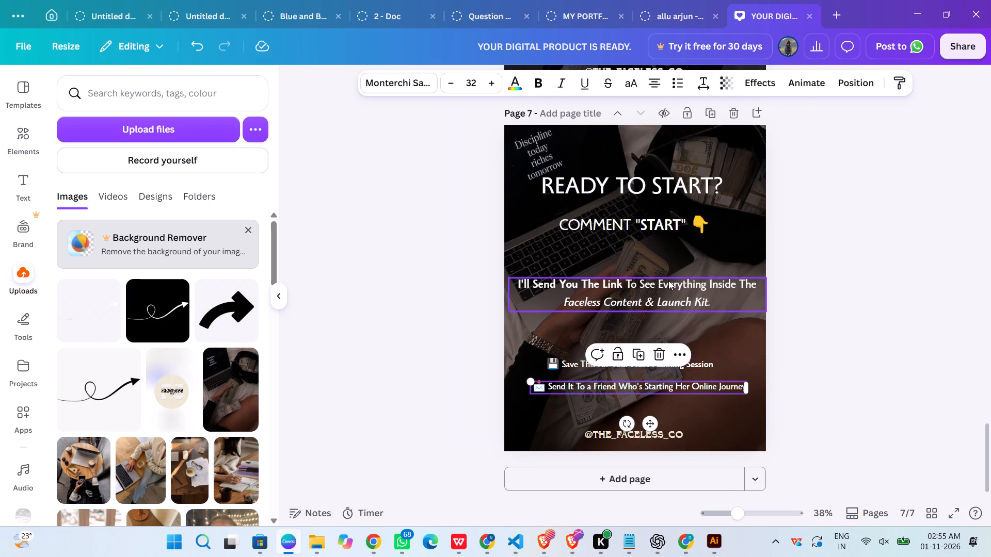
{"action": "left_click", "coordinate": [668, 281], "text": "ctrl"}
{"action": "left_click", "coordinate": [660, 190], "text": "shift"}
{"action": "left_click", "coordinate": [675, 239], "text": "shift"}
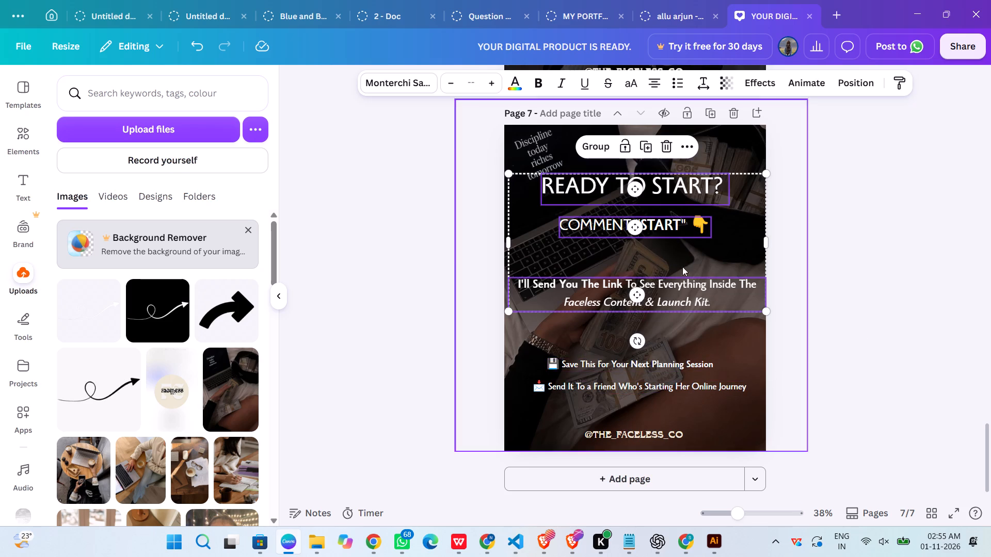
{"action": "left_click", "coordinate": [687, 293], "text": "shift"}
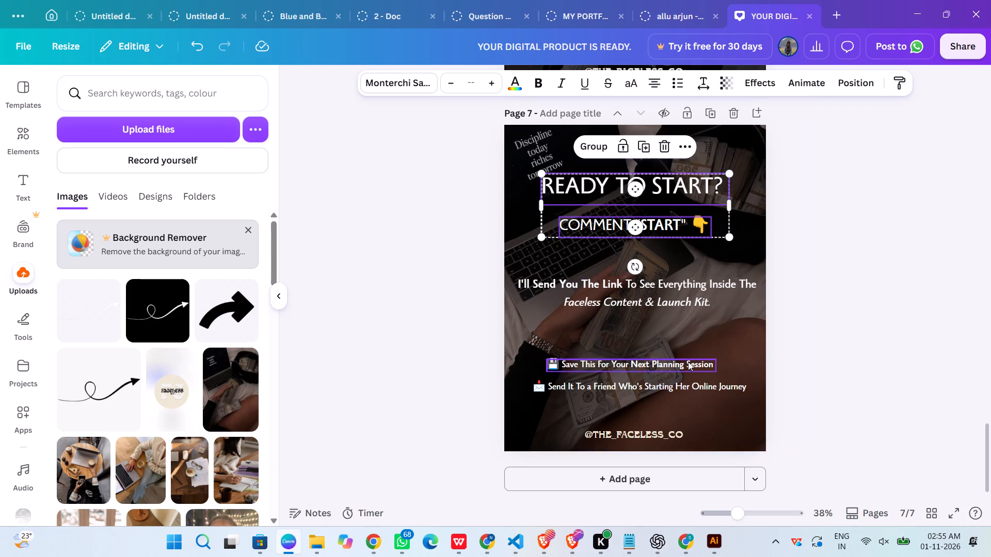
{"action": "left_click", "coordinate": [677, 309], "text": "shift"}
{"action": "left_click", "coordinate": [687, 363], "text": "shift"}
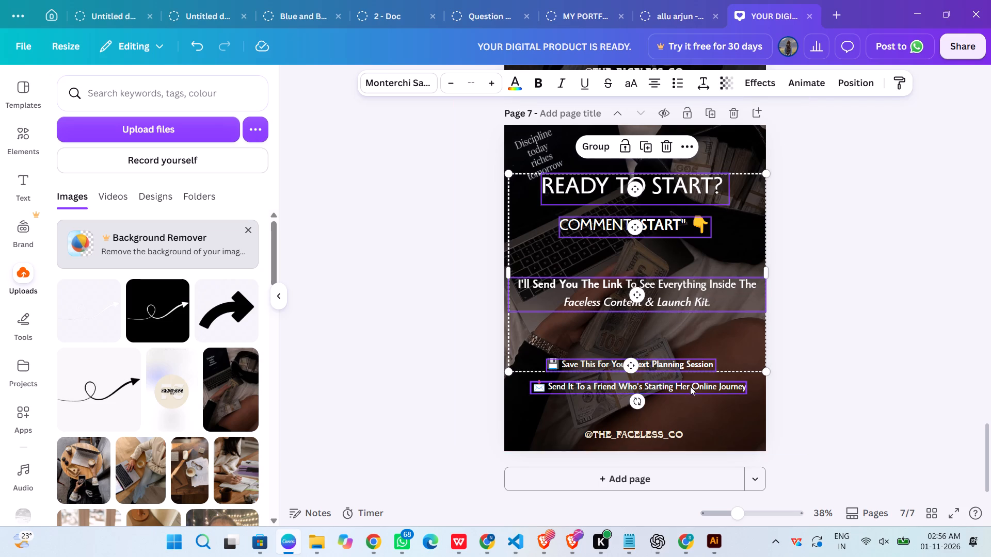
{"action": "left_click", "coordinate": [690, 386], "text": "shift"}
{"action": "right_click", "coordinate": [688, 387]}
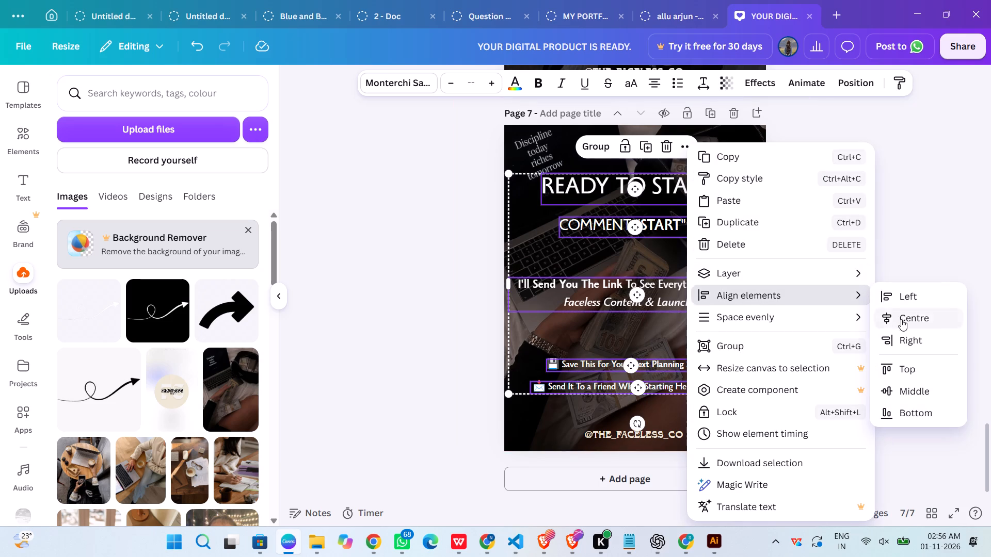
{"action": "left_click", "coordinate": [902, 319]}
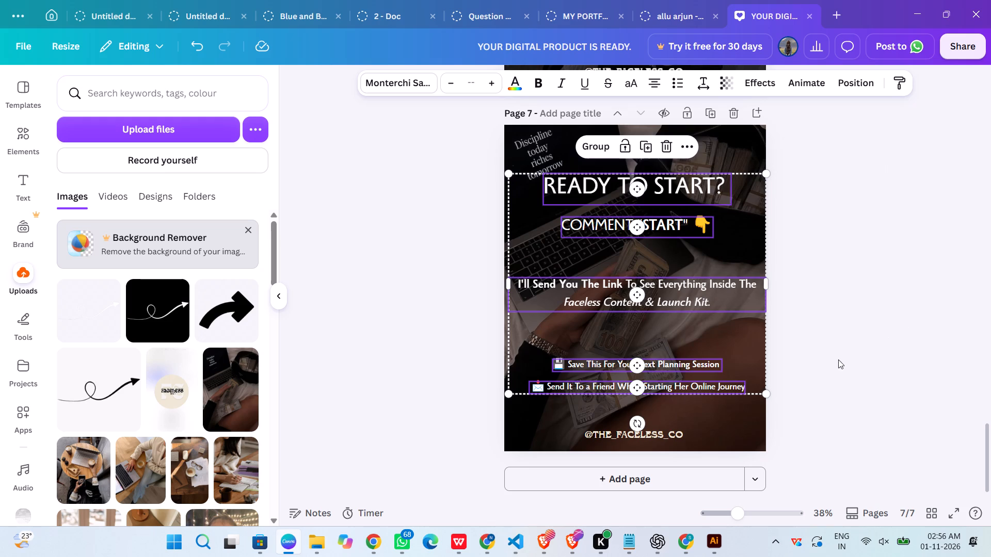
Group the five centred text elements on page 7.
{"action": "left_click", "coordinate": [594, 145]}
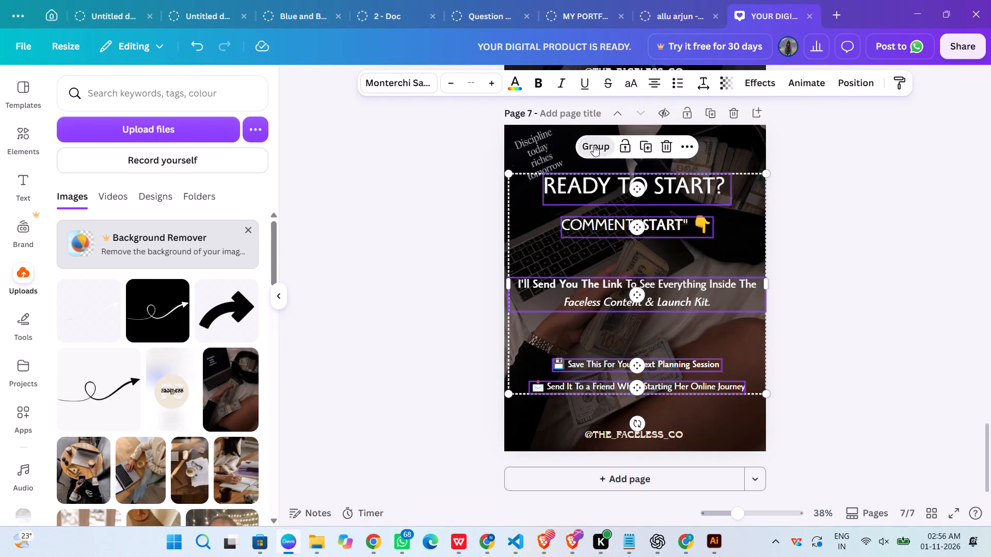
{"action": "left_click", "coordinate": [863, 240]}
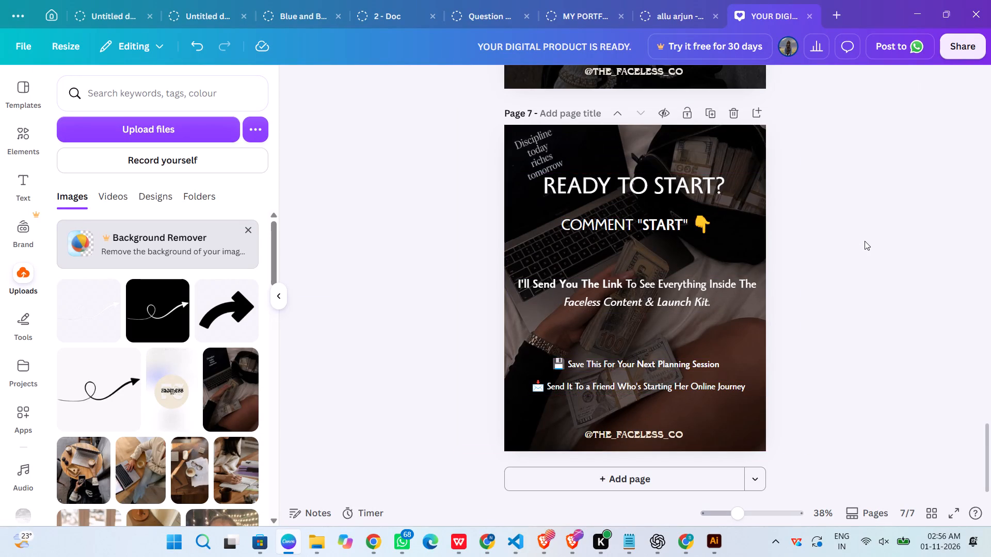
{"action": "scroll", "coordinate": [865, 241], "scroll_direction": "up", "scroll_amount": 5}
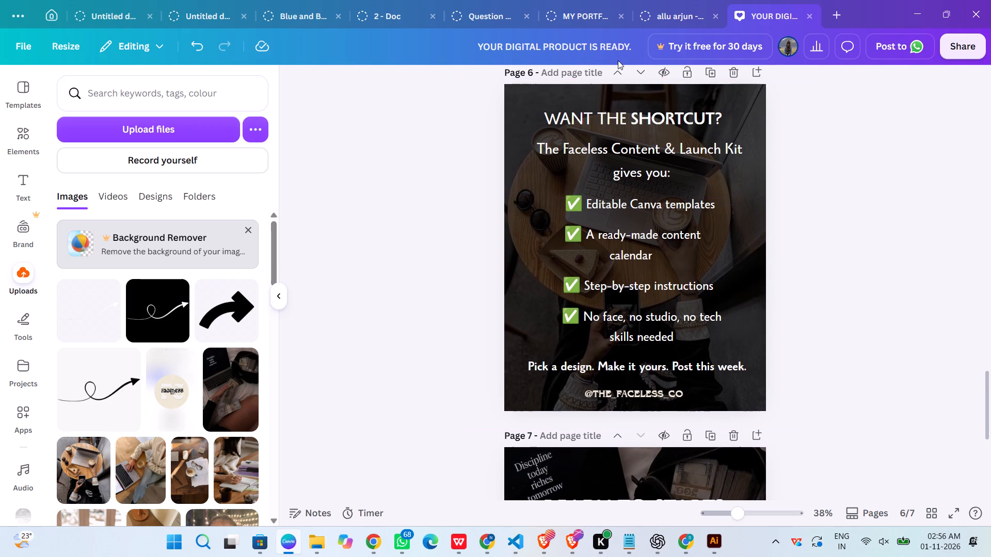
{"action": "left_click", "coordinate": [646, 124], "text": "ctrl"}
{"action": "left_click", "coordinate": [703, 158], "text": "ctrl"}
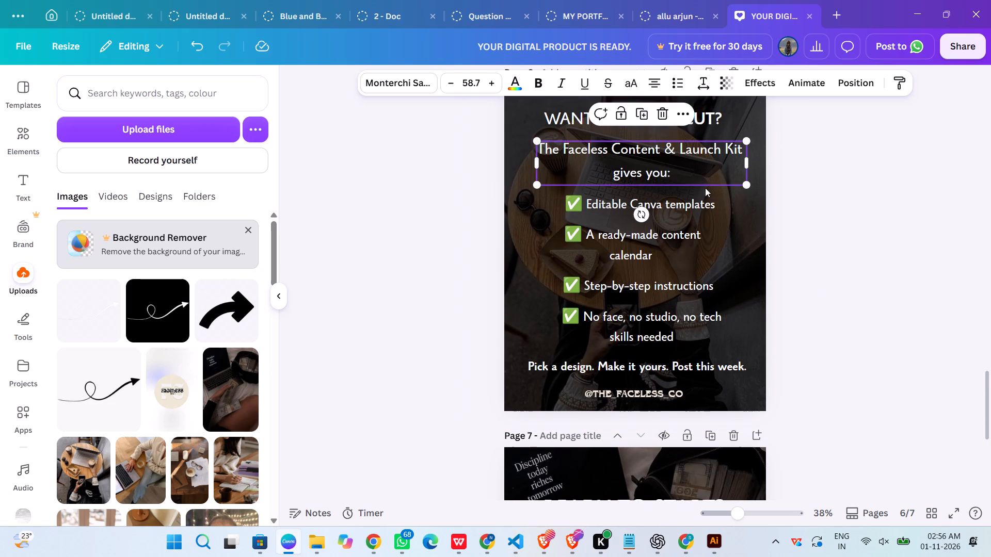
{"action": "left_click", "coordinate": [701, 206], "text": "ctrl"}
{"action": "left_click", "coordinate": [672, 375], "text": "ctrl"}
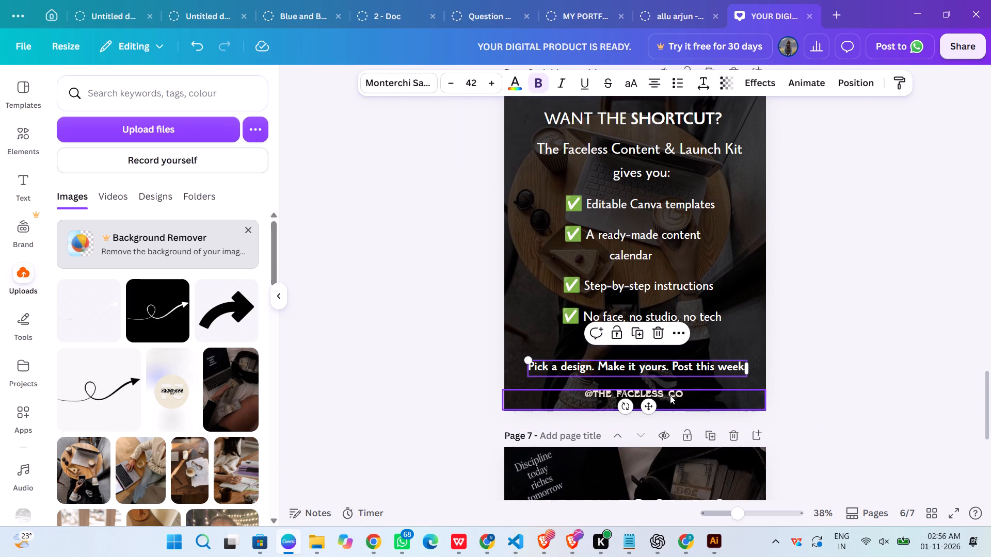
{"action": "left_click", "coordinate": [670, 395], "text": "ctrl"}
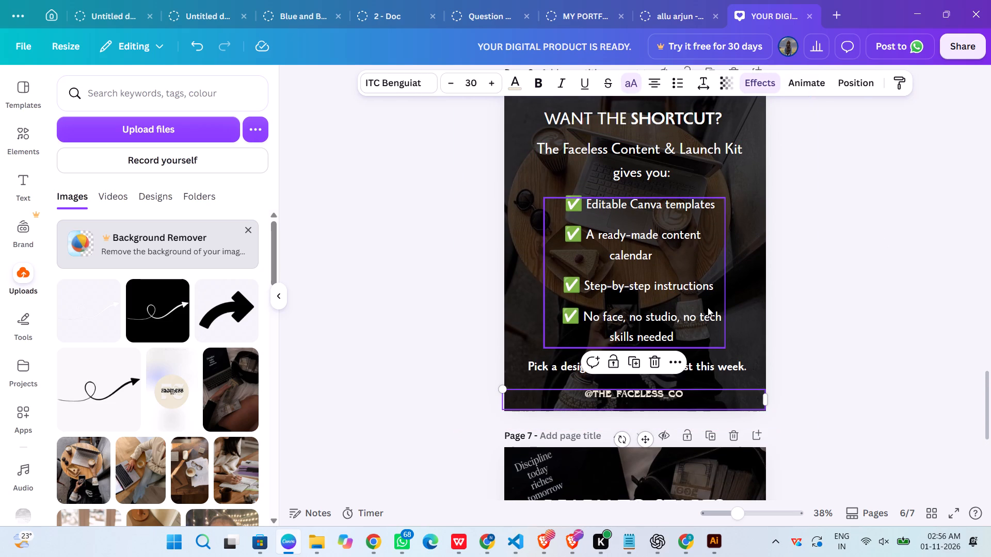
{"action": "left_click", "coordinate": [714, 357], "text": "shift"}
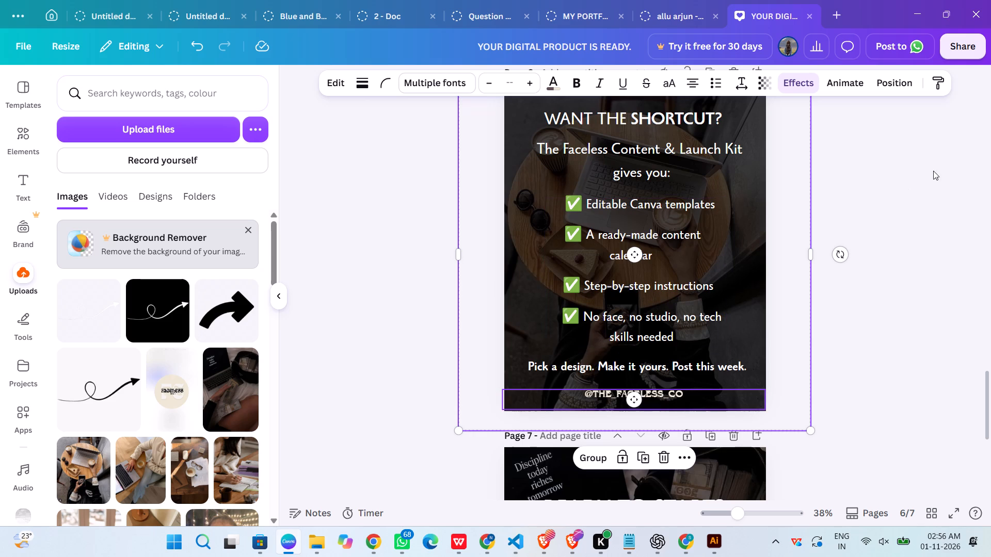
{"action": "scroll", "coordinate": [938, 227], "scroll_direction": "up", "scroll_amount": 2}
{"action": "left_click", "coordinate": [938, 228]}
{"action": "left_click", "coordinate": [688, 257], "text": "shift"}
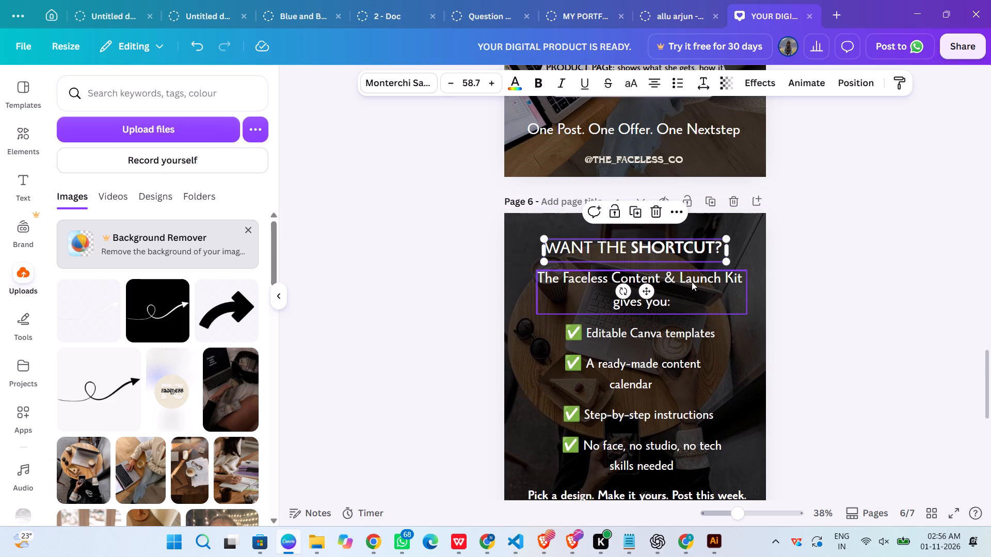
{"action": "left_click", "coordinate": [692, 283], "text": "shift"}
{"action": "left_click", "coordinate": [688, 345], "text": "shift"}
{"action": "scroll", "coordinate": [693, 336], "scroll_direction": "down", "scroll_amount": 1, "text": "shift"}
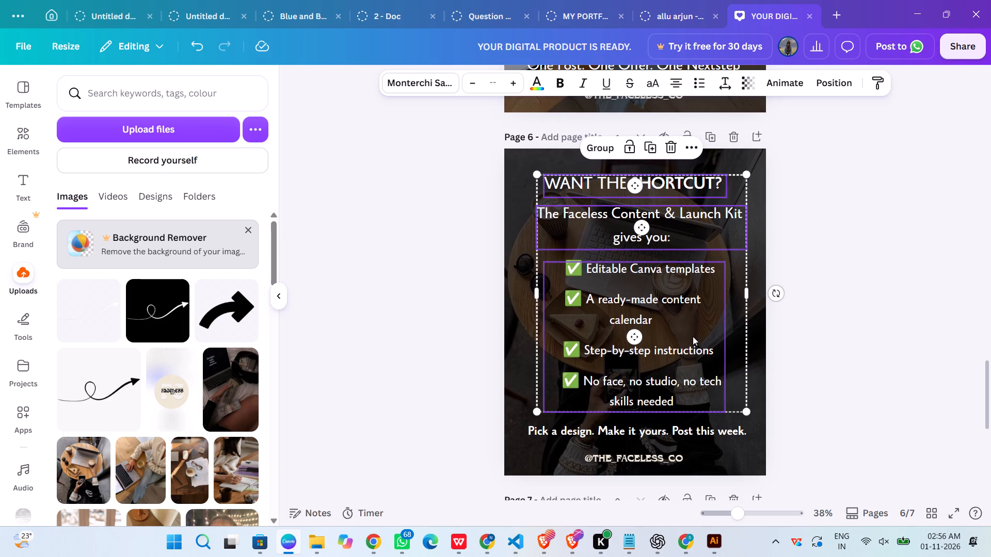
{"action": "left_click", "coordinate": [700, 434], "text": "shift"}
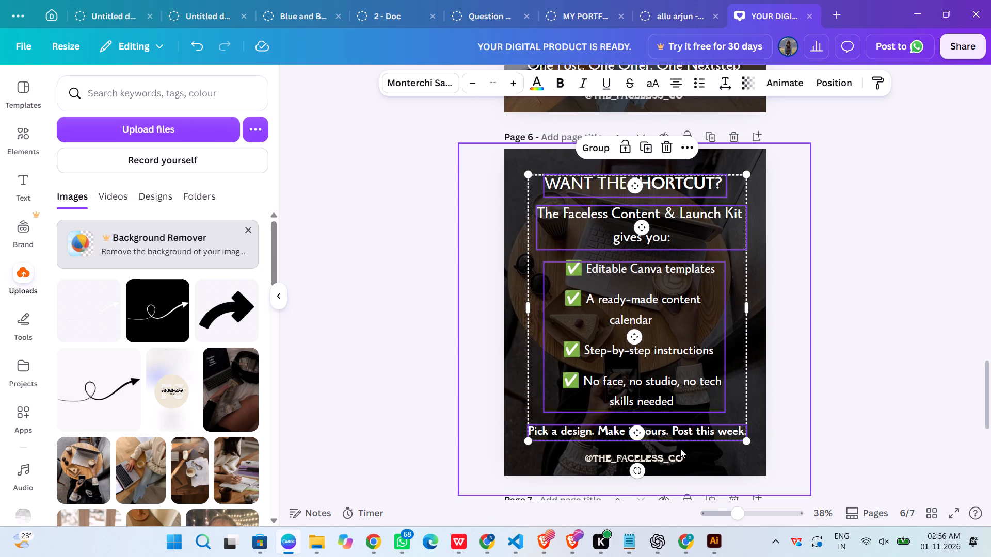
{"action": "left_click", "coordinate": [653, 457], "text": "shift"}
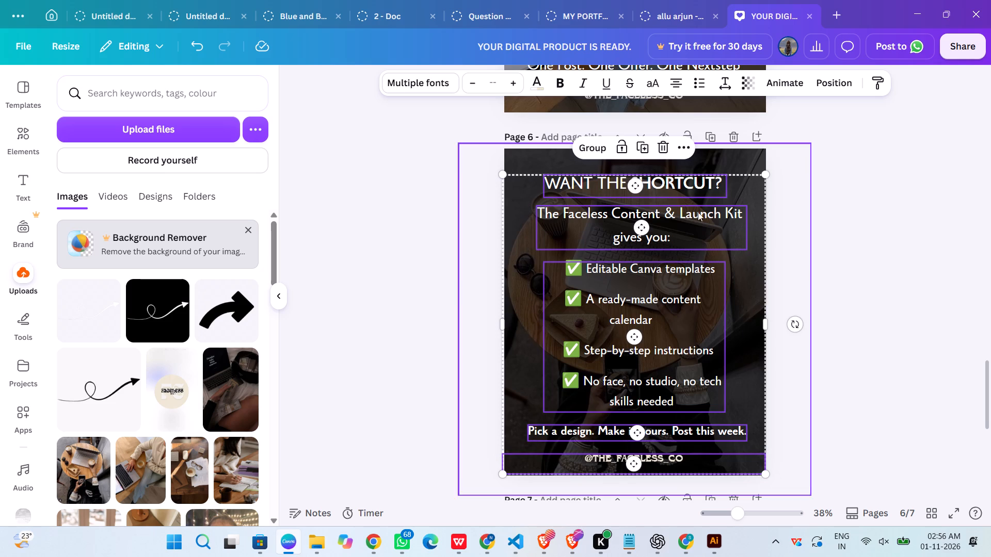
{"action": "left_click", "coordinate": [599, 146]}
Align the grouped page 6 text to the page's horizontal centre.
{"action": "right_click", "coordinate": [684, 278]}
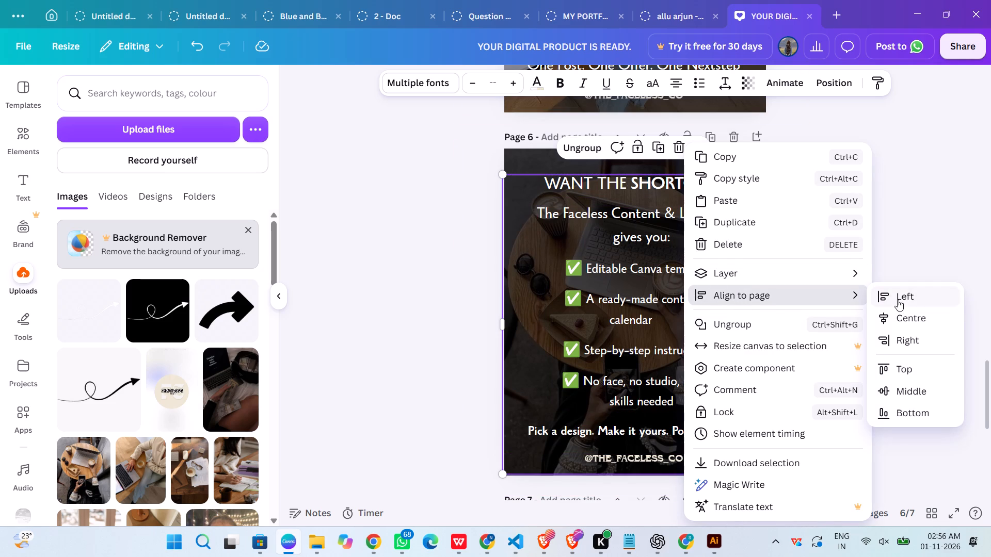
{"action": "left_click", "coordinate": [907, 323]}
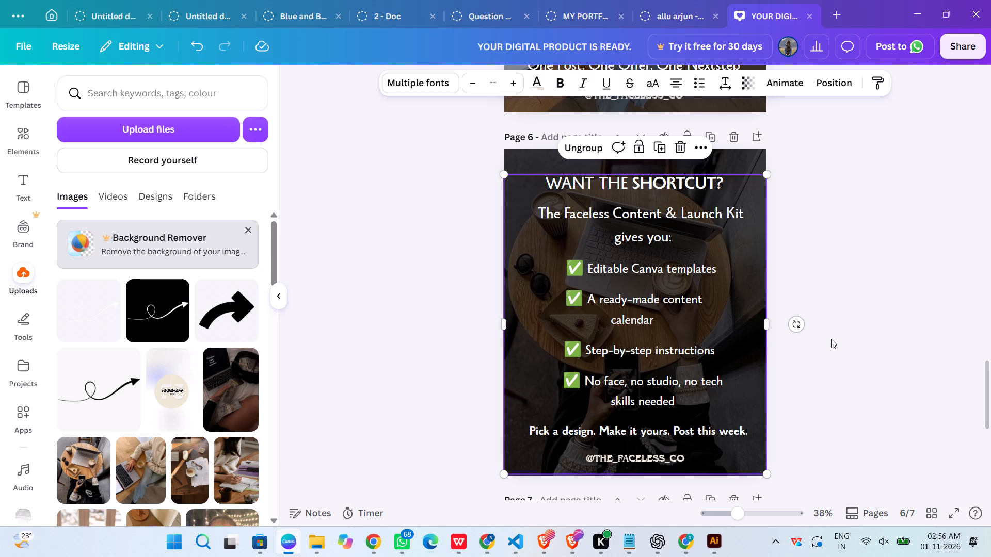
{"action": "left_click", "coordinate": [831, 339]}
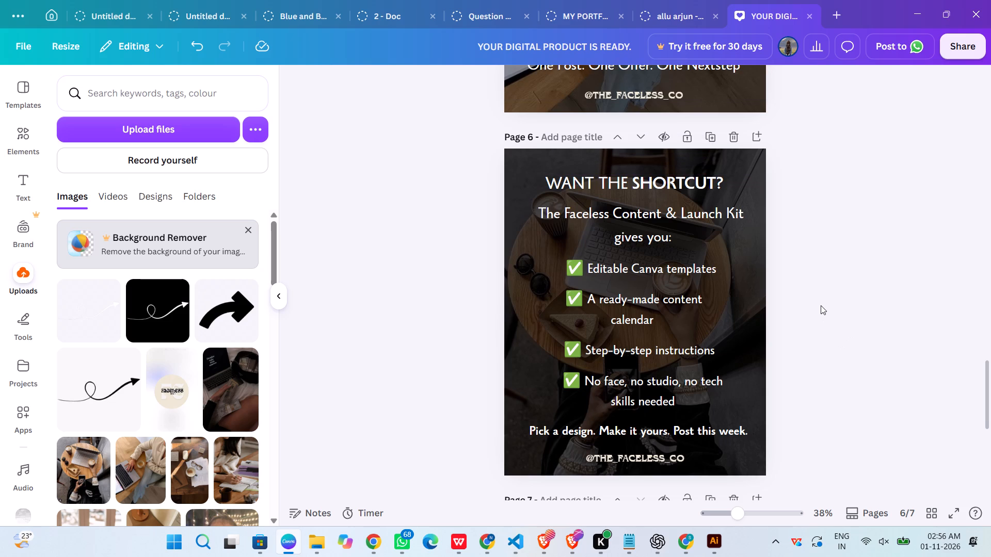
{"action": "scroll", "coordinate": [821, 305], "scroll_direction": "up", "scroll_amount": 5}
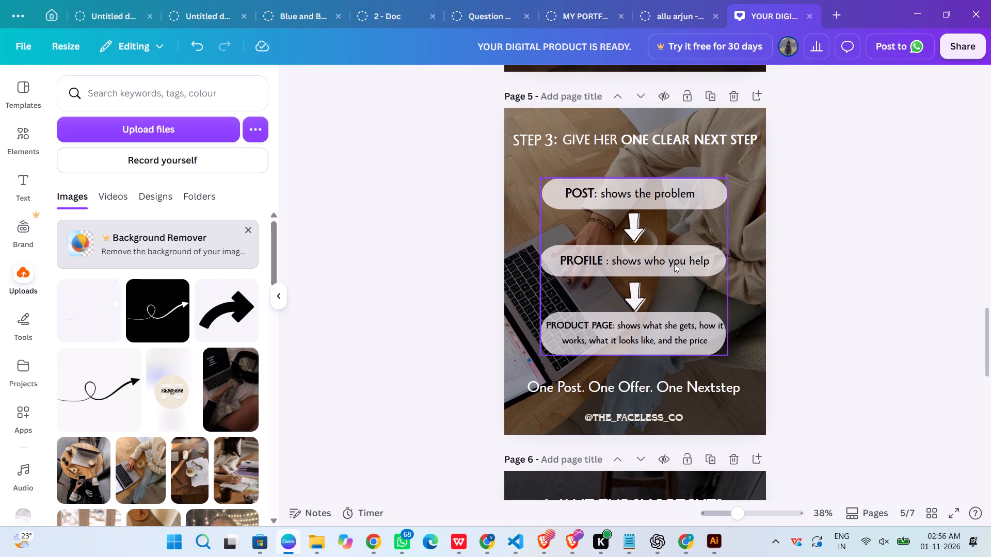
{"action": "left_click", "coordinate": [627, 148], "text": "shift"}
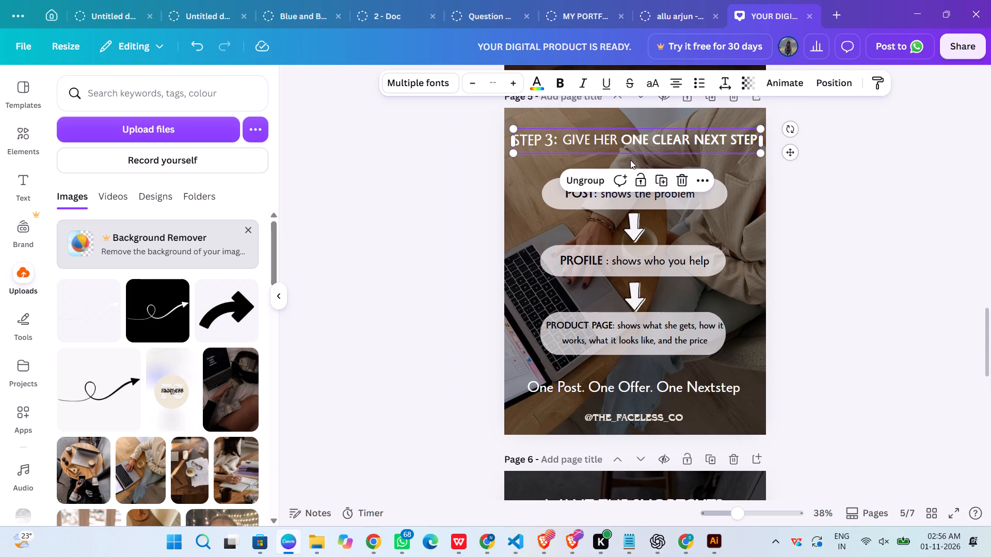
{"action": "left_click", "coordinate": [642, 217], "text": "shift"}
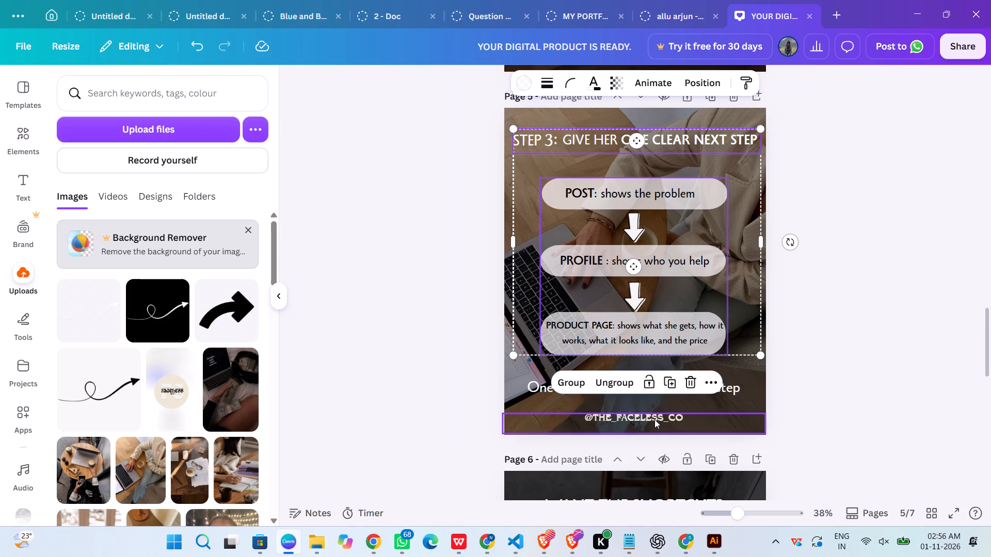
{"action": "left_click", "coordinate": [654, 419], "text": "shift"}
{"action": "left_click", "coordinate": [654, 392], "text": "shift"}
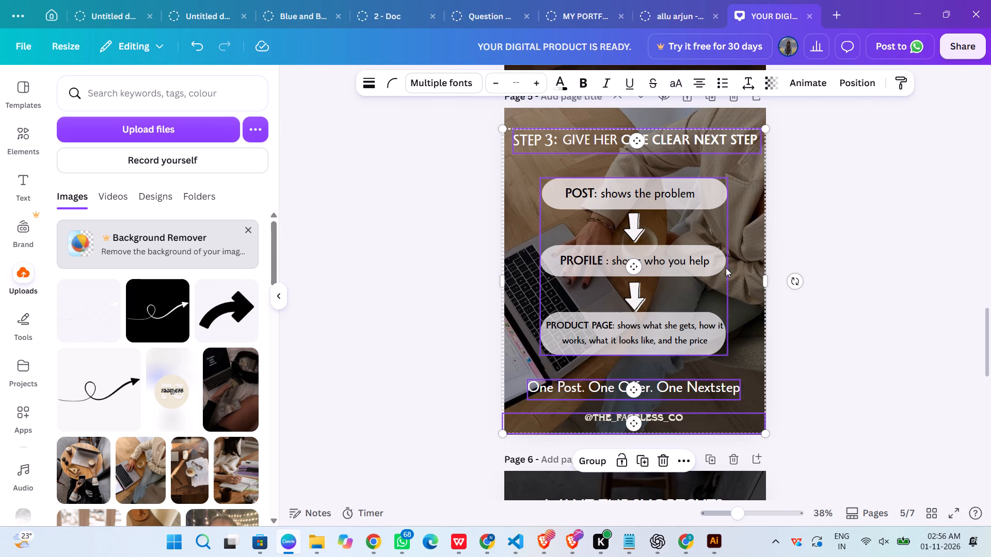
{"action": "right_click", "coordinate": [713, 277]}
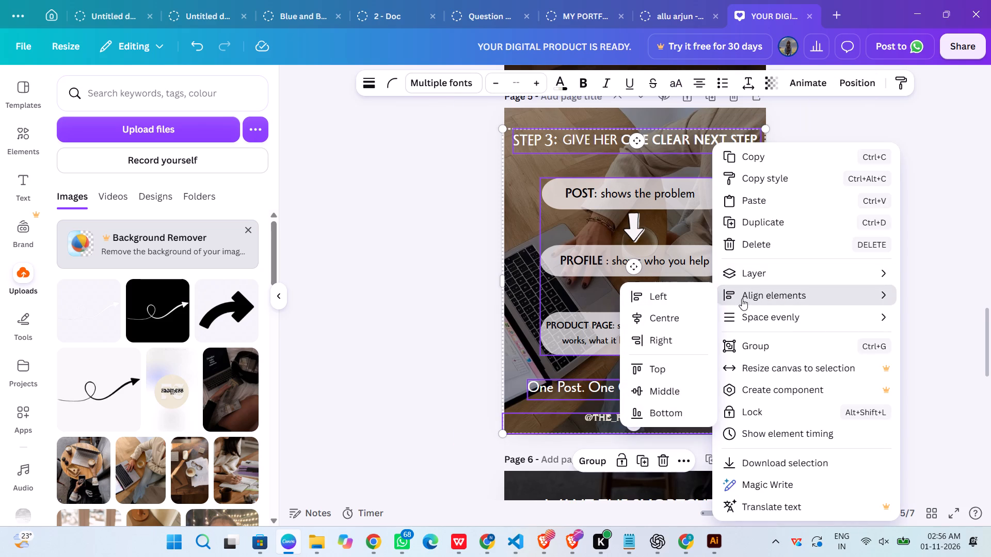
{"action": "left_click", "coordinate": [661, 317]}
{"action": "left_click", "coordinate": [808, 271]}
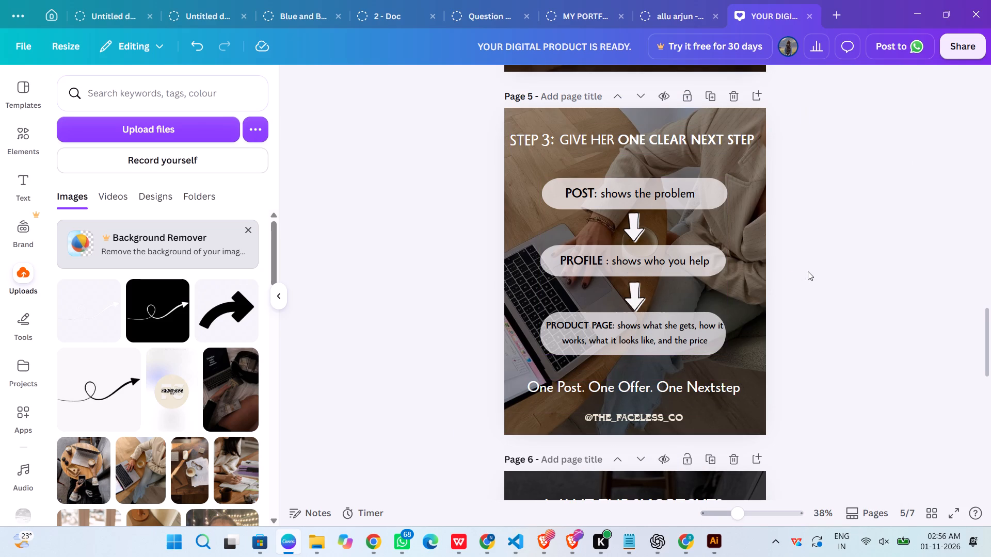
{"action": "scroll", "coordinate": [808, 271], "scroll_direction": "up", "scroll_amount": 6}
{"action": "left_click", "coordinate": [669, 169]}
{"action": "left_click", "coordinate": [658, 222], "text": "shift"}
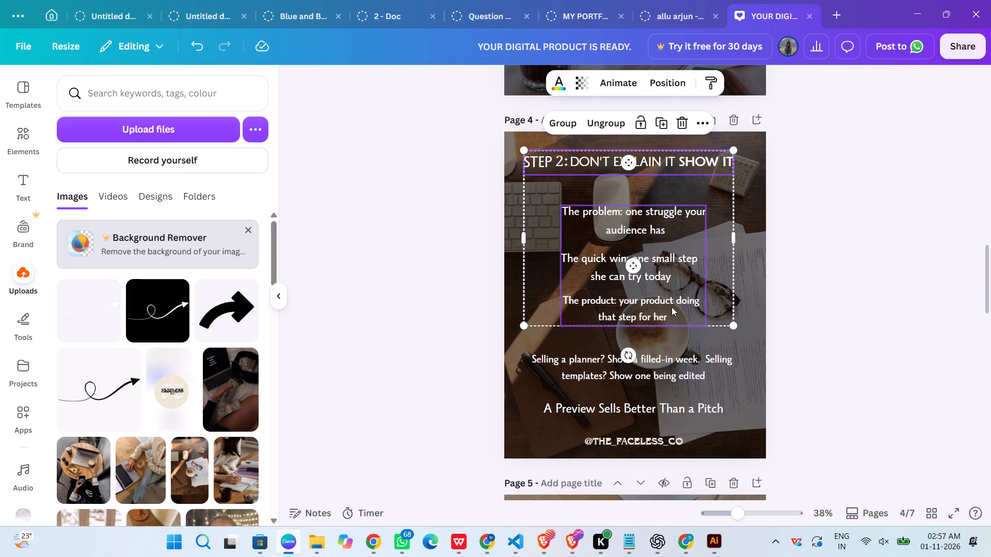
{"action": "left_click", "coordinate": [677, 351], "text": "shift"}
{"action": "left_click", "coordinate": [679, 372], "text": "shift"}
{"action": "left_click", "coordinate": [679, 398], "text": "shift"}
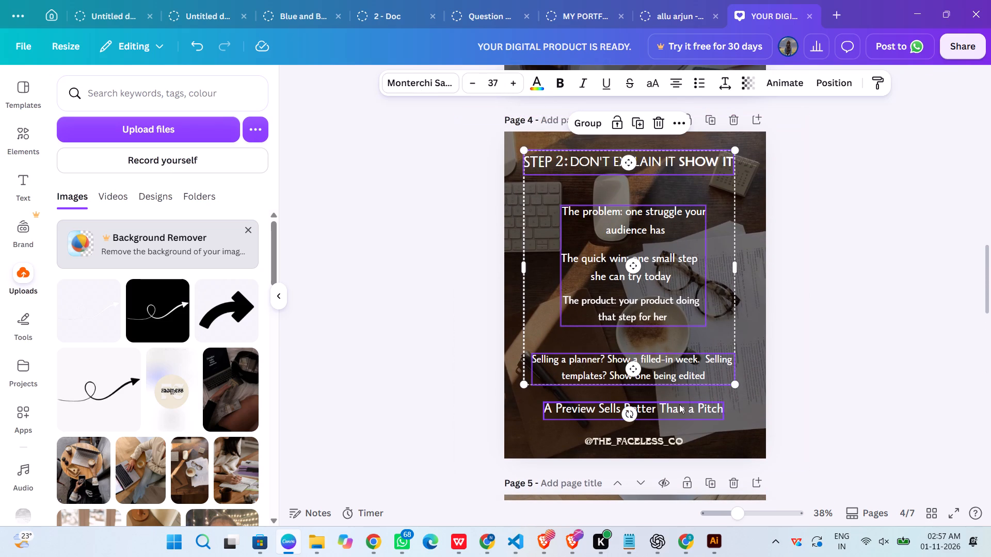
{"action": "left_click", "coordinate": [679, 406], "text": "shift"}
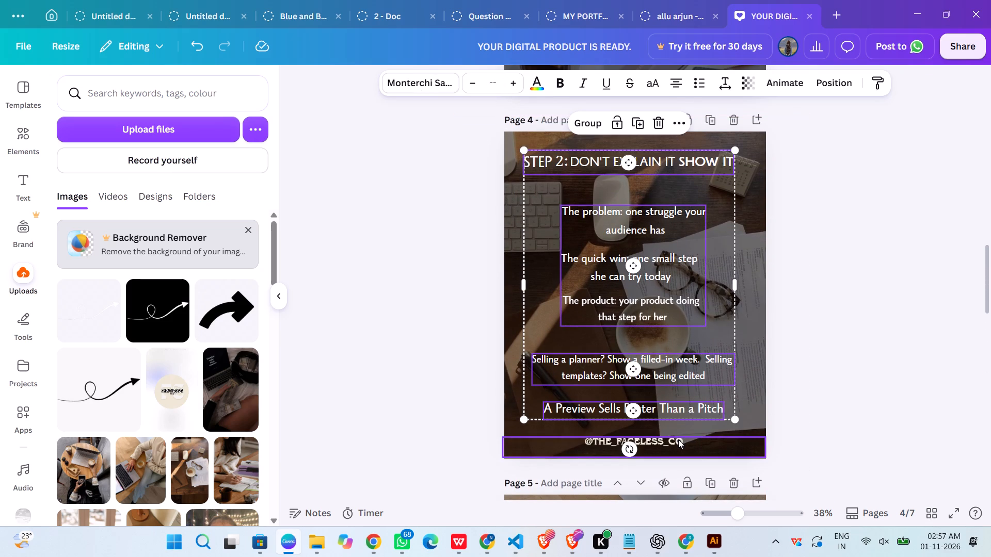
{"action": "left_click", "coordinate": [678, 439], "text": "shift"}
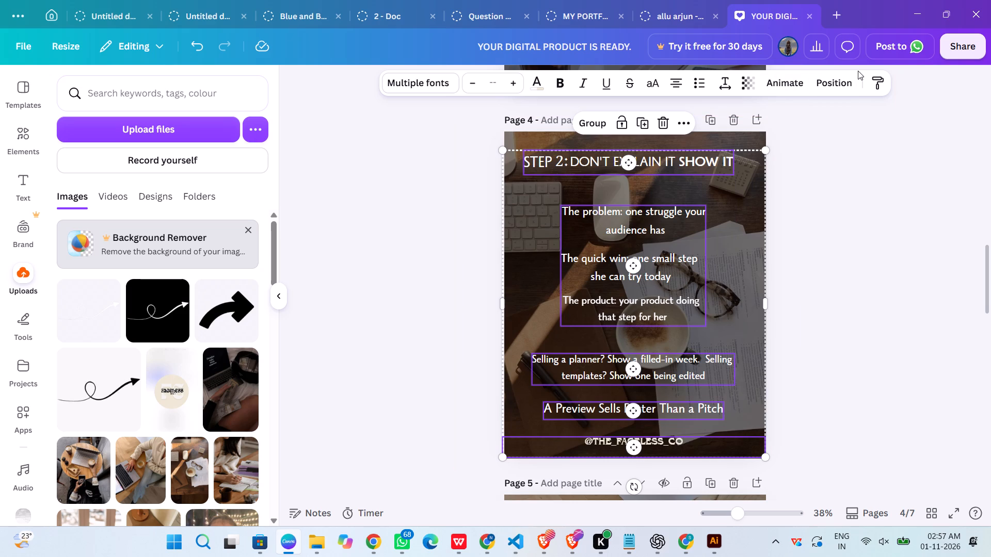
{"action": "left_click", "coordinate": [596, 123]}
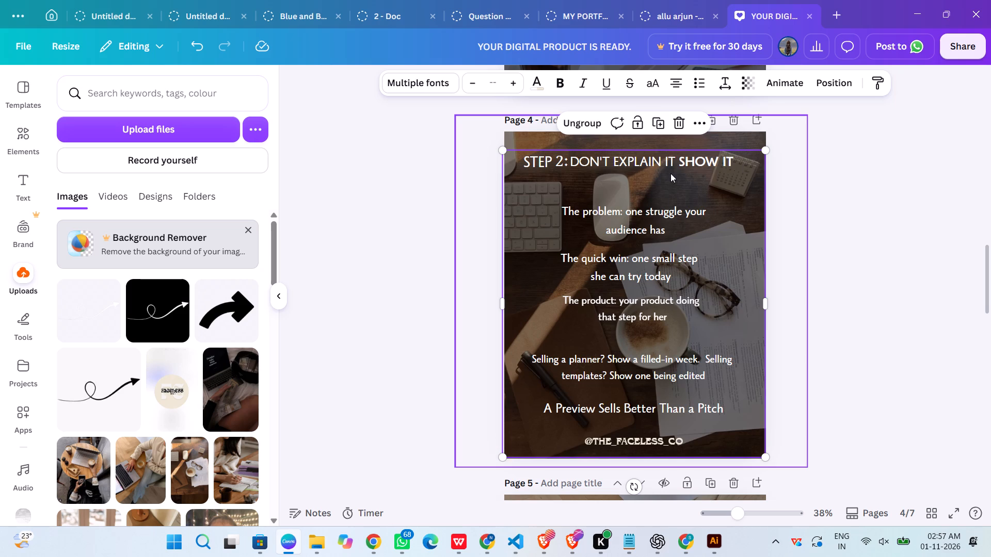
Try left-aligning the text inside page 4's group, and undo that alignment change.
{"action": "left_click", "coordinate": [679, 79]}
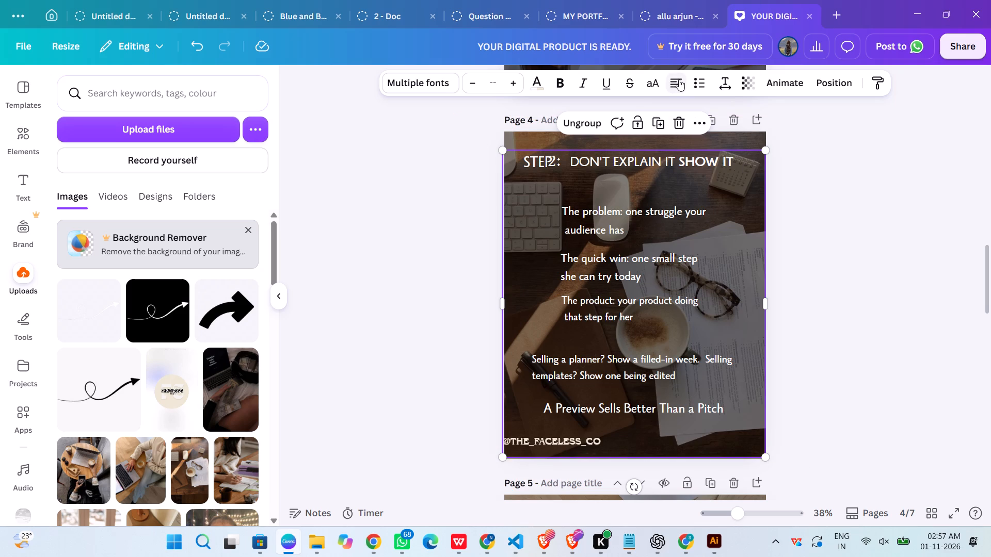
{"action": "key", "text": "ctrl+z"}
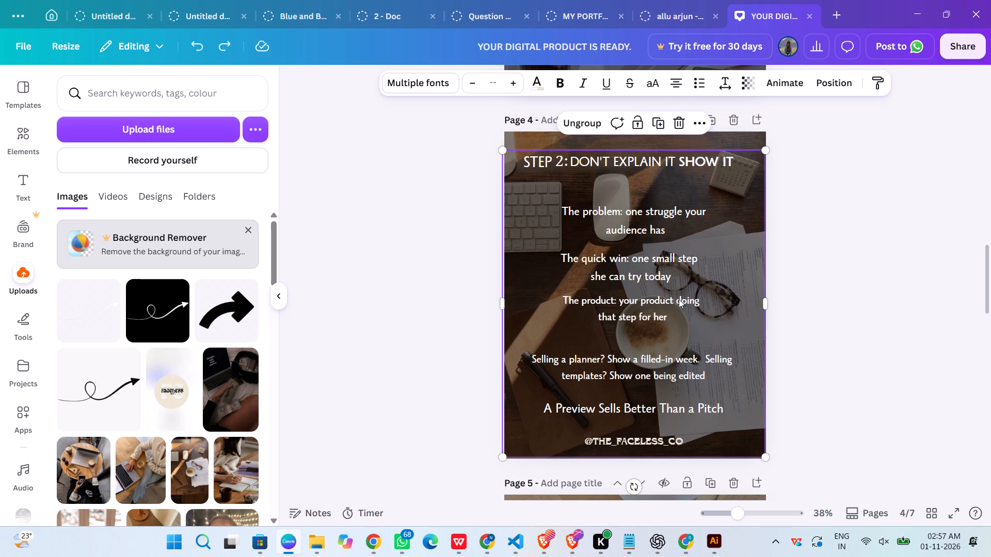
Align the grouped page 4 text to the page's horizontal centre.
{"action": "right_click", "coordinate": [679, 286]}
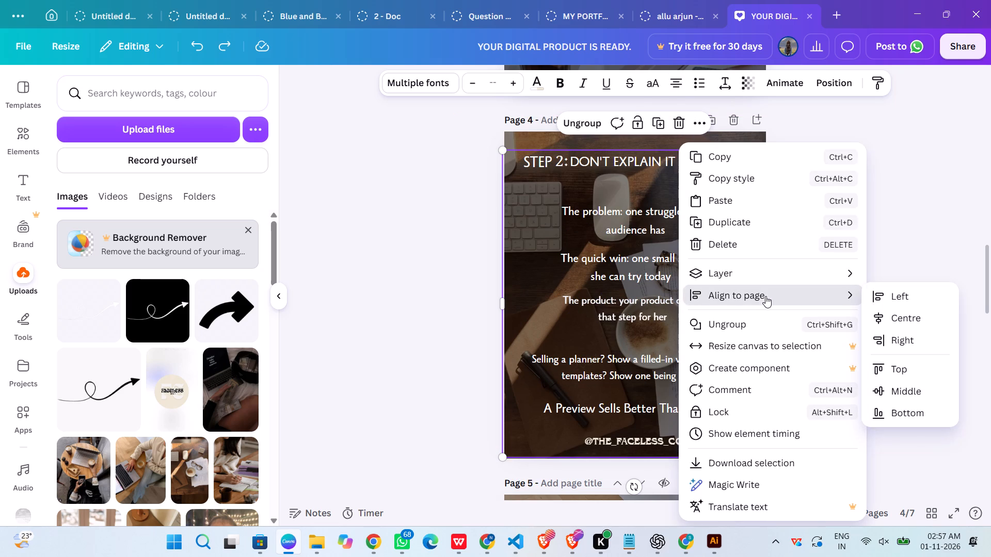
{"action": "left_click", "coordinate": [901, 314]}
{"action": "left_click", "coordinate": [874, 318]}
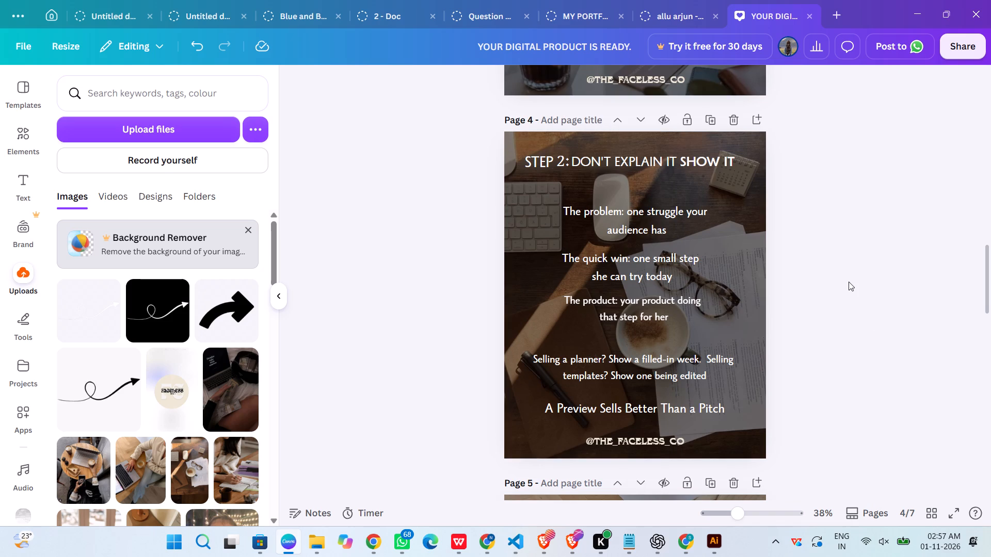
Align page 3's Step 1 heading block, "(Who it's for" line and "When She Thinks" text to a common horizontal centre.
{"action": "scroll", "coordinate": [849, 282], "scroll_direction": "up", "scroll_amount": 5}
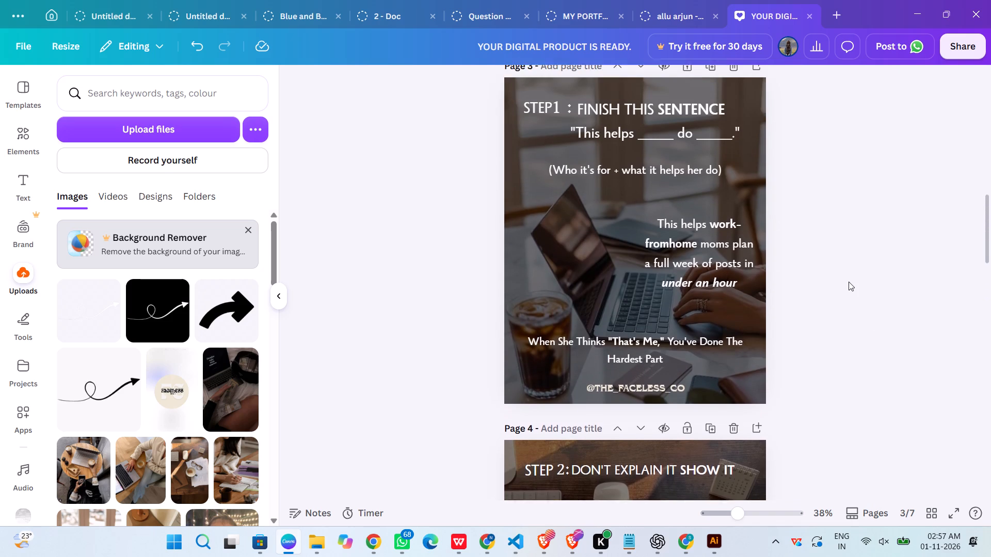
{"action": "scroll", "coordinate": [849, 282], "scroll_direction": "up", "scroll_amount": 1}
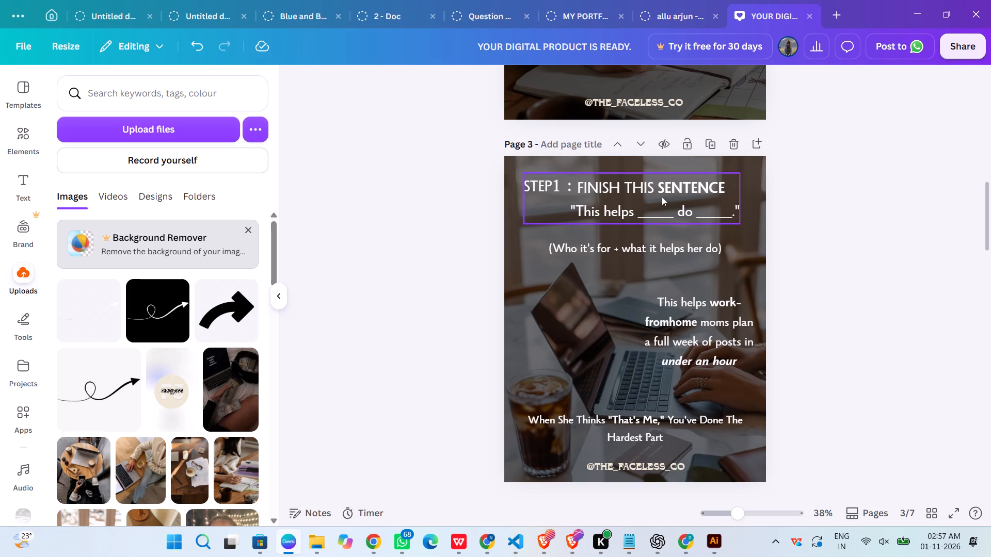
{"action": "left_click", "coordinate": [662, 196]}
{"action": "left_click", "coordinate": [662, 249], "text": "shift"}
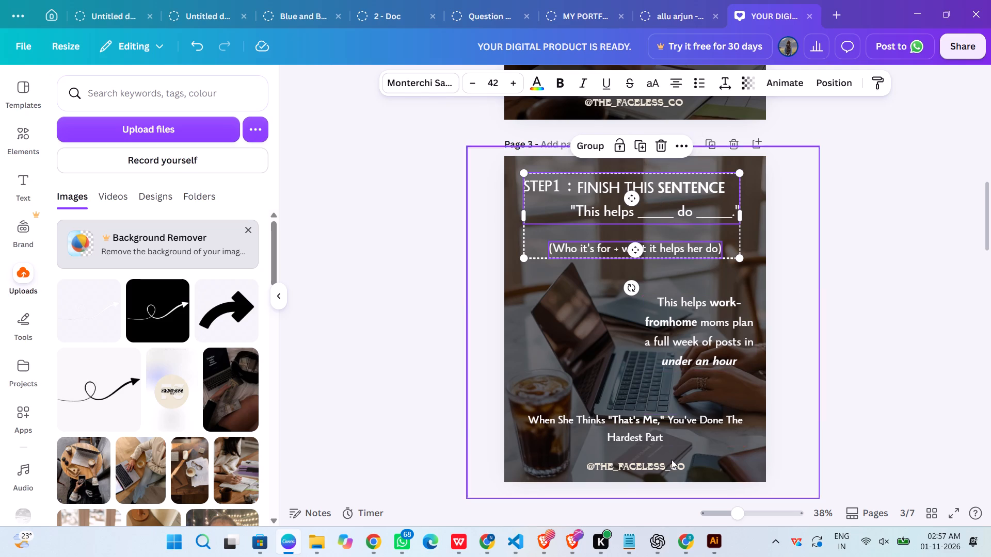
{"action": "left_click", "coordinate": [662, 423], "text": "shift"}
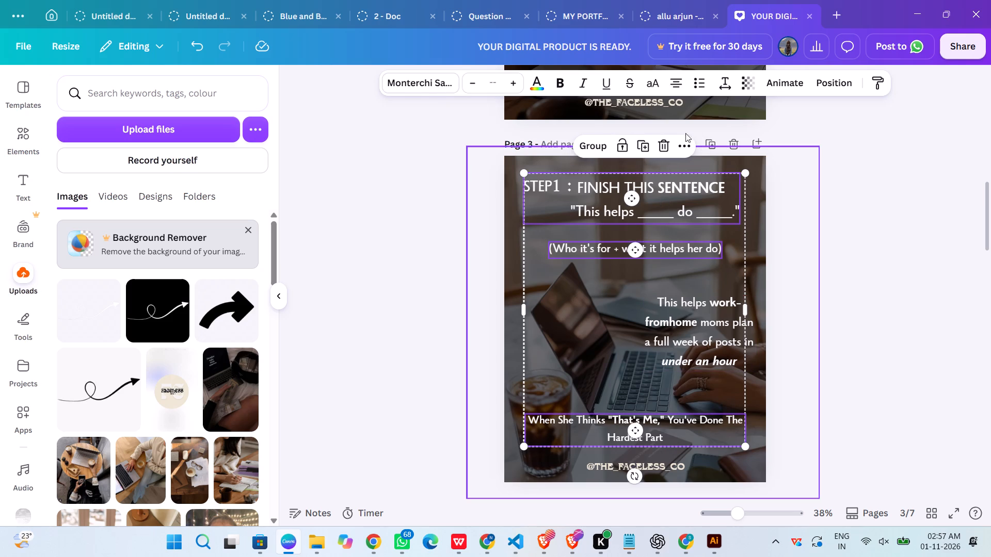
{"action": "right_click", "coordinate": [715, 199]}
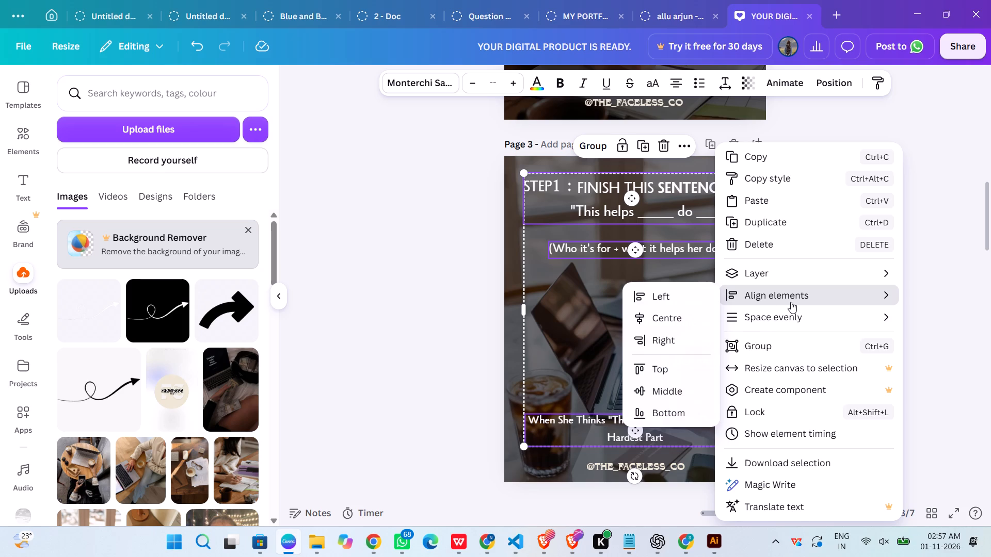
{"action": "left_click", "coordinate": [677, 321]}
{"action": "left_click", "coordinate": [802, 292]}
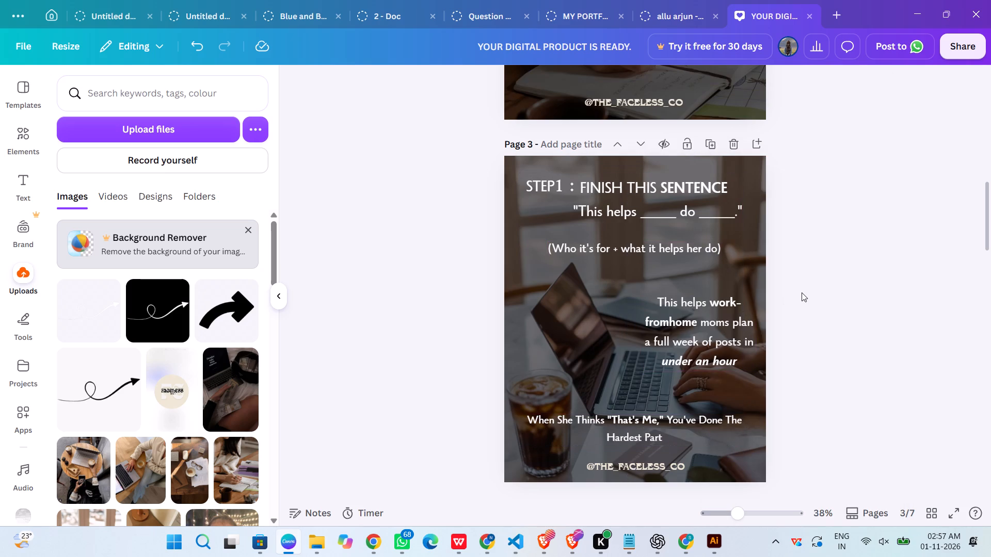
Review the carousel from page 1 through page 7, checking the layout and text alignment of each page.
{"action": "scroll", "coordinate": [802, 277], "scroll_direction": "up", "scroll_amount": 3}
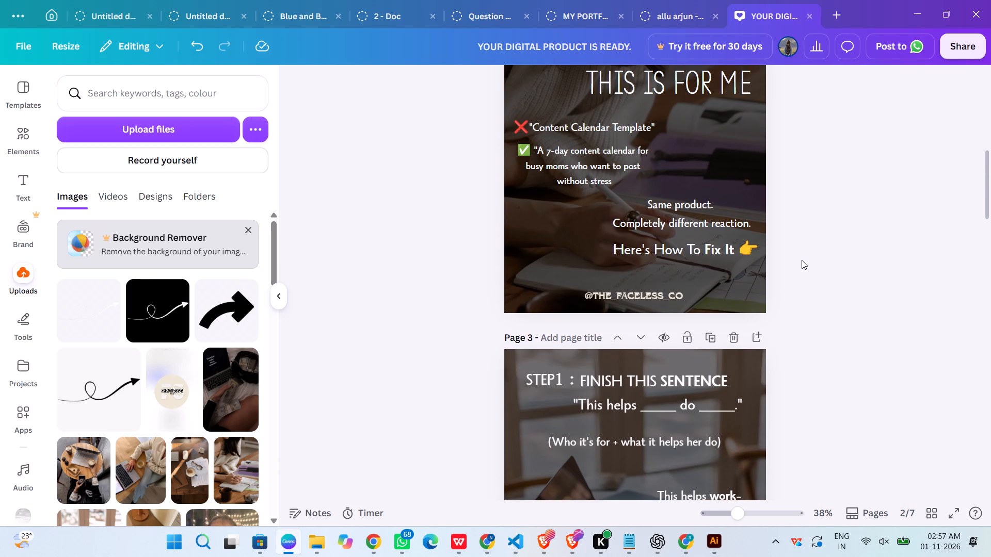
{"action": "scroll", "coordinate": [802, 260], "scroll_direction": "up", "scroll_amount": 3}
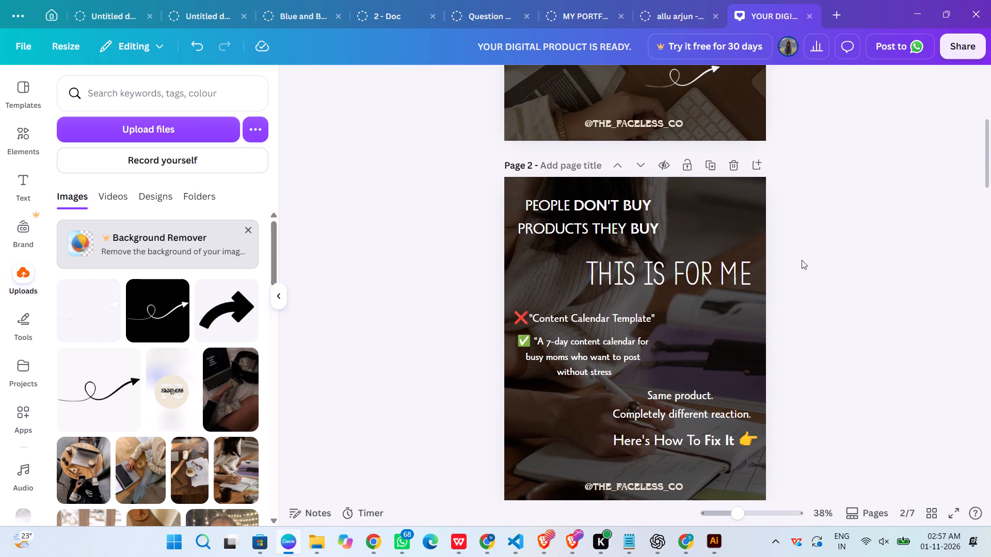
{"action": "scroll", "coordinate": [802, 260], "scroll_direction": "up", "scroll_amount": 4}
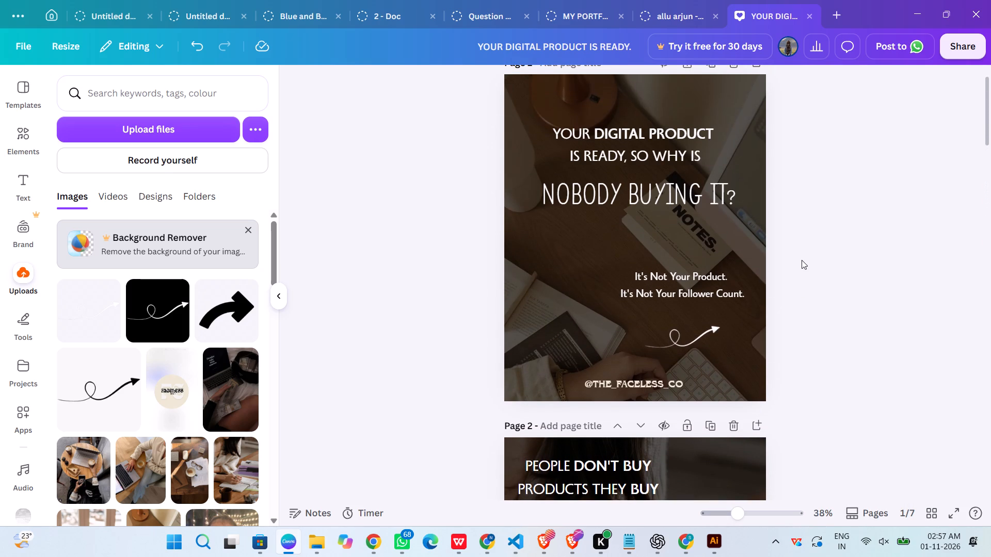
{"action": "scroll", "coordinate": [798, 235], "scroll_direction": "up", "scroll_amount": 2}
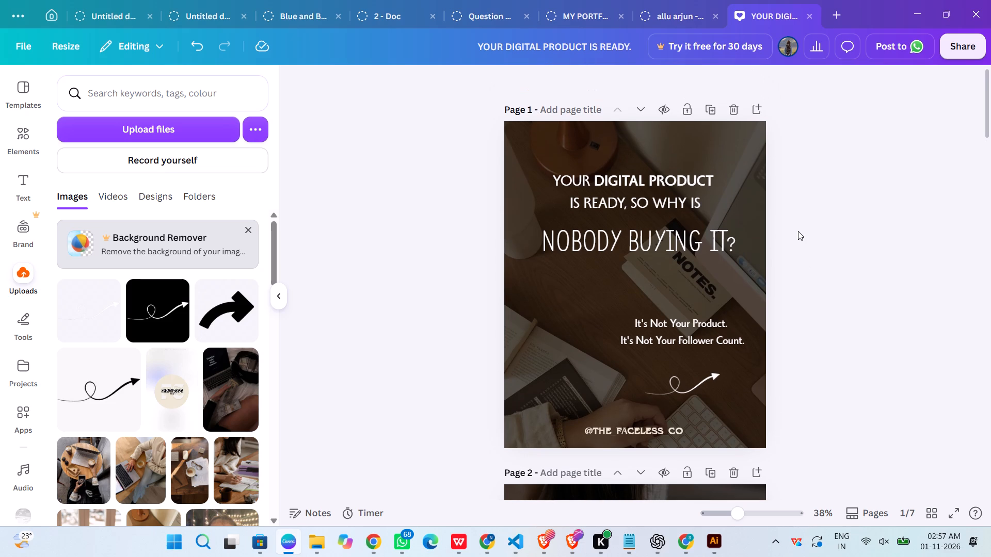
{"action": "scroll", "coordinate": [798, 225], "scroll_direction": "up", "scroll_amount": 7}
{"action": "scroll", "coordinate": [798, 213], "scroll_direction": "down", "scroll_amount": 20}
{"action": "scroll", "coordinate": [798, 213], "scroll_direction": "down", "scroll_amount": 4}
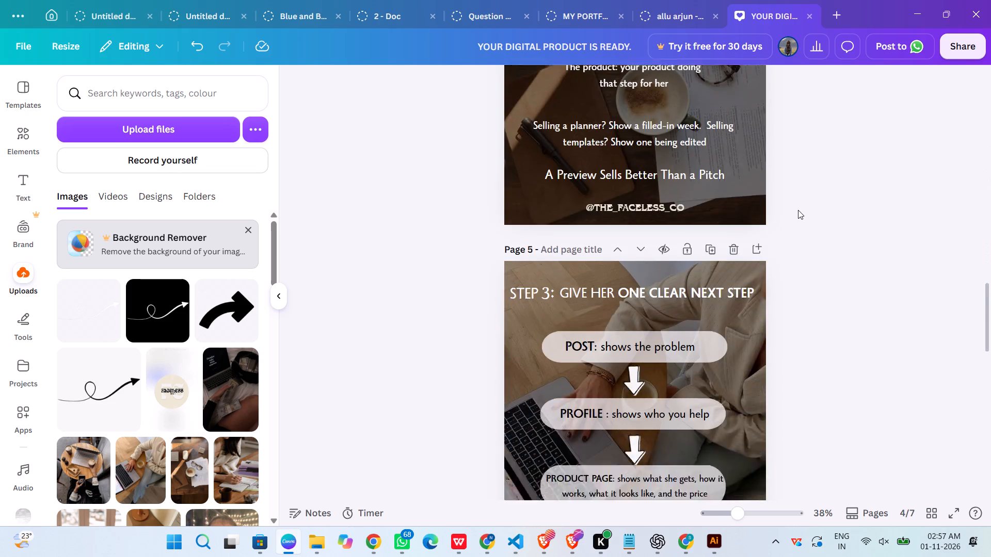
{"action": "scroll", "coordinate": [798, 210], "scroll_direction": "down", "scroll_amount": 20}
{"action": "scroll", "coordinate": [798, 203], "scroll_direction": "up", "scroll_amount": 9}
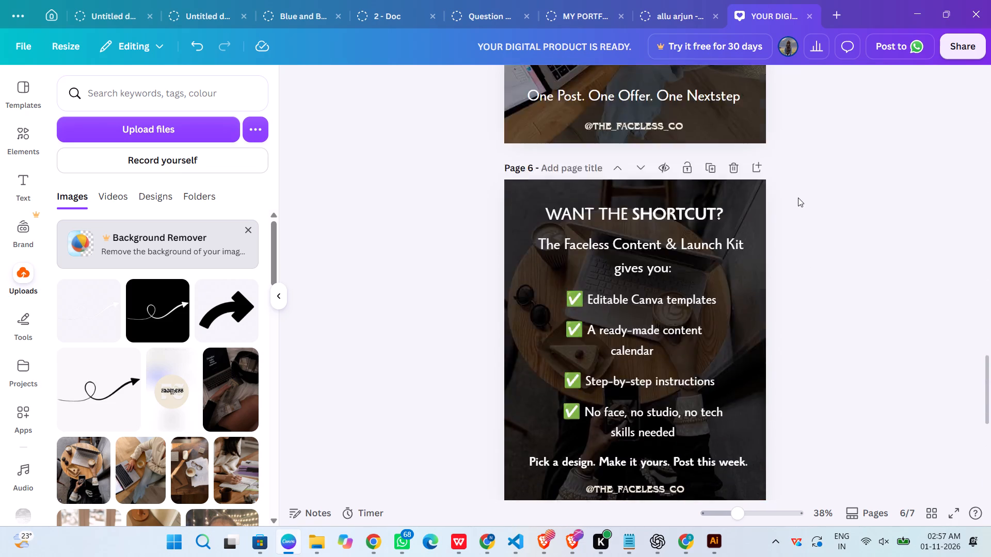
{"action": "scroll", "coordinate": [798, 198], "scroll_direction": "up", "scroll_amount": 15}
{"action": "scroll", "coordinate": [798, 190], "scroll_direction": "down", "scroll_amount": 19}
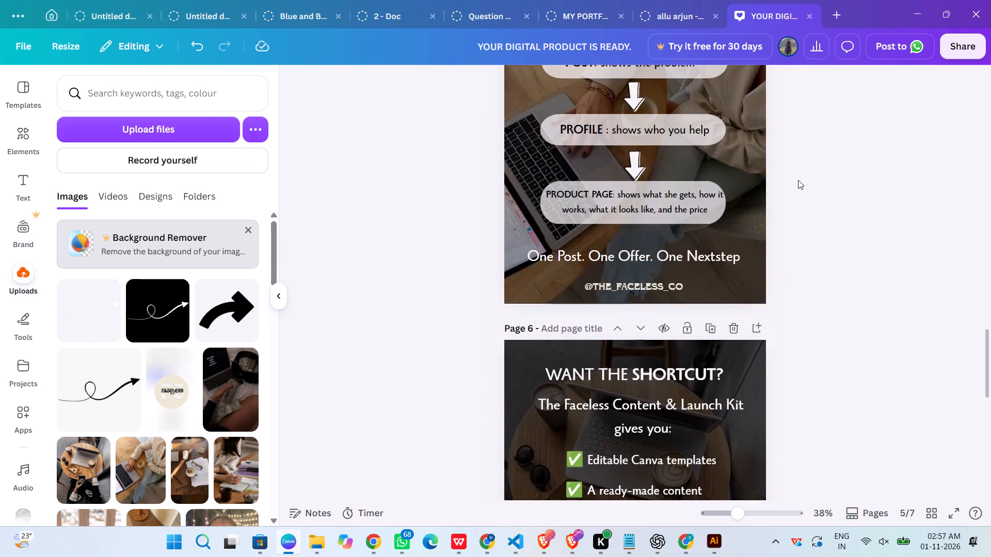
{"action": "scroll", "coordinate": [798, 180], "scroll_direction": "down", "scroll_amount": 6}
Collapse the uploads side panel and look back through the pages up to page 1.
{"action": "left_click", "coordinate": [278, 302]}
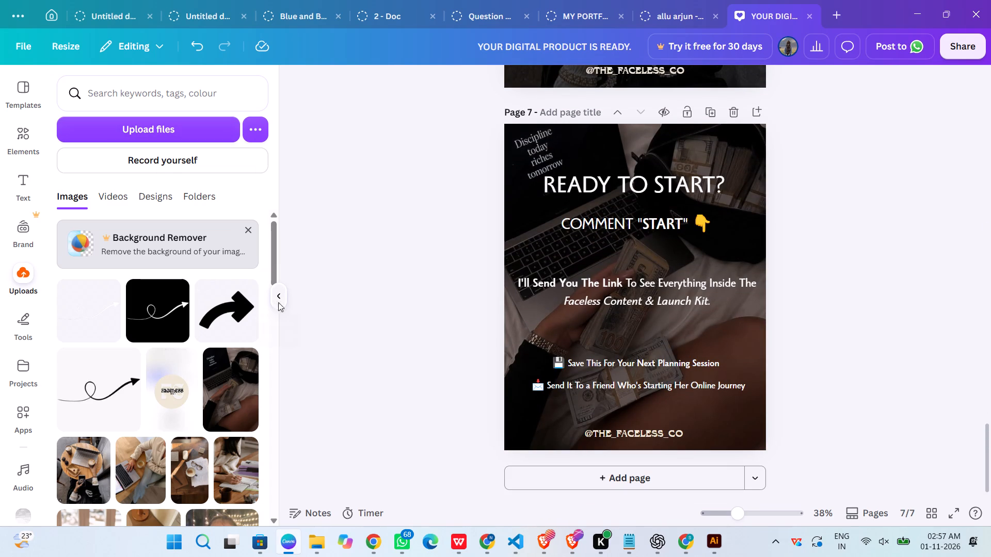
{"action": "scroll", "coordinate": [287, 283], "scroll_direction": "down", "scroll_amount": 5}
{"action": "scroll", "coordinate": [286, 276], "scroll_direction": "up", "scroll_amount": 12}
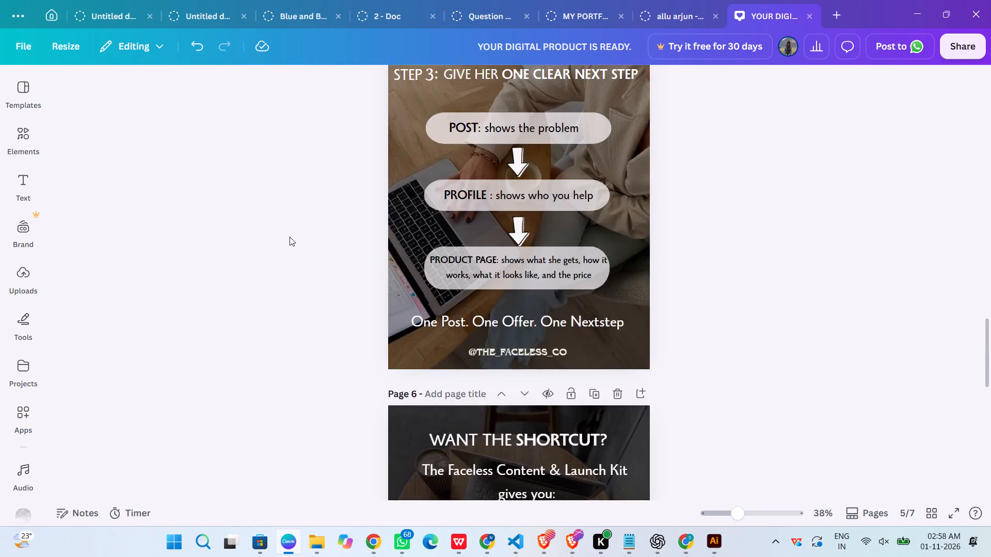
{"action": "scroll", "coordinate": [290, 237], "scroll_direction": "up", "scroll_amount": 20}
{"action": "scroll", "coordinate": [290, 237], "scroll_direction": "up", "scroll_amount": 11}
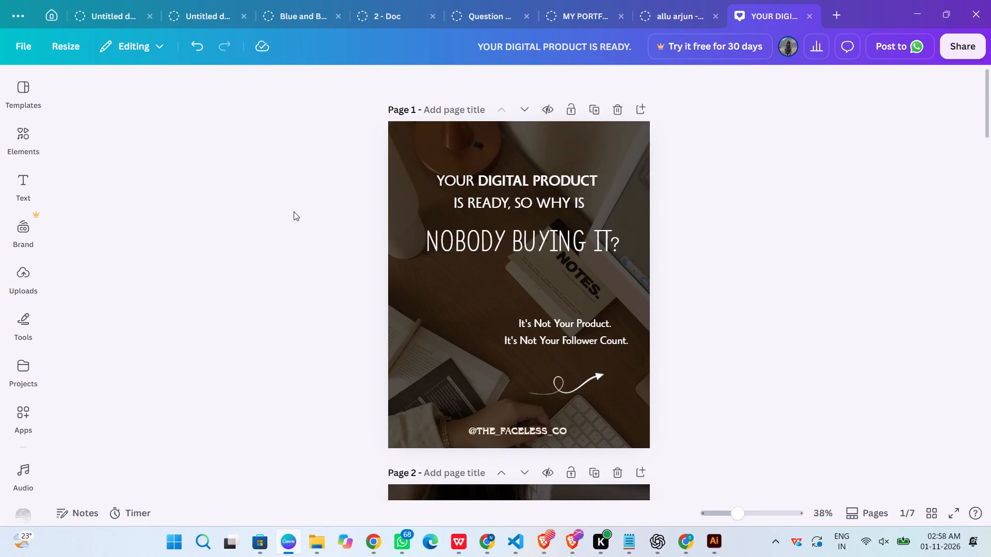
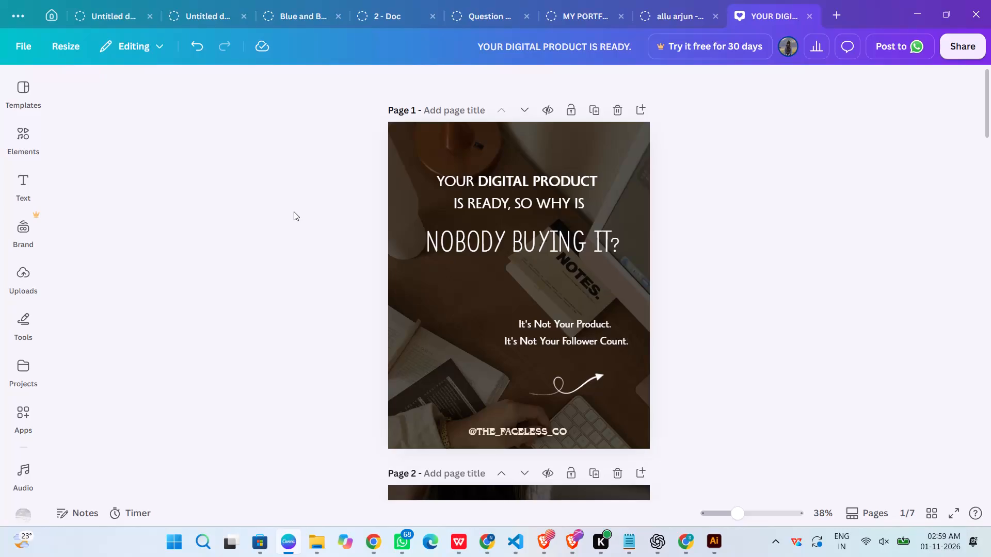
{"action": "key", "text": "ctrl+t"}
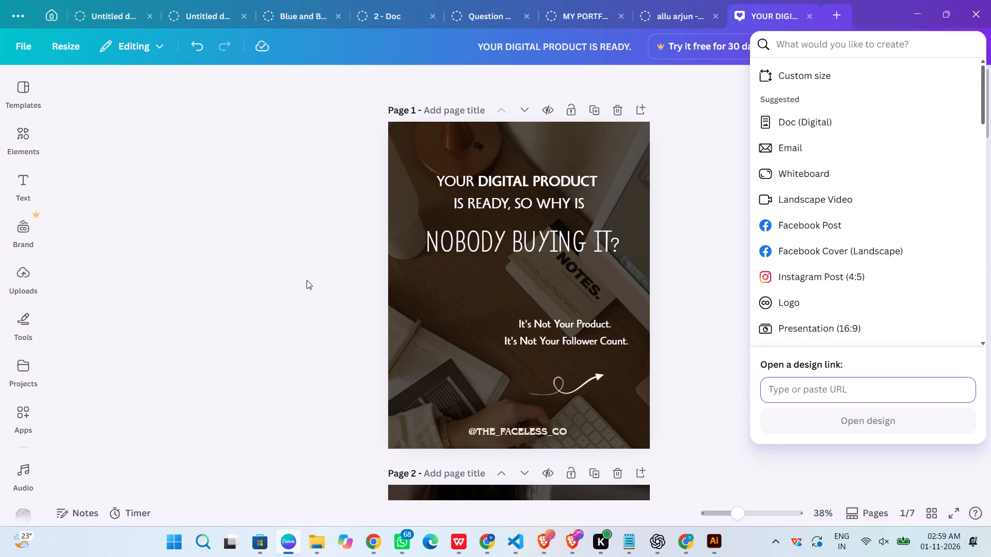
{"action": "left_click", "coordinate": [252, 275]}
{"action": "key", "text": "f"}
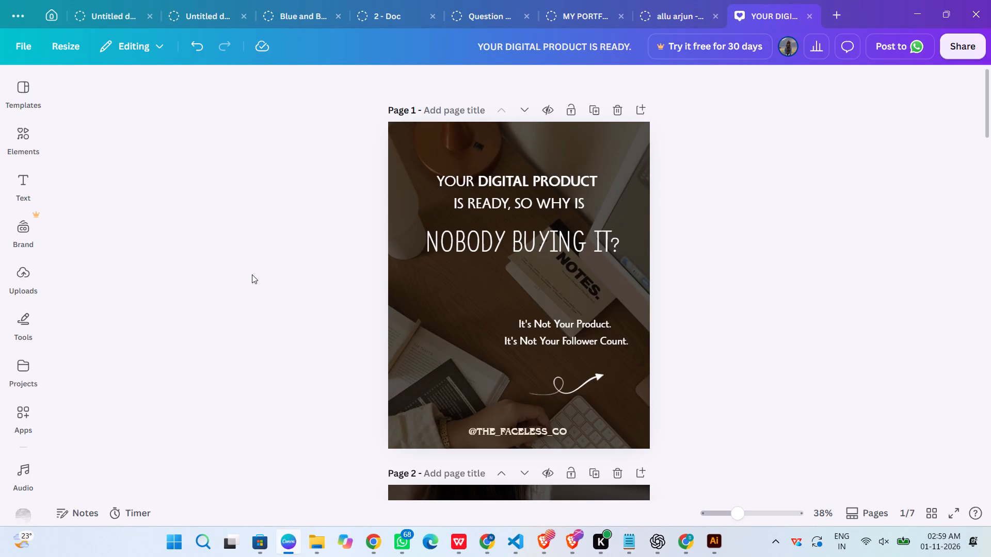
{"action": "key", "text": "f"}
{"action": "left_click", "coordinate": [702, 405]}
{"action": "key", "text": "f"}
Look through the carousel down to page 7 and back up to page 1, checking each page's layout.
{"action": "key", "text": "Right"}
{"action": "key", "text": "Right"}
{"action": "scroll", "coordinate": [702, 405], "scroll_direction": "down", "scroll_amount": 16}
{"action": "scroll", "coordinate": [702, 405], "scroll_direction": "up", "scroll_amount": 2}
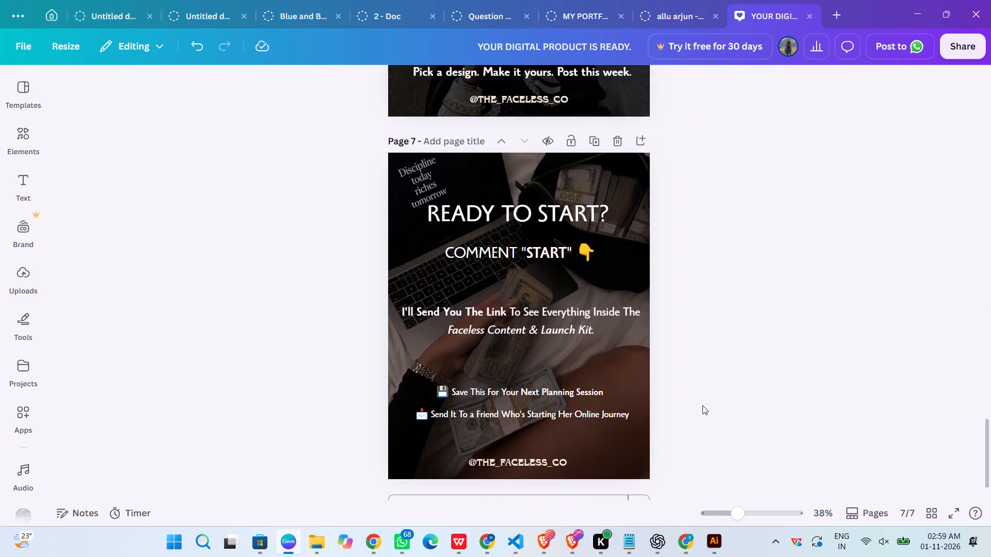
{"action": "scroll", "coordinate": [702, 405], "scroll_direction": "up", "scroll_amount": 2}
{"action": "scroll", "coordinate": [702, 405], "scroll_direction": "down", "scroll_amount": 5}
{"action": "scroll", "coordinate": [702, 405], "scroll_direction": "up", "scroll_amount": 4}
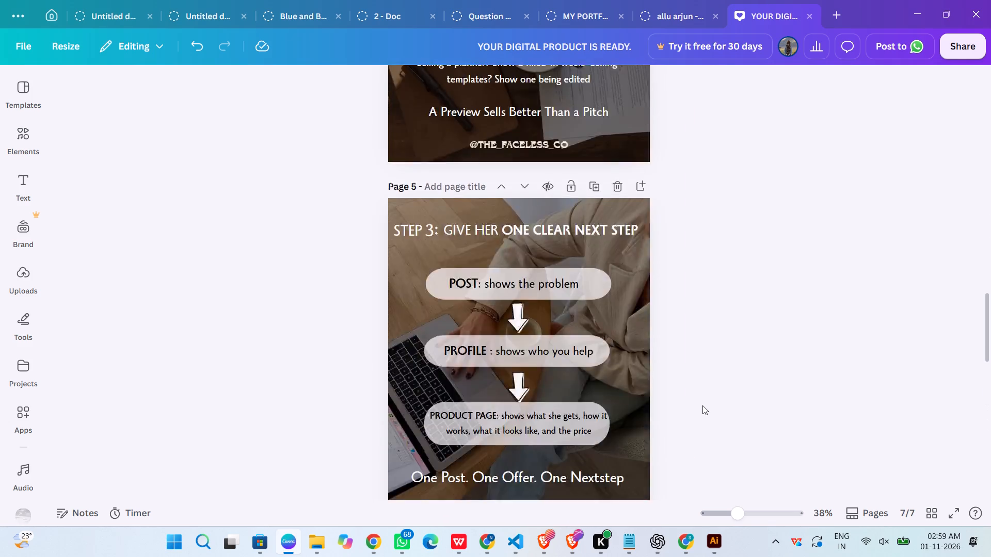
{"action": "scroll", "coordinate": [702, 405], "scroll_direction": "up", "scroll_amount": 6}
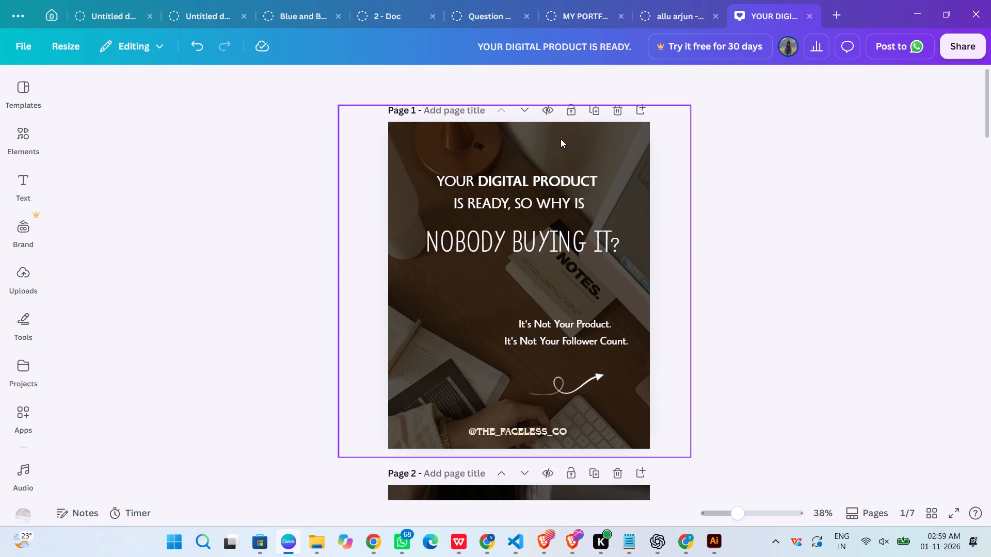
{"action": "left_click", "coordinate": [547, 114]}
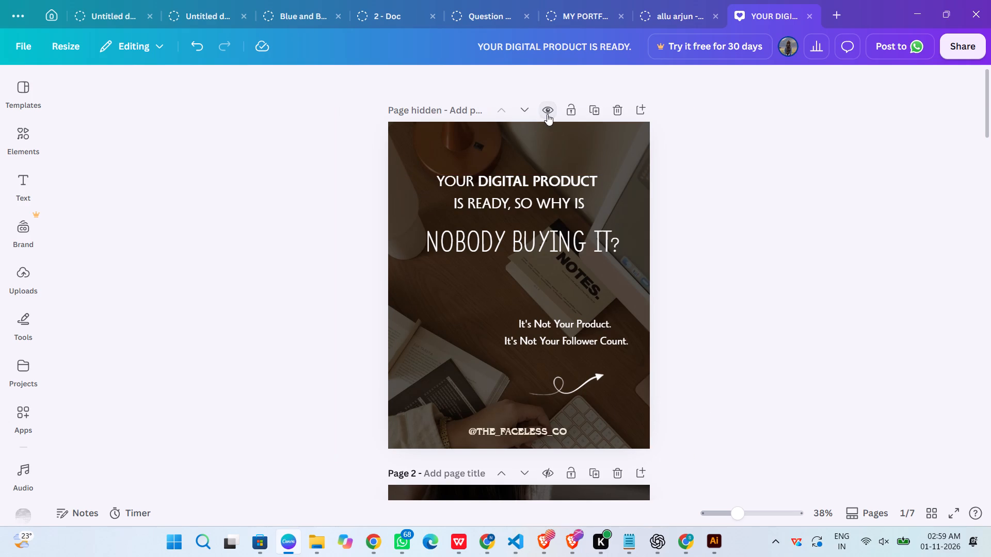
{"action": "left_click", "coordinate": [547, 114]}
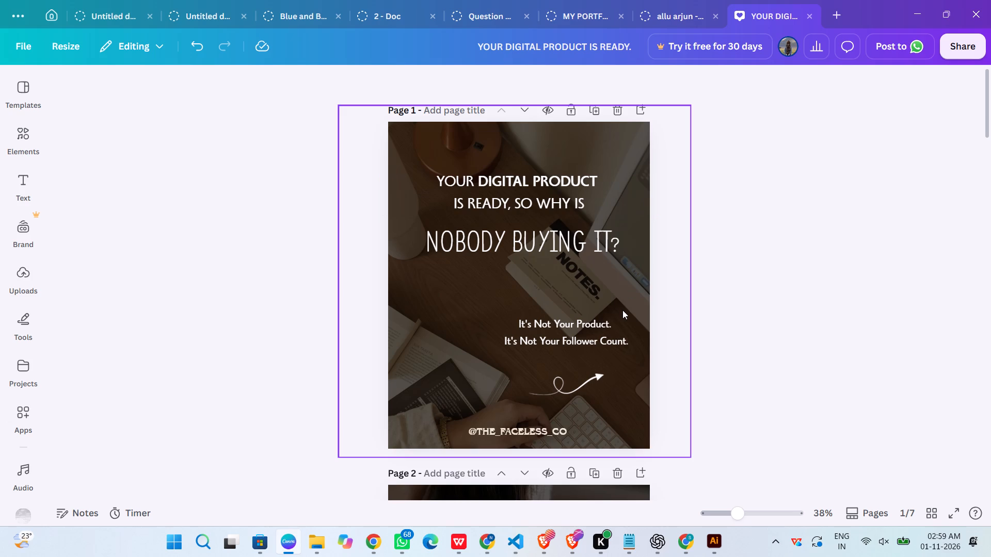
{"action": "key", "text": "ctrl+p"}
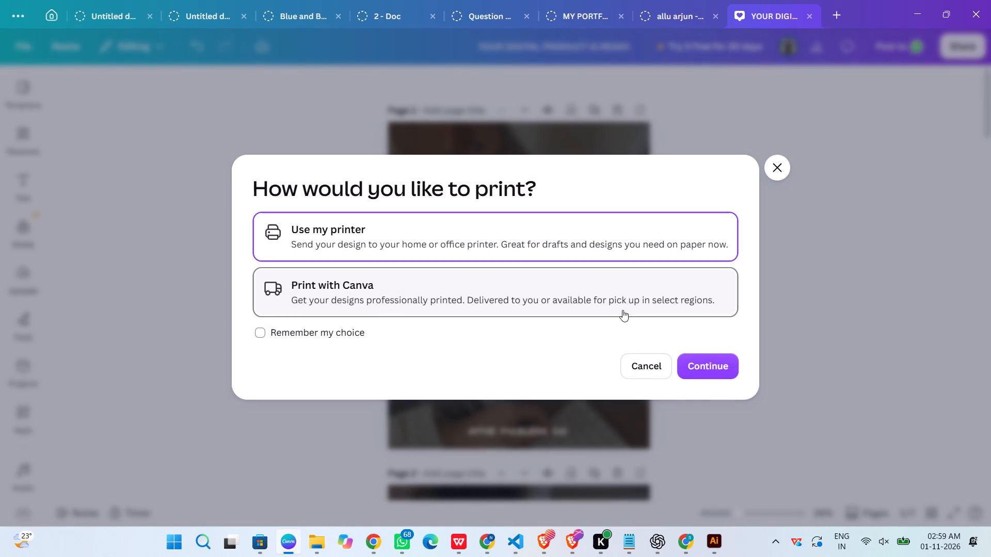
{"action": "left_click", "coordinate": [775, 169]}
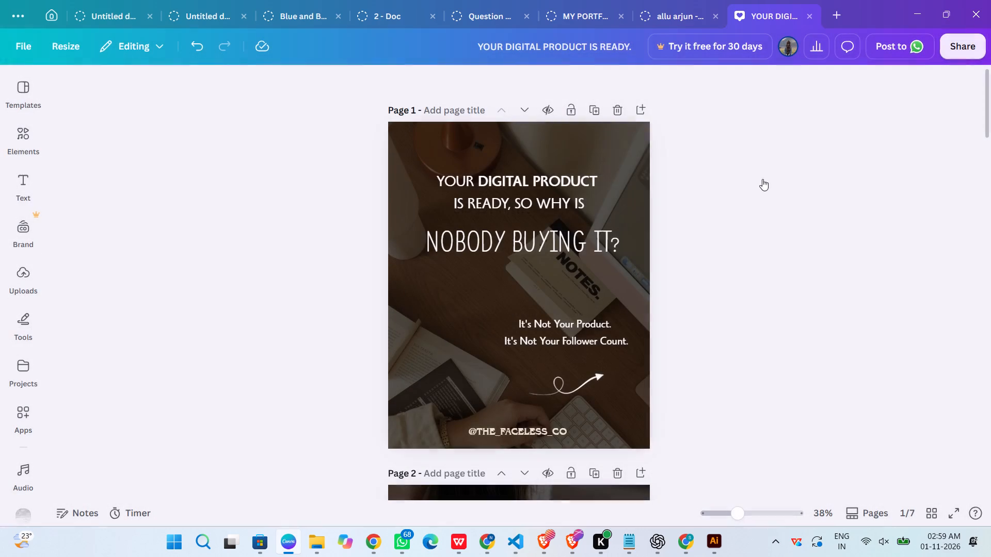
Move page 1's looped arrow slightly right, so its tip ends near the right edge of the "It's Not Your Follower Count." text.
{"action": "left_click", "coordinate": [561, 401]}
{"action": "left_click_drag", "start_coordinate": [566, 397], "coordinate": [567, 397]}
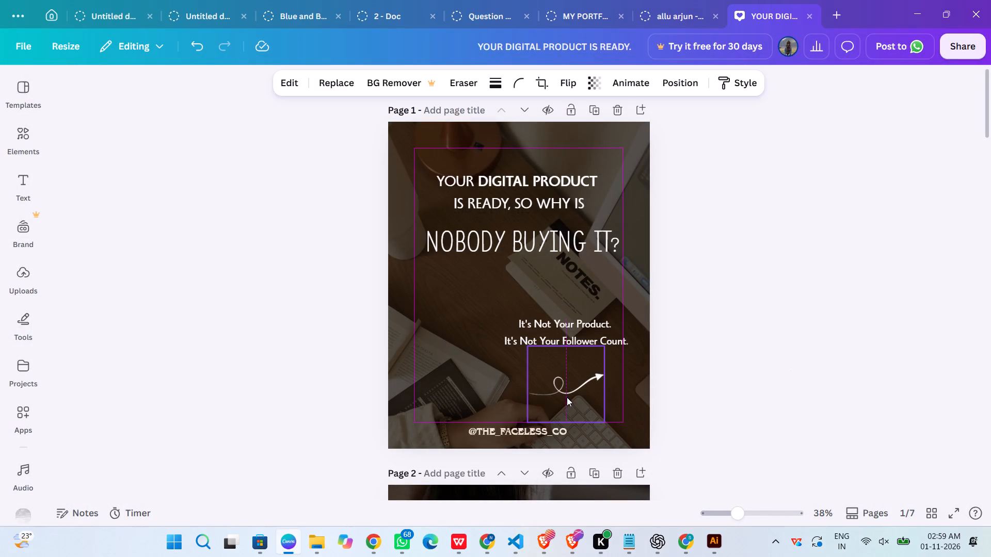
{"action": "left_click_drag", "start_coordinate": [567, 397], "coordinate": [583, 395]}
{"action": "left_click", "coordinate": [689, 393]}
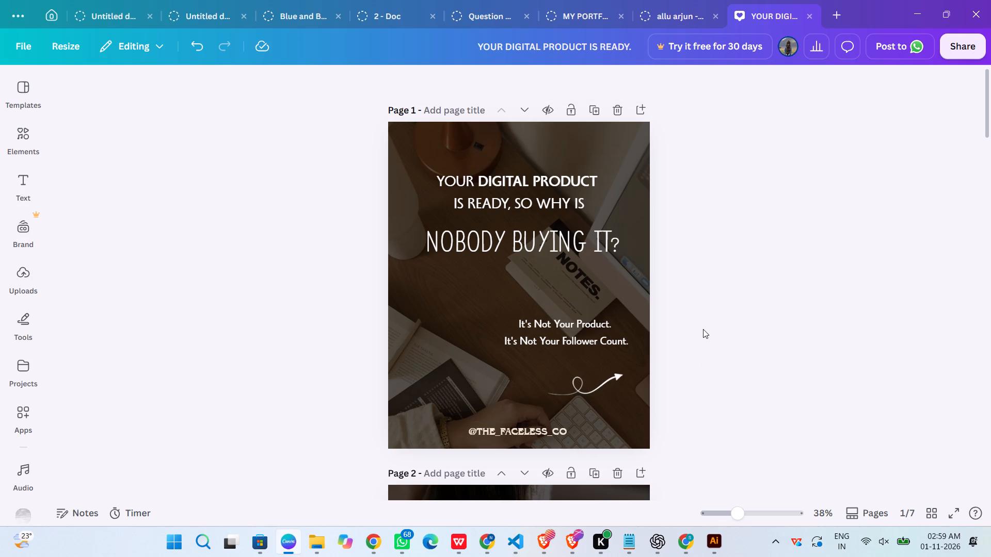
Switch to Chrome and search Google in a new tab for "something else like freepik".
{"action": "scroll", "coordinate": [702, 301], "scroll_direction": "down", "scroll_amount": 20}
{"action": "scroll", "coordinate": [702, 301], "scroll_direction": "down", "scroll_amount": 4}
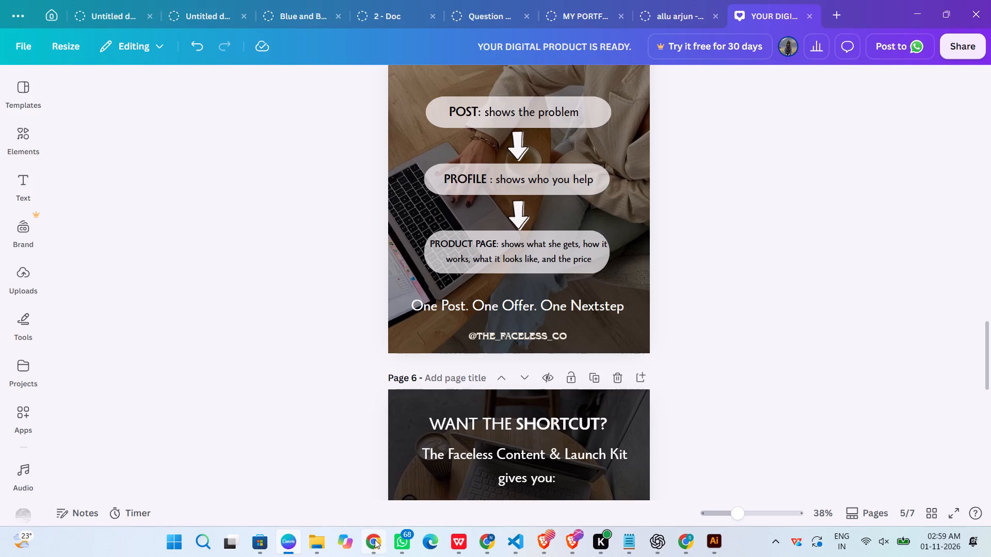
{"action": "left_click", "coordinate": [375, 539]}
{"action": "left_click", "coordinate": [770, 13]}
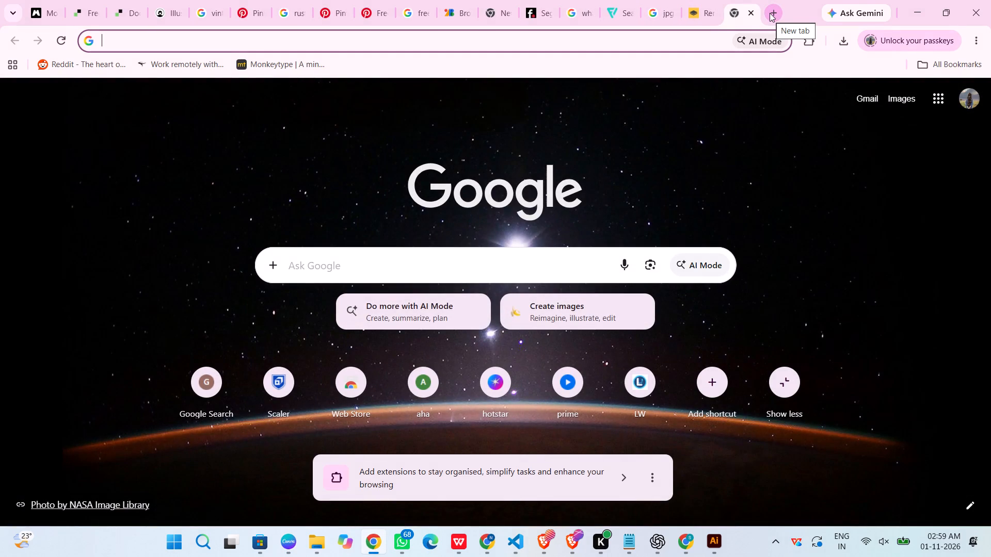
{"action": "type", "text": "fre"}
{"action": "key", "text": "BackSpace"}
{"action": "key", "text": "BackSpace"}
{"action": "key", "text": "BackSpace"}
{"action": "key", "text": "BackSpace"}
{"action": "key", "text": "BackSpace"}
{"action": "type", "text": "something els"}
{"action": "key", "text": "space"}
{"action": "key", "text": "BackSpace"}
{"action": "type", "text": "e like"}
{"action": "key", "text": "space"}
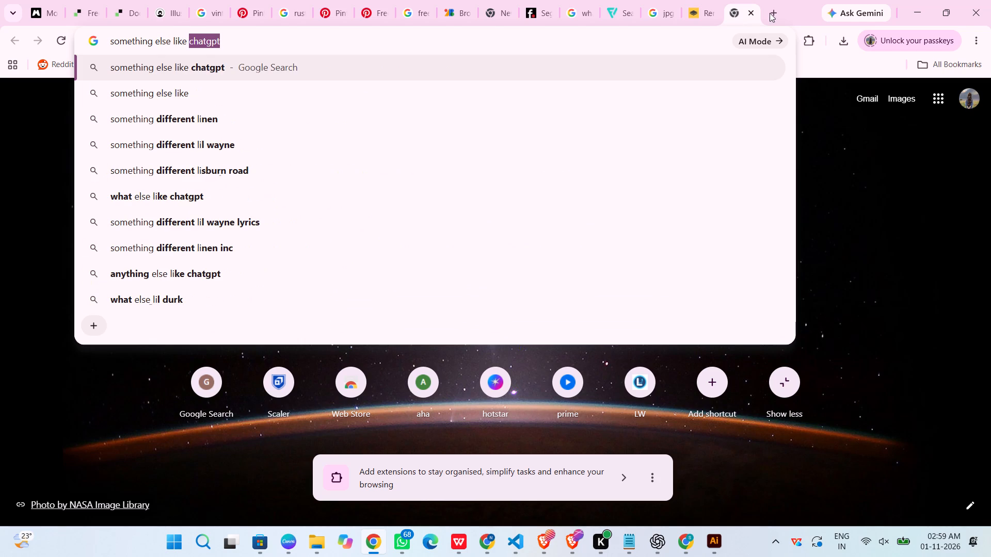
{"action": "type", "text": "freepik"}
{"action": "key", "text": "Return"}
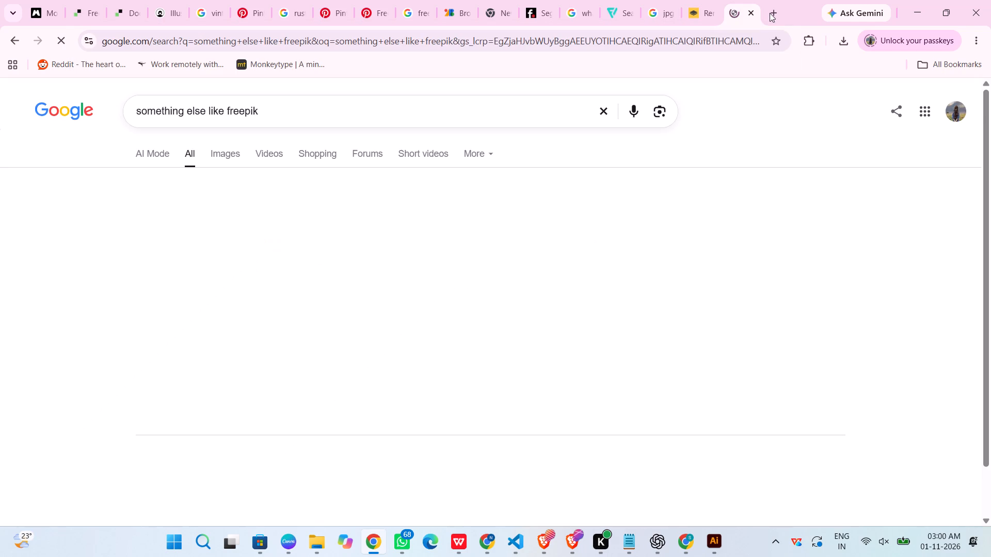
Look through the Google results for sites that could serve as alternatives to Freepik.
{"action": "scroll", "coordinate": [363, 371], "scroll_direction": "down", "scroll_amount": 4}
{"action": "scroll", "coordinate": [350, 286], "scroll_direction": "down", "scroll_amount": 1}
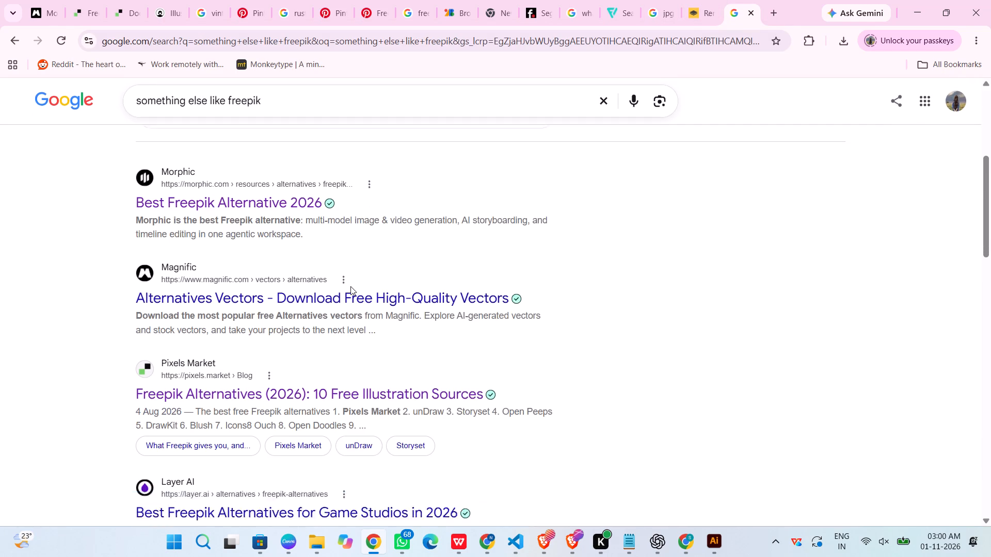
{"action": "scroll", "coordinate": [350, 265], "scroll_direction": "down", "scroll_amount": 4}
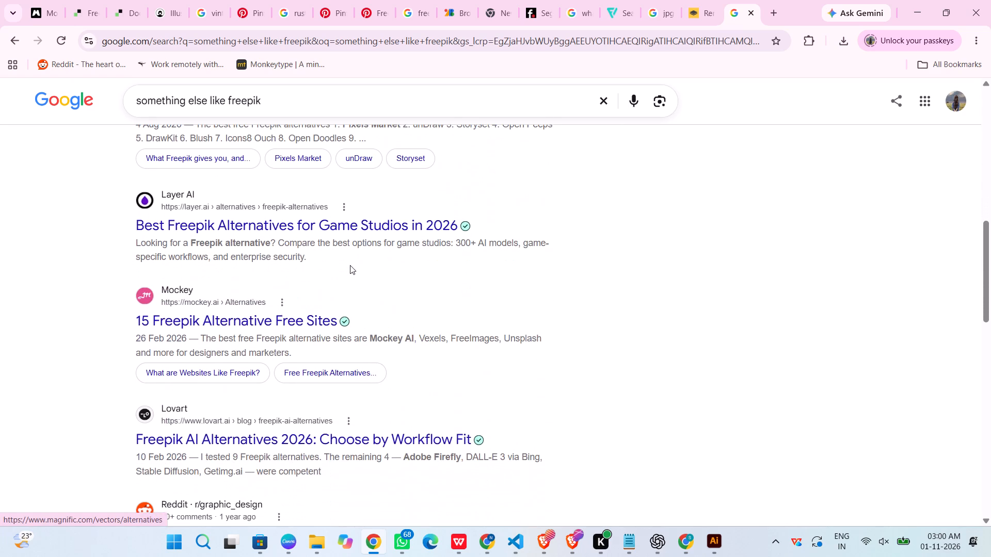
{"action": "scroll", "coordinate": [350, 265], "scroll_direction": "down", "scroll_amount": 6}
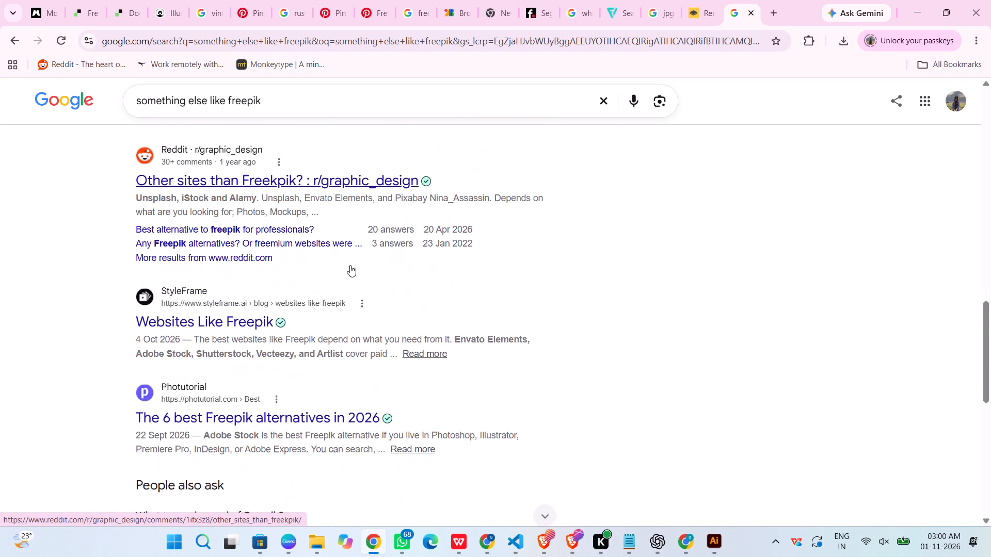
{"action": "scroll", "coordinate": [350, 265], "scroll_direction": "down", "scroll_amount": 2}
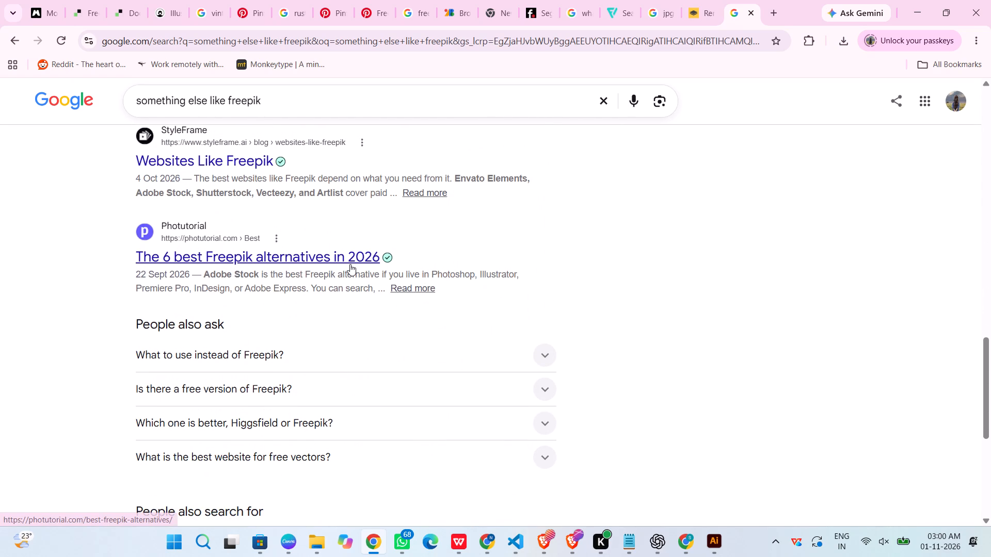
{"action": "scroll", "coordinate": [350, 264], "scroll_direction": "down", "scroll_amount": 7}
{"action": "scroll", "coordinate": [350, 264], "scroll_direction": "up", "scroll_amount": 10}
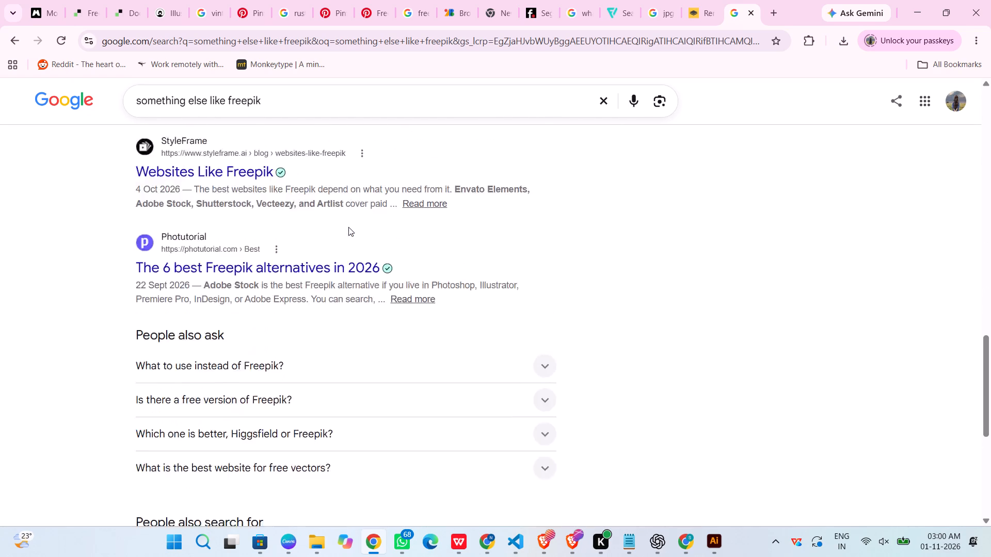
Clear the "swipe" search on Pixelsmarket's Doodledo Style page and browse the full set of illustrations.
{"action": "left_click", "coordinate": [113, 5]}
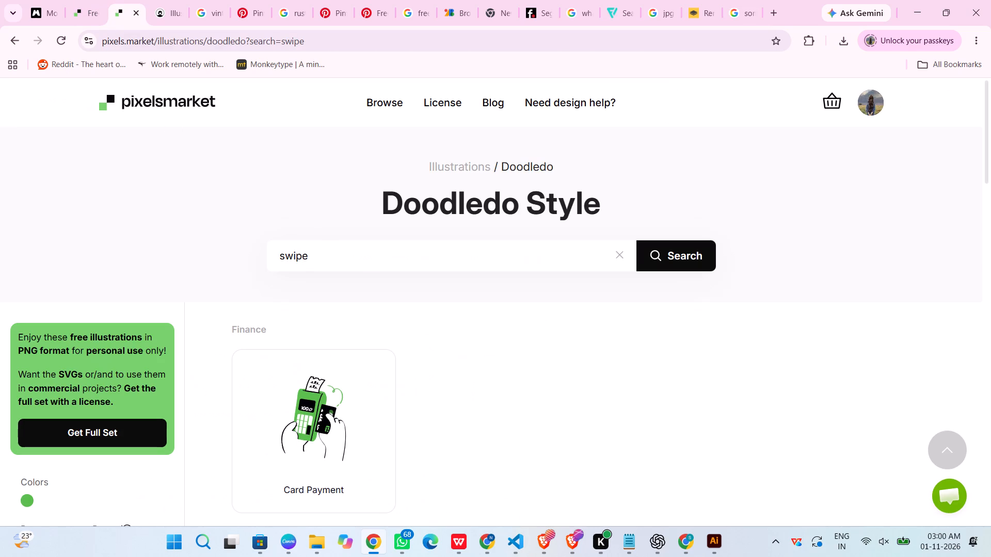
{"action": "left_click_drag", "start_coordinate": [373, 264], "coordinate": [270, 264]}
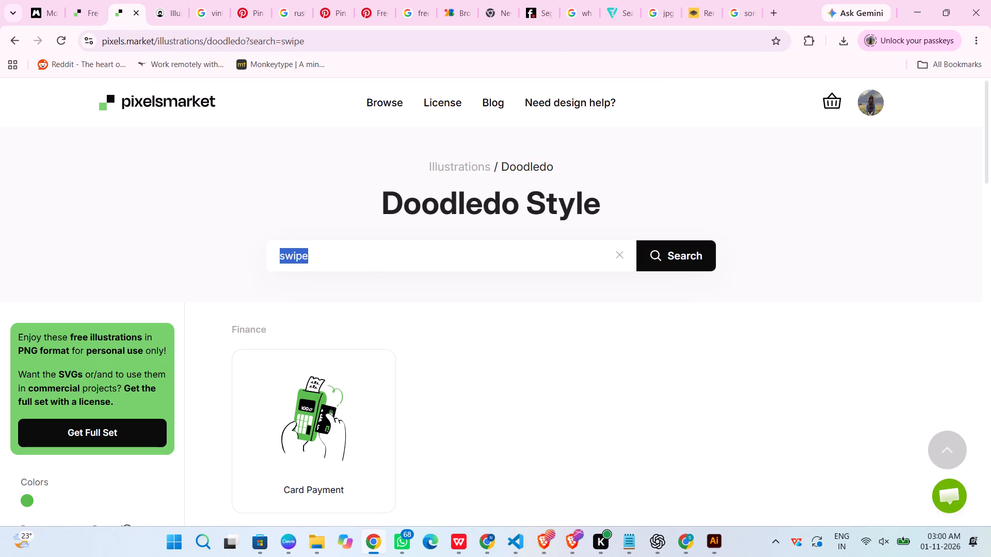
{"action": "key", "text": "BackSpace"}
{"action": "key", "text": "shift+quotedbl"}
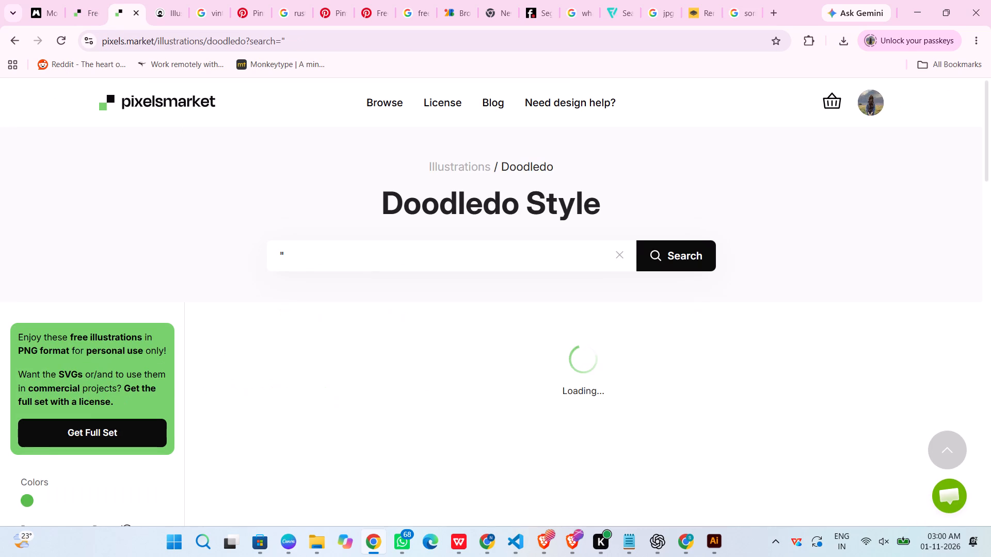
{"action": "scroll", "coordinate": [270, 264], "scroll_direction": "down", "scroll_amount": 1}
{"action": "key", "text": "BackSpace"}
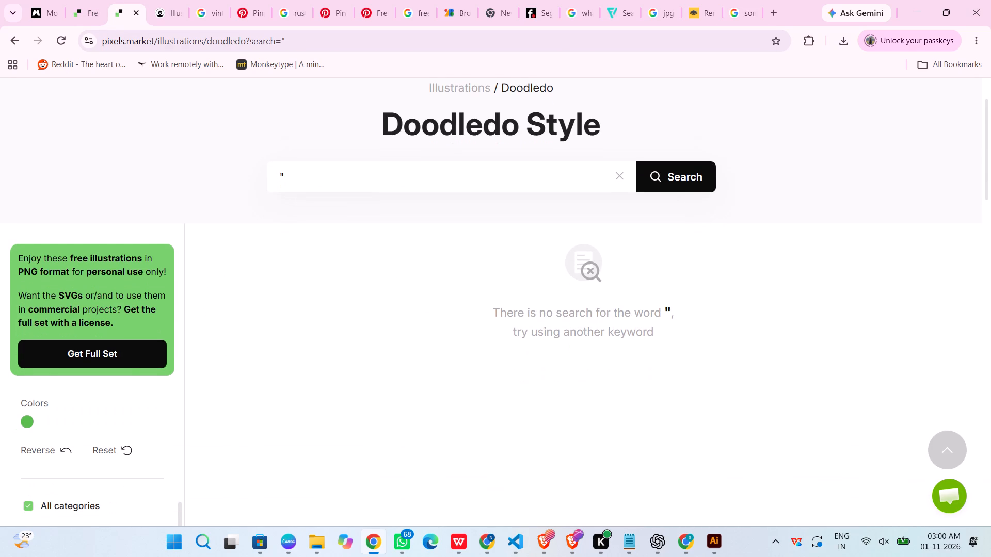
{"action": "scroll", "coordinate": [270, 264], "scroll_direction": "up", "scroll_amount": 3}
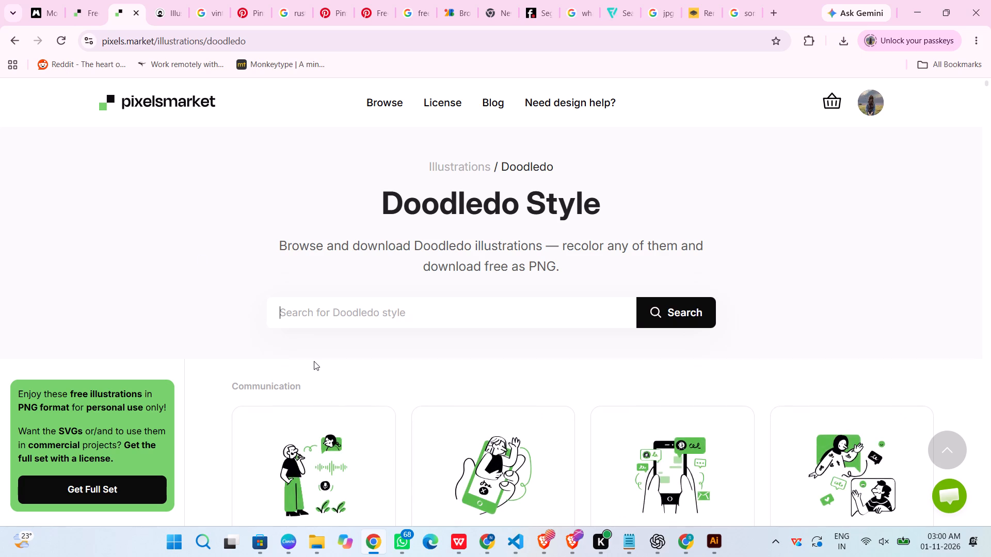
{"action": "scroll", "coordinate": [314, 361], "scroll_direction": "down", "scroll_amount": 11}
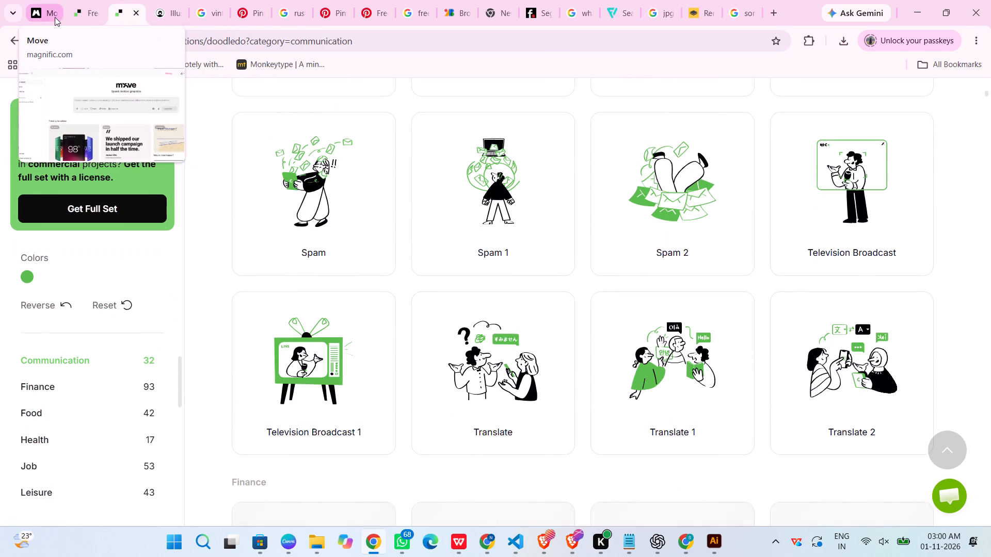
Check the open unDraw illustrations page for usable artwork, and open a new browser tab.
{"action": "left_click", "coordinate": [155, 10]}
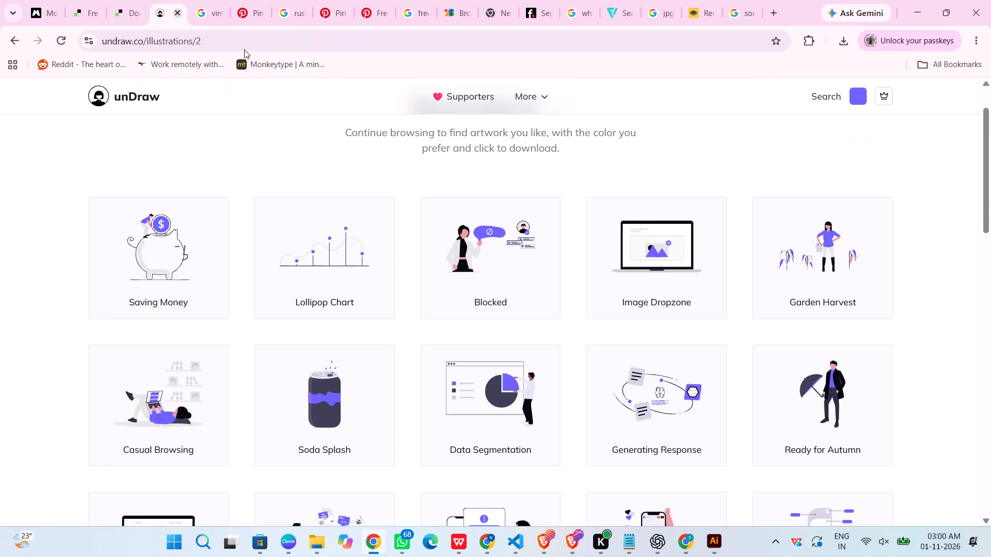
{"action": "scroll", "coordinate": [347, 143], "scroll_direction": "up", "scroll_amount": 4}
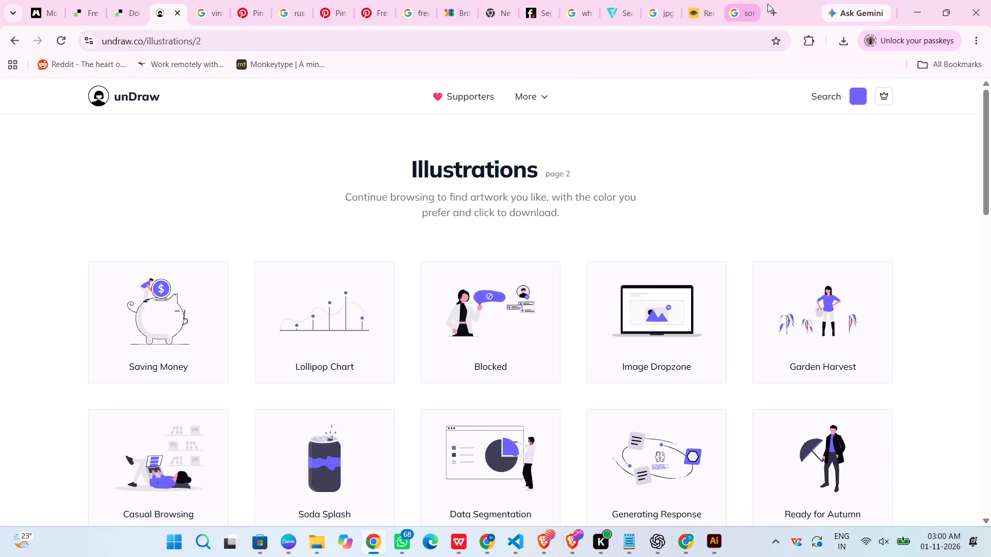
{"action": "left_click", "coordinate": [770, 6]}
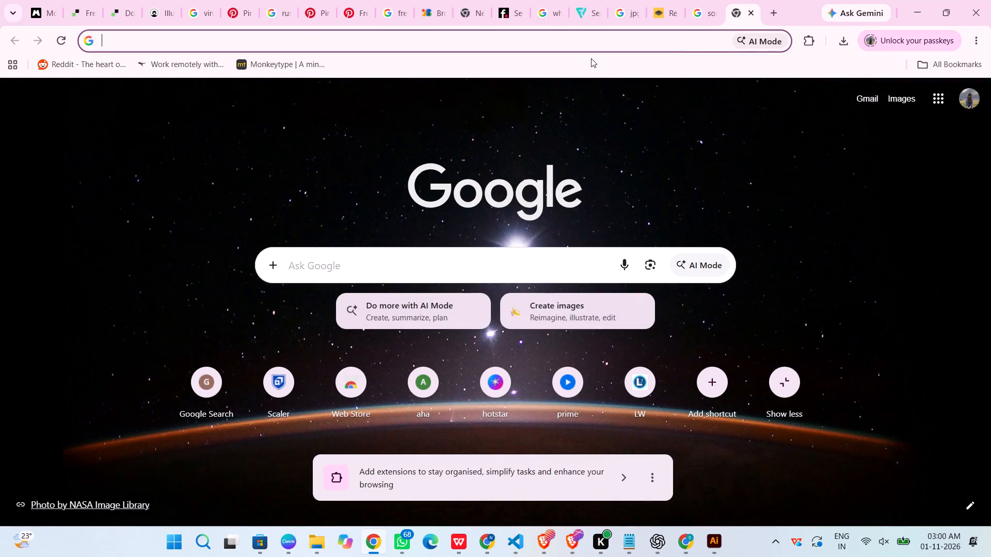
Search Pinterest for "doodle art" from the open Vecteezy arrow pin and browse the resulting pins.
{"action": "left_click", "coordinate": [357, 11]}
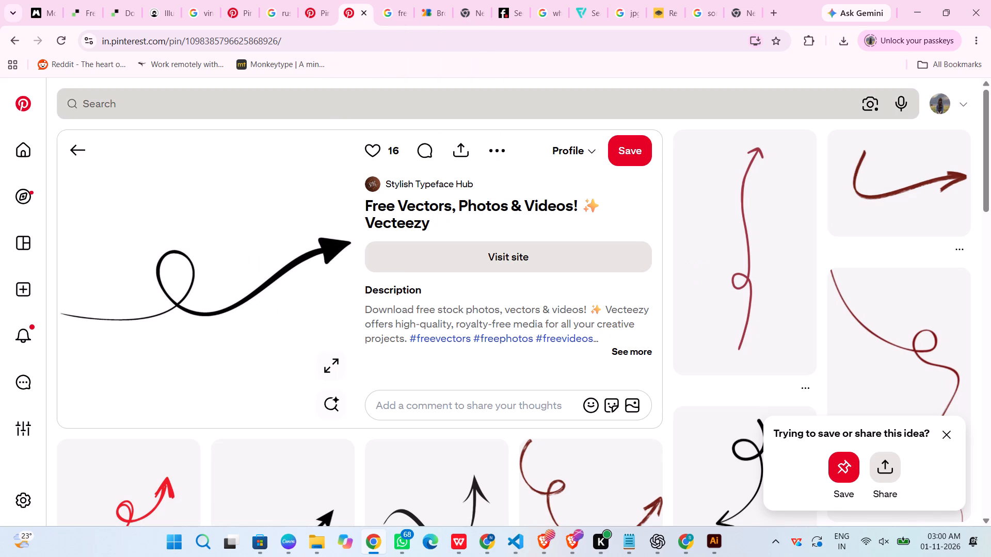
{"action": "left_click", "coordinate": [219, 110]}
{"action": "key", "text": "shift+quotedbl"}
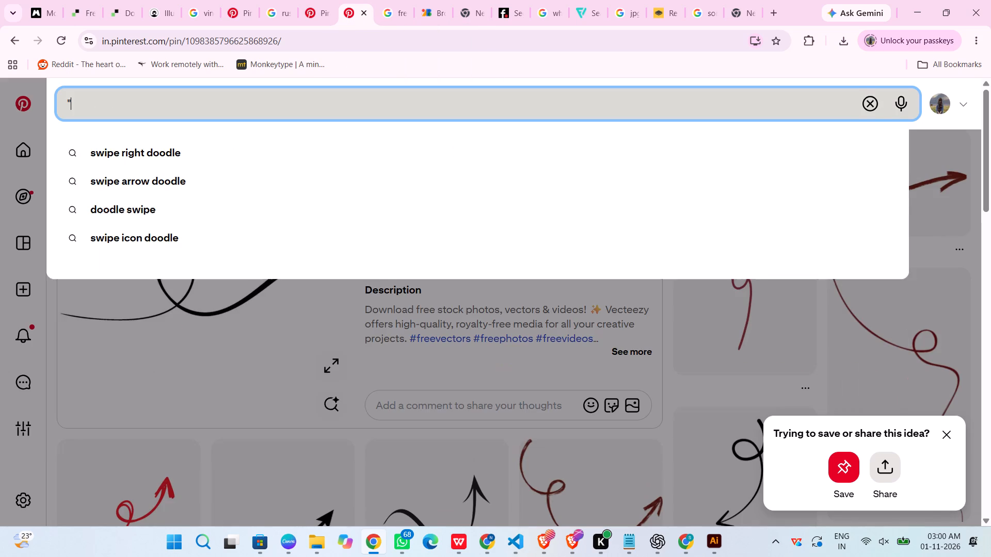
{"action": "key", "text": "BackSpace"}
{"action": "type", "text": "doodle art"}
{"action": "key", "text": "Return"}
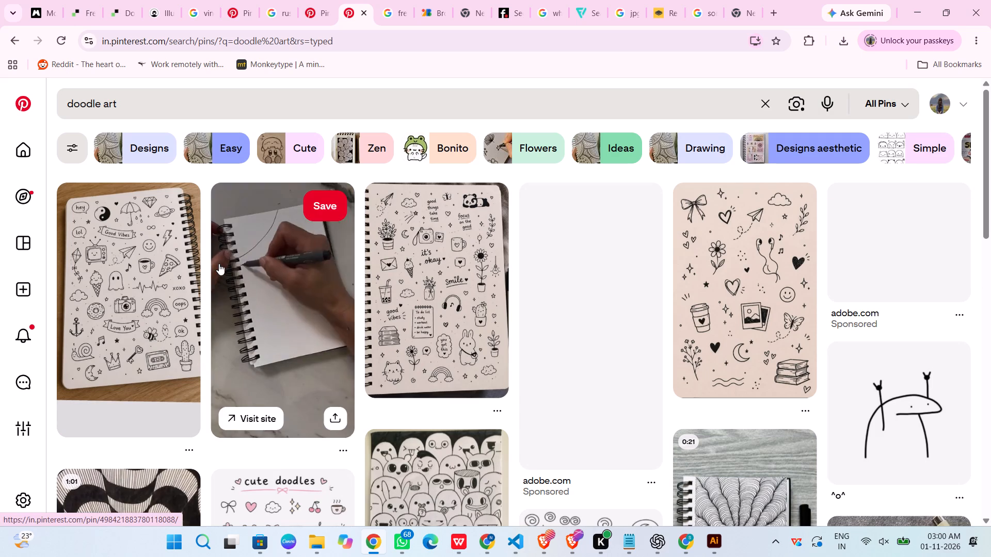
{"action": "scroll", "coordinate": [219, 264], "scroll_direction": "down", "scroll_amount": 4}
Search Pinterest for "doodle art for carousels", correcting the misspelled last word of the query.
{"action": "left_click", "coordinate": [207, 95]}
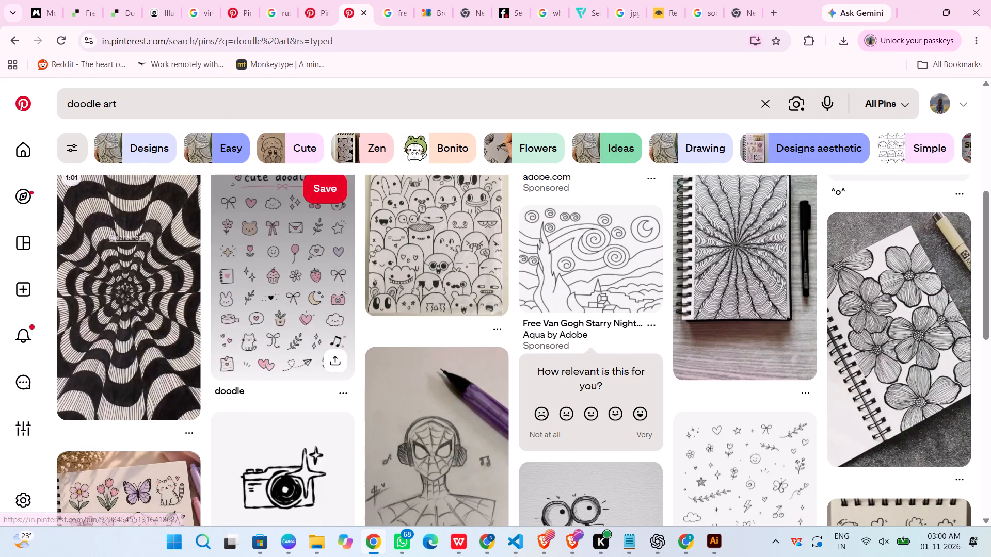
{"action": "key", "text": "space"}
{"action": "key", "text": "space"}
{"action": "type", "text": "for caros"}
{"action": "key", "text": "BackSpace"}
{"action": "type", "text": "use;"}
{"action": "key", "text": "BackSpace"}
{"action": "type", "text": "ld"}
{"action": "key", "text": "Return"}
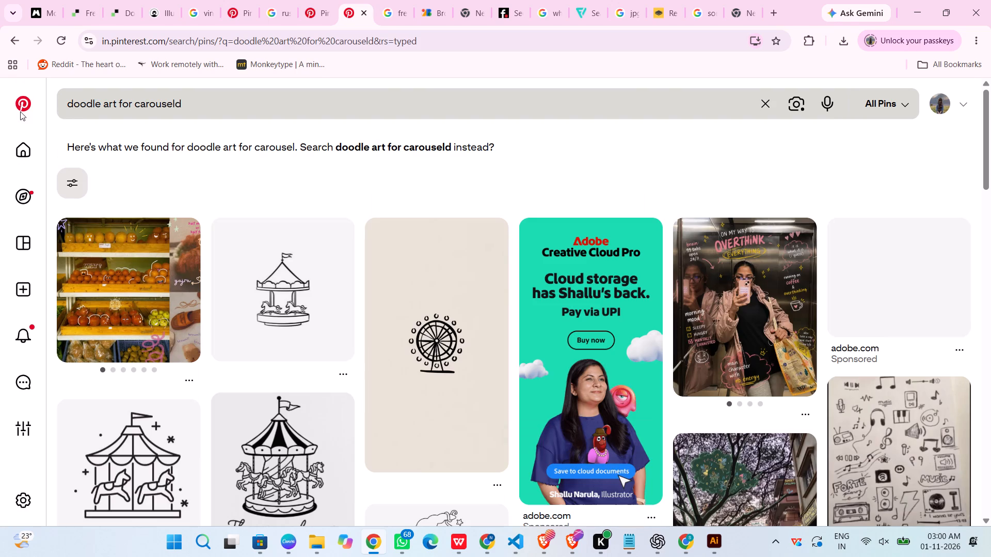
{"action": "left_click", "coordinate": [196, 118]}
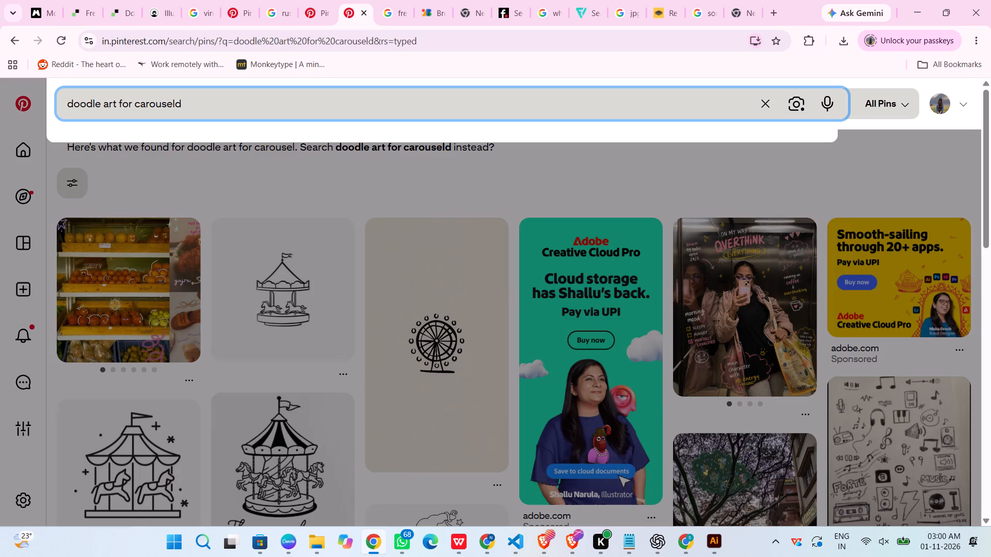
{"action": "key", "text": "BackSpace"}
{"action": "key", "text": "s"}
{"action": "key", "text": "Return"}
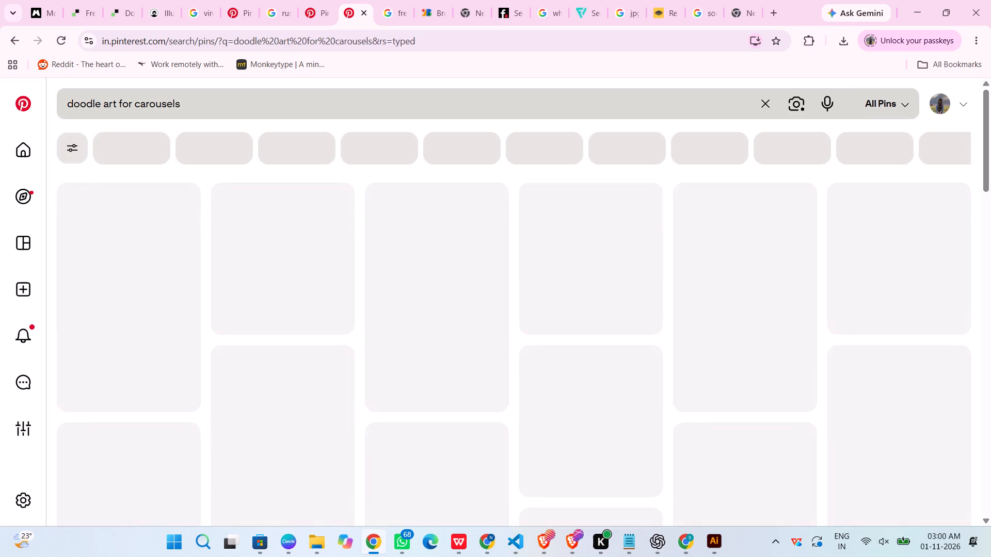
Browse the "doodle art for carousels" pins for doodle artwork suited to a social media carousel.
{"action": "scroll", "coordinate": [243, 237], "scroll_direction": "down", "scroll_amount": 2}
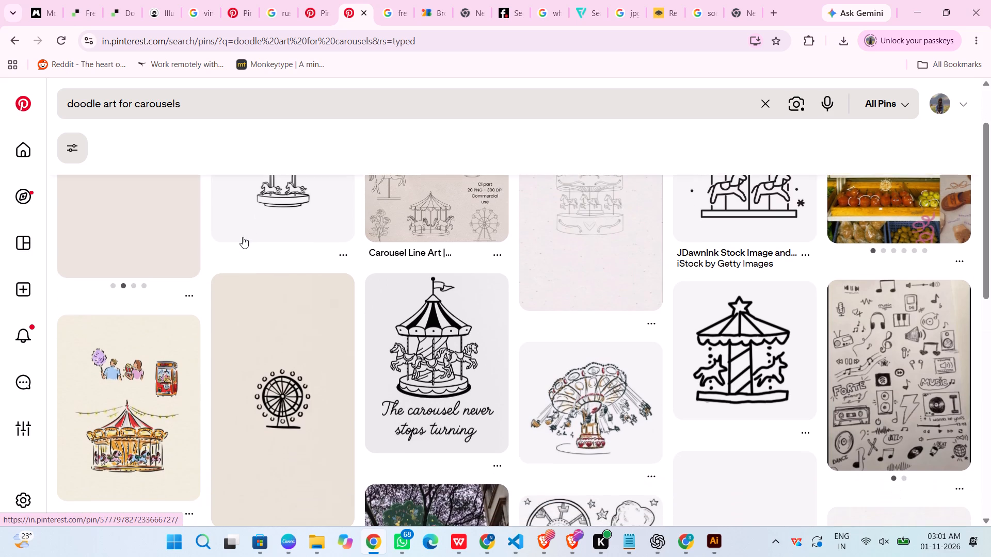
{"action": "scroll", "coordinate": [243, 237], "scroll_direction": "down", "scroll_amount": 3}
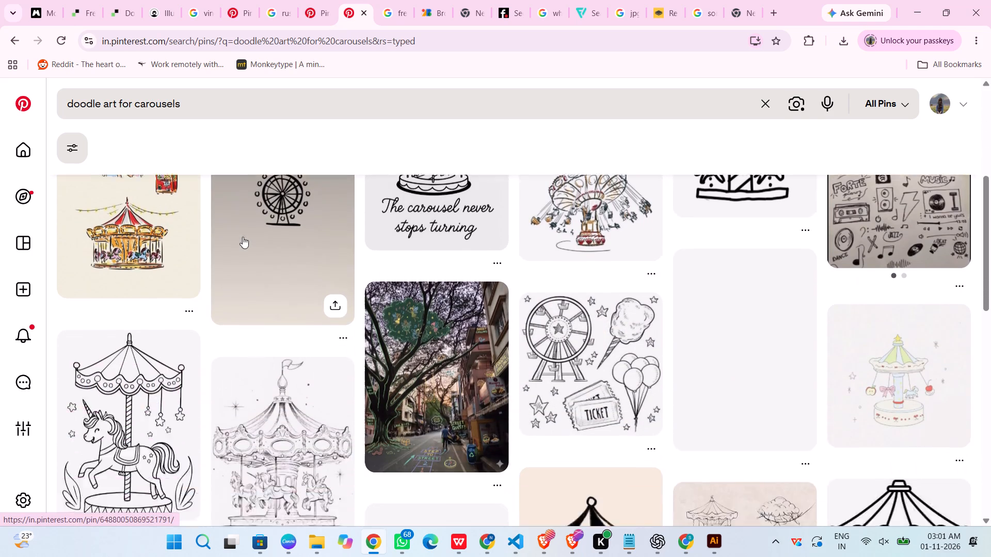
{"action": "scroll", "coordinate": [243, 237], "scroll_direction": "down", "scroll_amount": 4}
{"action": "scroll", "coordinate": [243, 237], "scroll_direction": "up", "scroll_amount": 1}
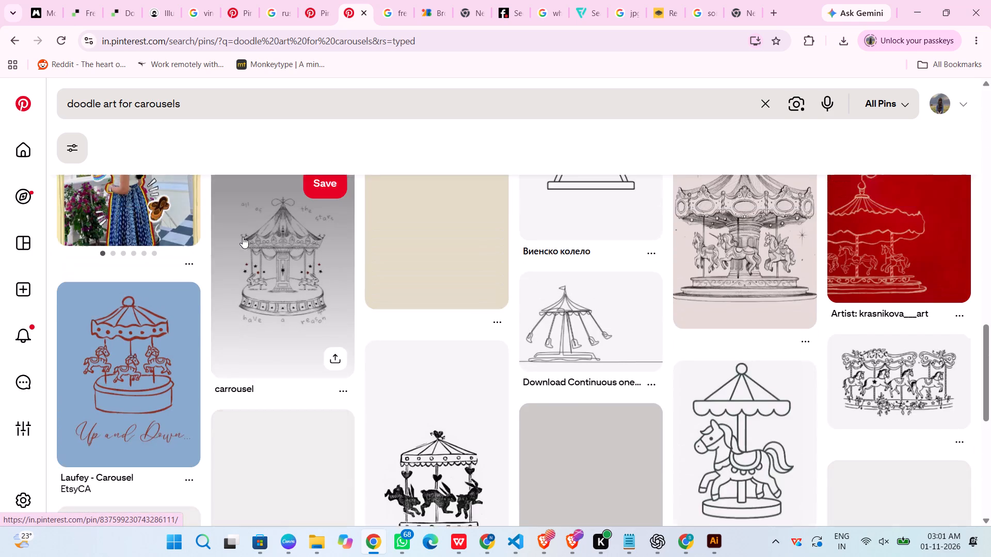
{"action": "scroll", "coordinate": [243, 237], "scroll_direction": "up", "scroll_amount": 9}
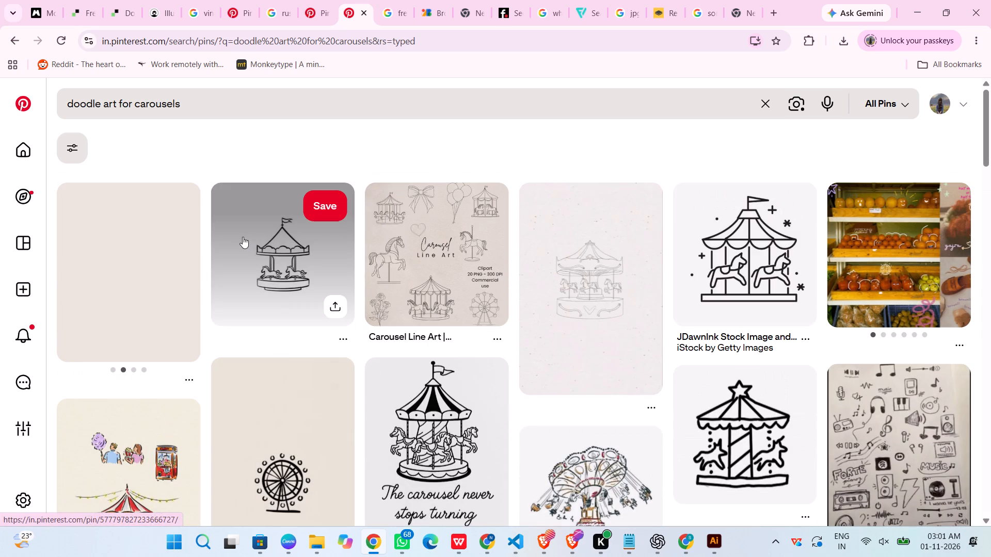
Change the Pinterest search to "doodle art asthetic posts" and browse the resulting pins for doodle ideas.
{"action": "left_click", "coordinate": [229, 118]}
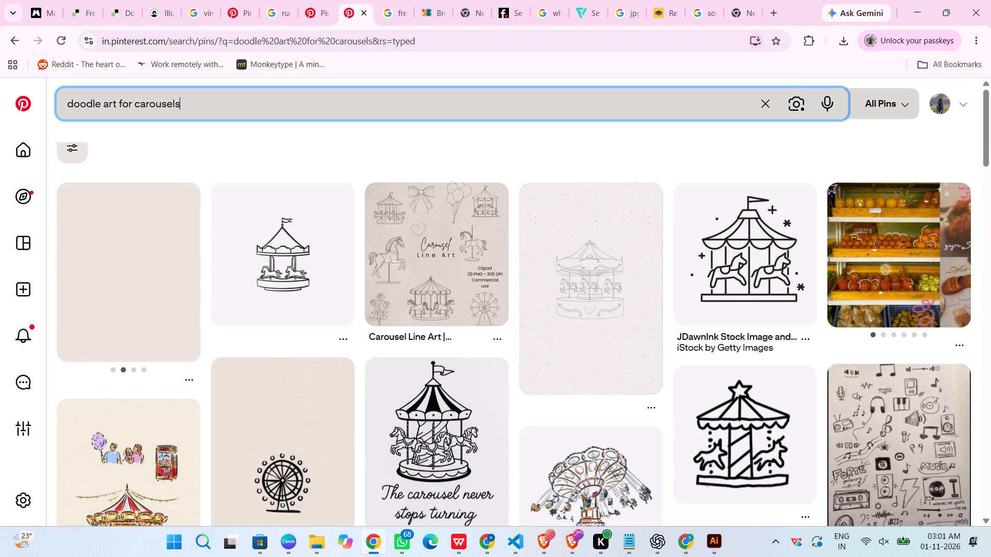
{"action": "key", "text": "ctrl+BackSpace"}
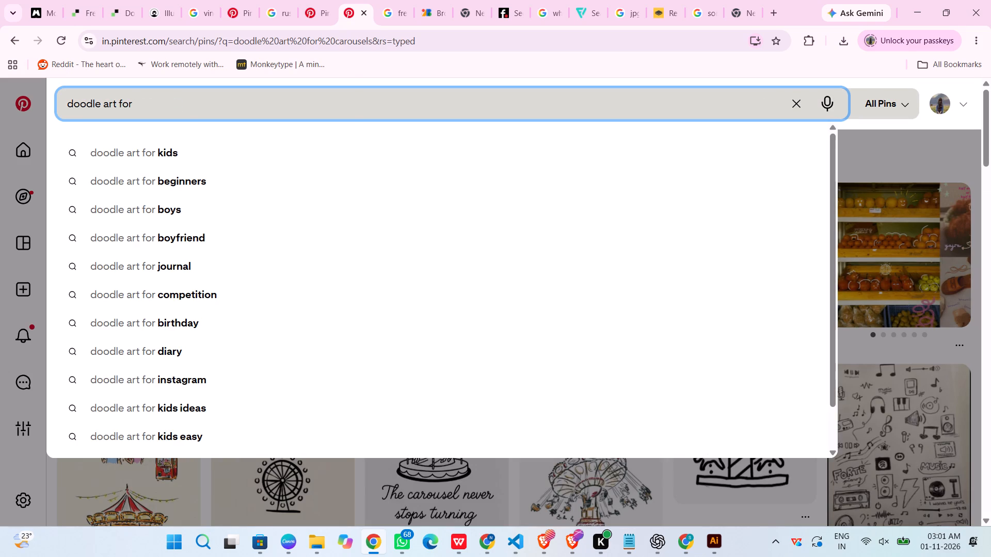
{"action": "key", "text": "Down"}
{"action": "key", "text": "Down"}
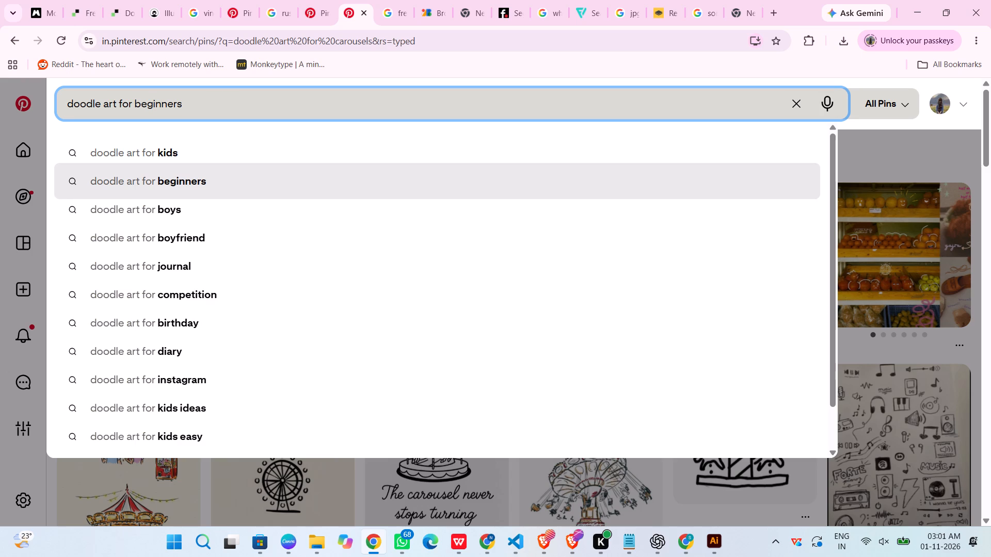
{"action": "key", "text": "BackSpace"}
{"action": "key", "text": "BackSpace"}
{"action": "key", "text": "BackSpace"}
{"action": "key", "text": "BackSpace"}
{"action": "key", "text": "BackSpace"}
{"action": "key", "text": "BackSpace"}
{"action": "key", "text": "BackSpace"}
{"action": "key", "text": "BackSpace"}
{"action": "key", "text": "BackSpace"}
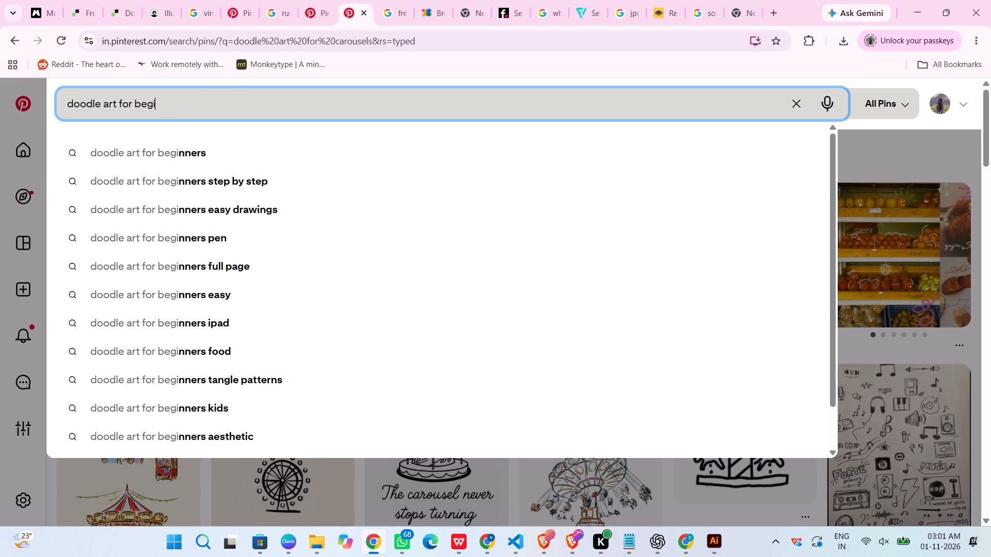
{"action": "key", "text": "BackSpace"}
{"action": "key", "text": "BackSpace"}
{"action": "key", "text": "BackSpace"}
{"action": "key", "text": "BackSpace"}
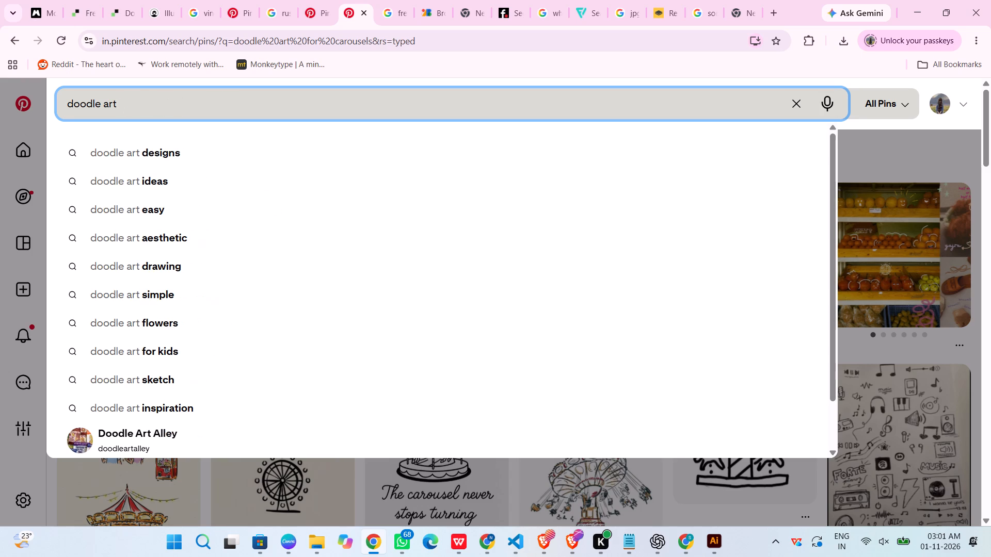
{"action": "type", "text": "asthetic posts"}
{"action": "key", "text": "Return"}
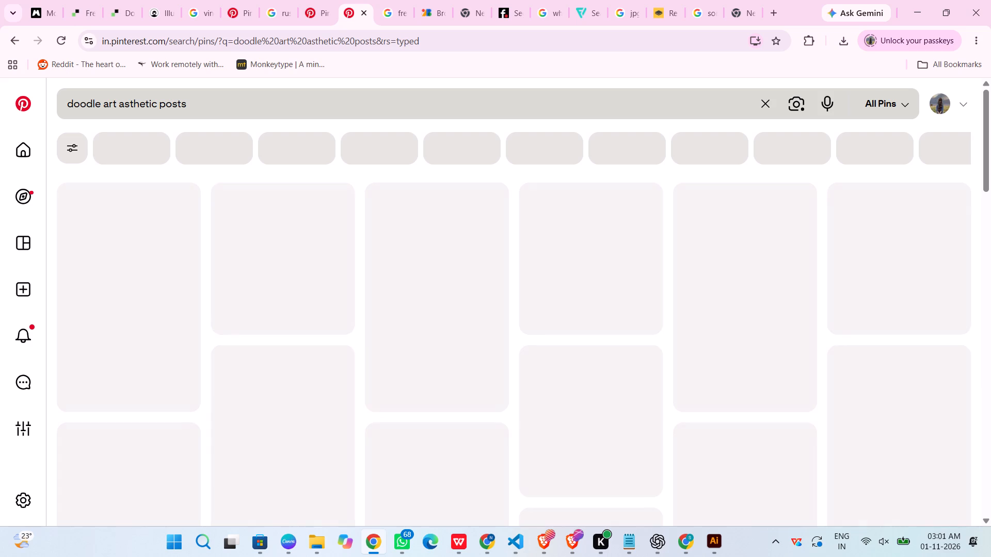
{"action": "scroll", "coordinate": [182, 249], "scroll_direction": "down", "scroll_amount": 1}
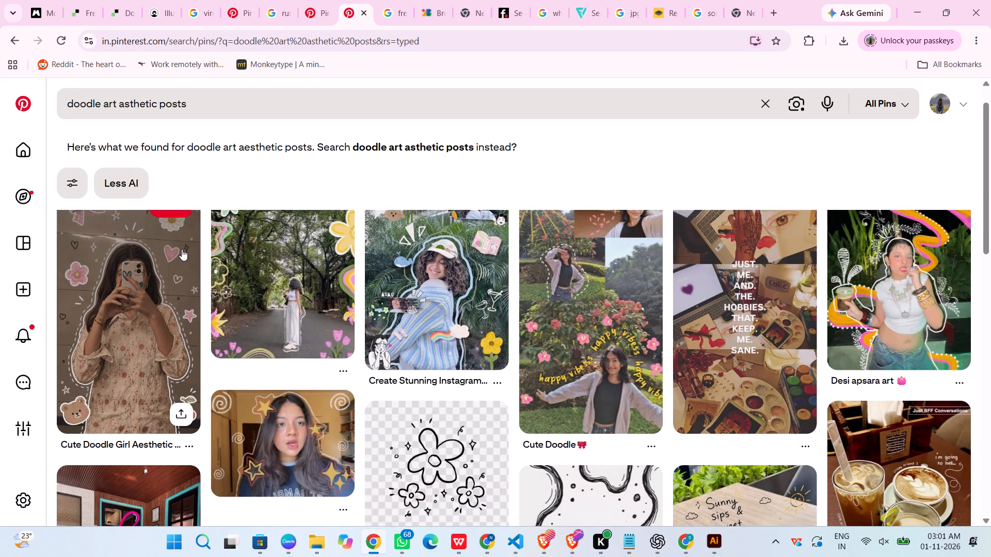
{"action": "scroll", "coordinate": [182, 249], "scroll_direction": "down", "scroll_amount": 1}
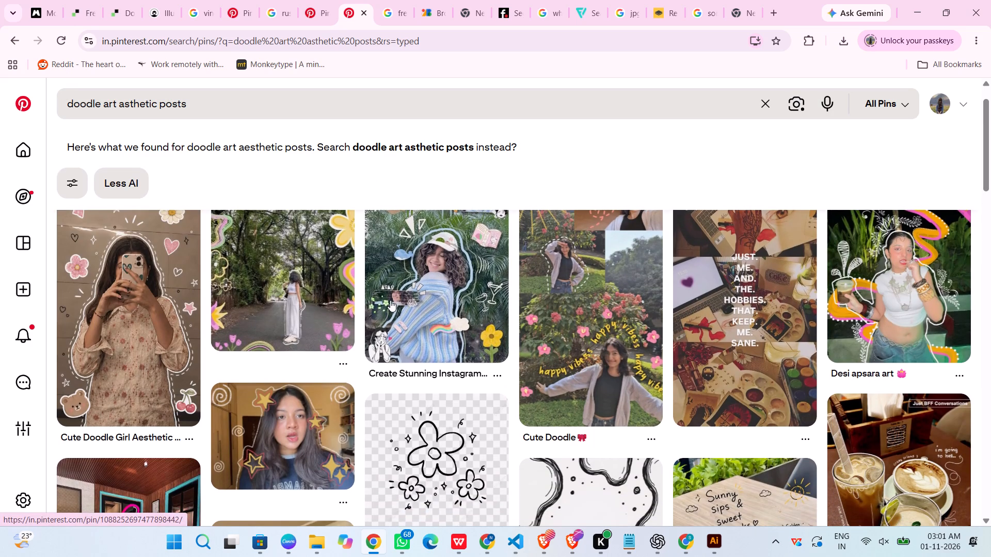
{"action": "scroll", "coordinate": [390, 300], "scroll_direction": "down", "scroll_amount": 4}
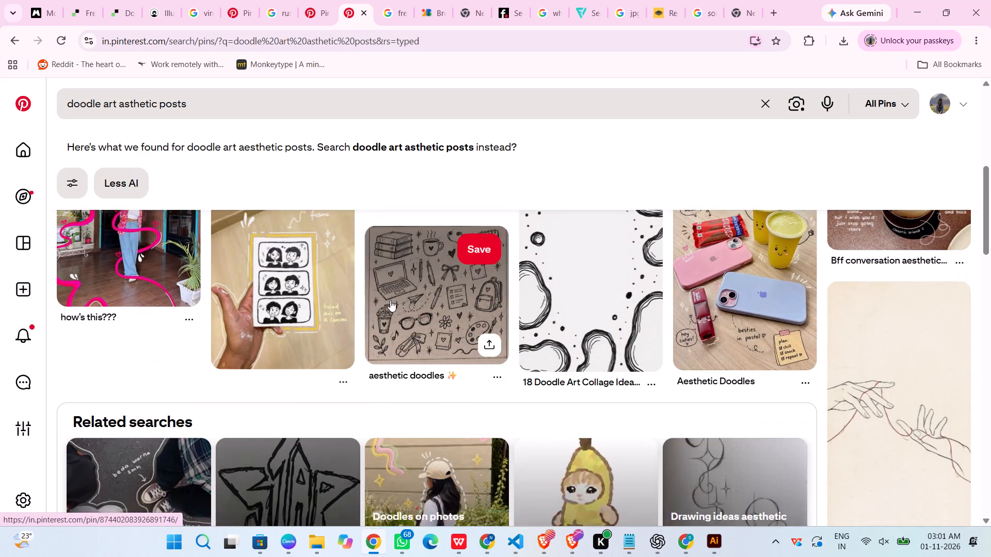
{"action": "scroll", "coordinate": [390, 300], "scroll_direction": "down", "scroll_amount": 3}
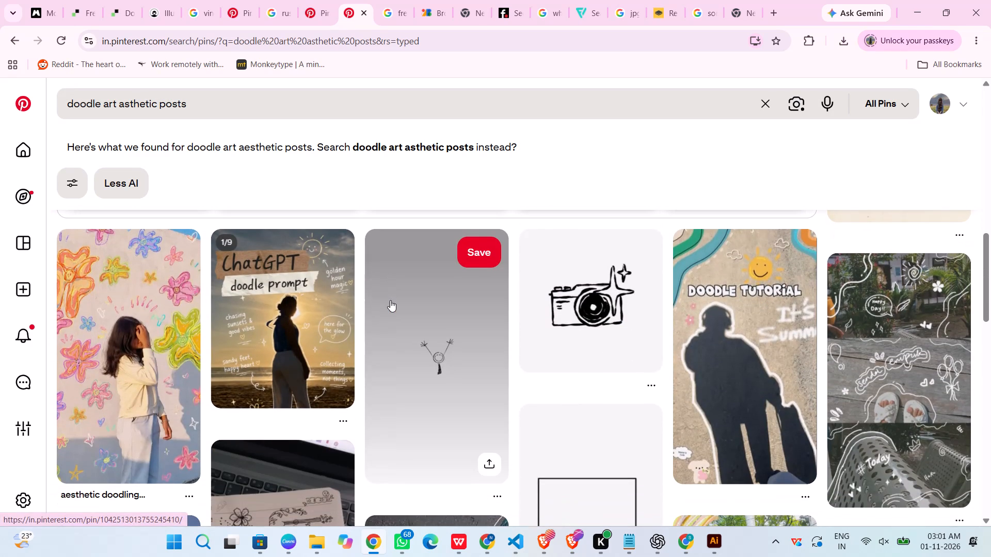
Look further through the "doodle art asthetic posts" pins for doodle ideas.
{"action": "scroll", "coordinate": [390, 300], "scroll_direction": "down", "scroll_amount": 2}
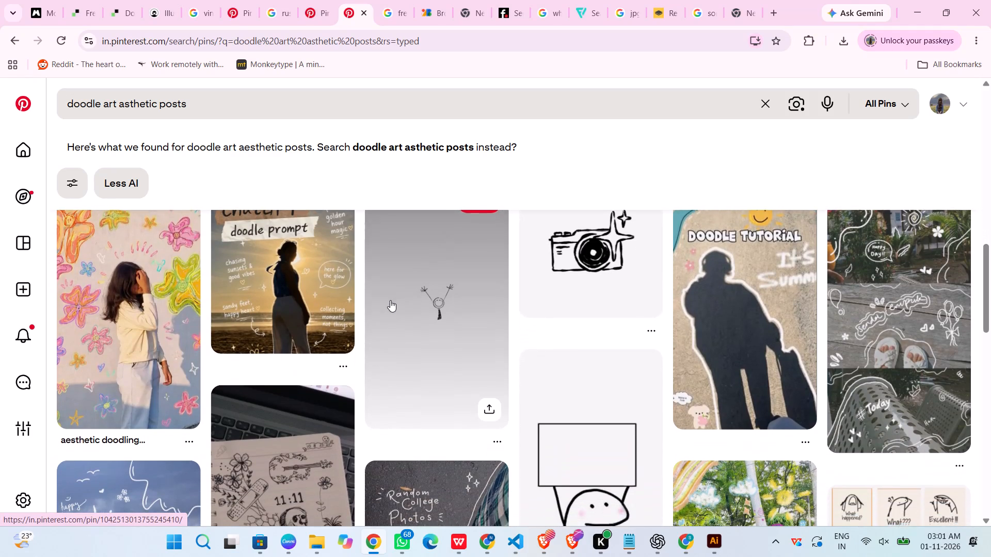
{"action": "scroll", "coordinate": [390, 300], "scroll_direction": "down", "scroll_amount": 1}
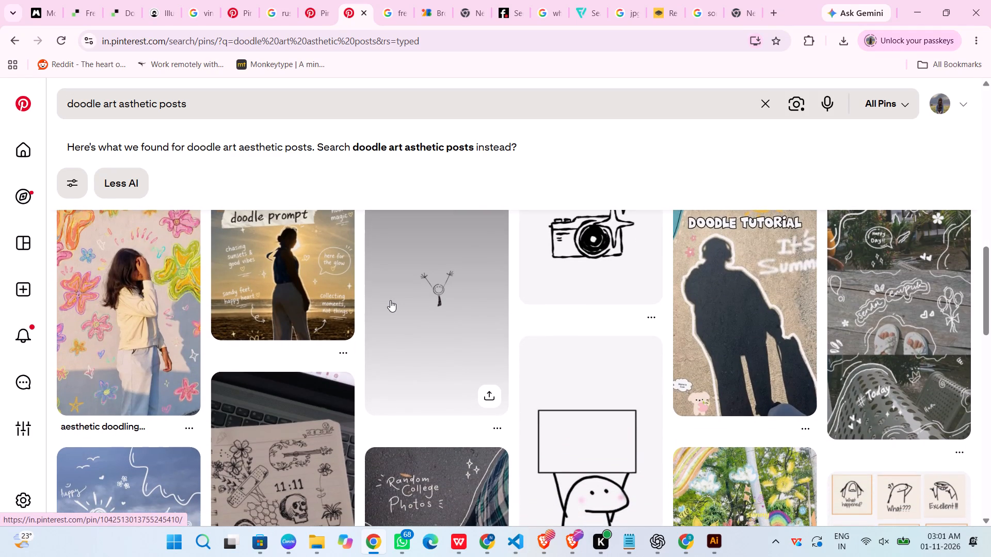
Search Google for "where can i get free doodle art for my instagram" and read the AI Overview's suggested sources.
{"action": "left_click", "coordinate": [743, 22]}
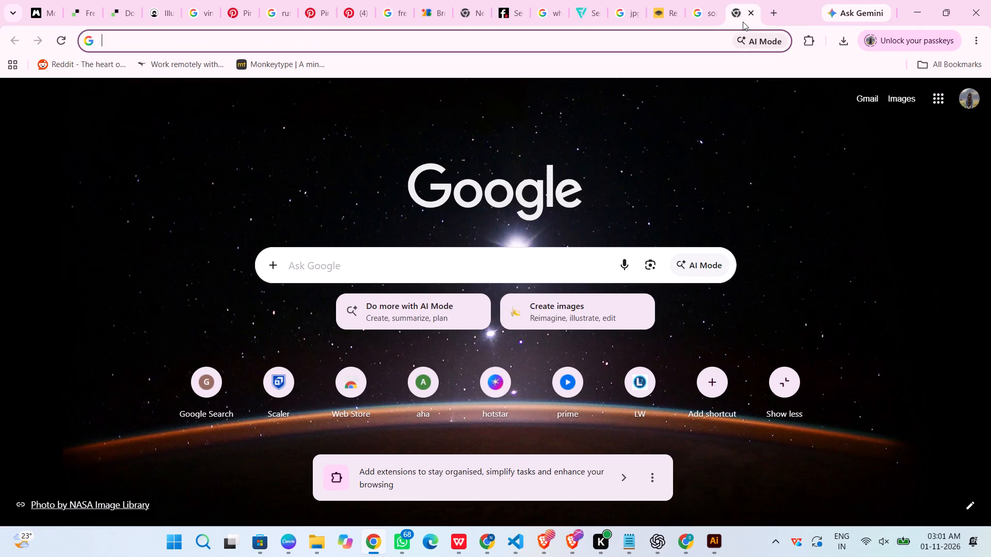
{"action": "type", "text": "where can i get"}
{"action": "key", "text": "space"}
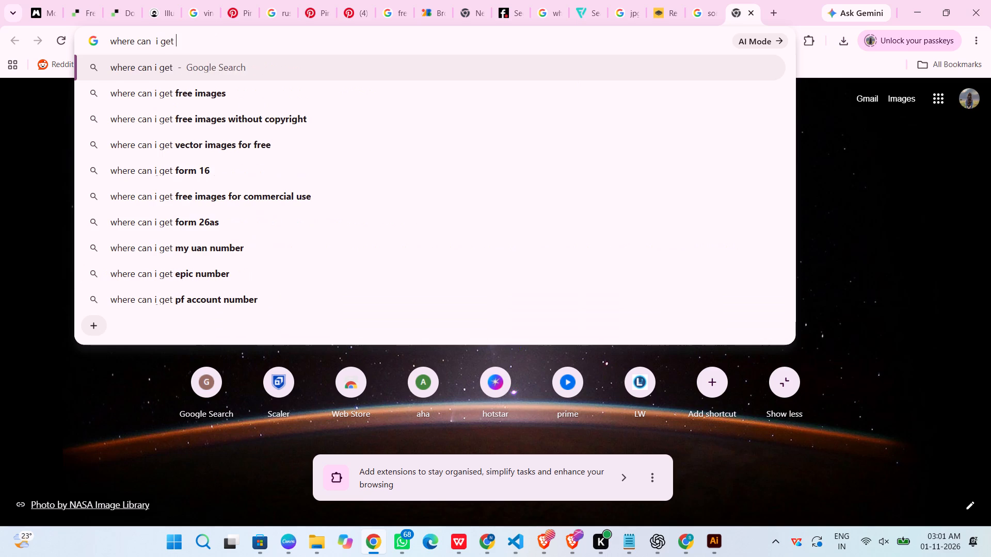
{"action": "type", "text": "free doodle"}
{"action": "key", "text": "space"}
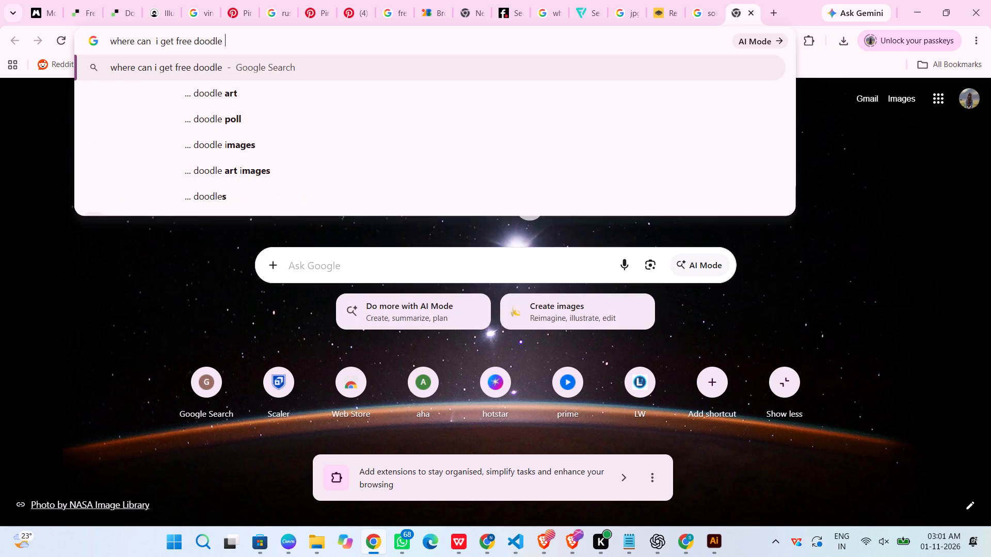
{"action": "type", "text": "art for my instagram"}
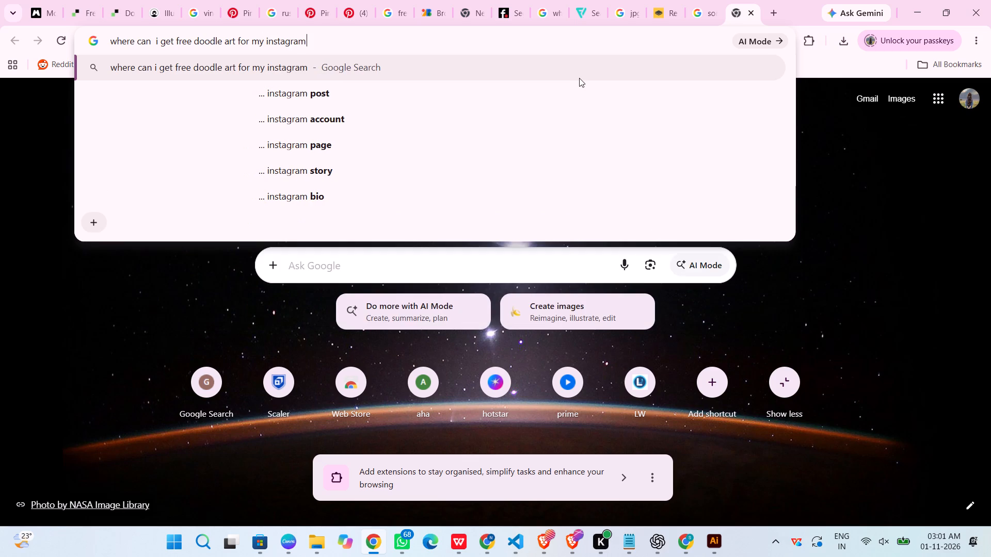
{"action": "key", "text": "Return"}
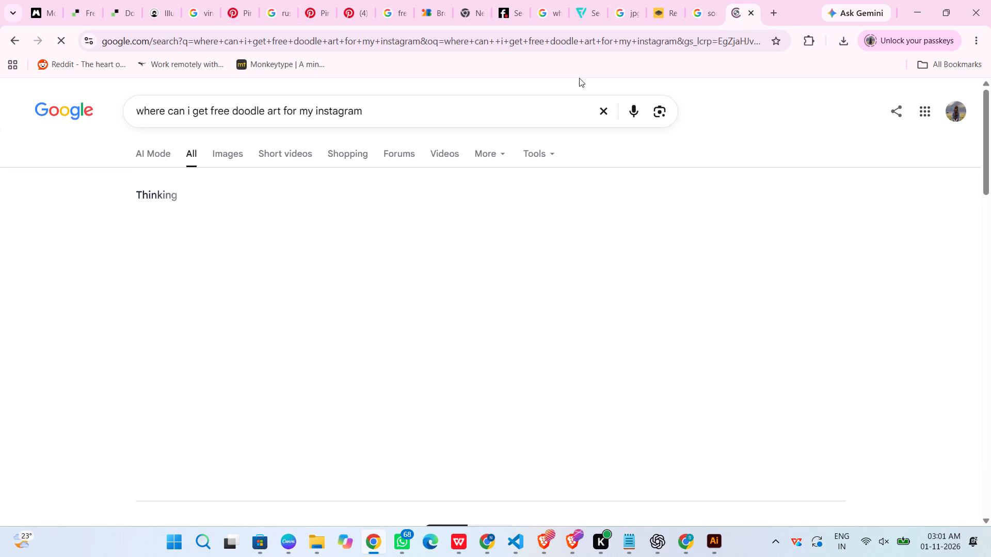
{"action": "scroll", "coordinate": [516, 287], "scroll_direction": "down", "scroll_amount": 1}
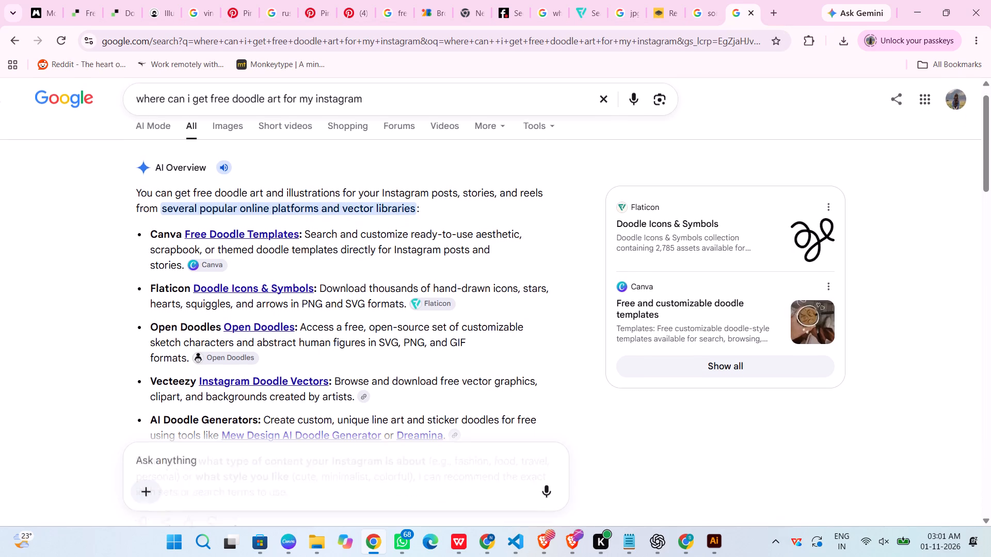
{"action": "scroll", "coordinate": [516, 287], "scroll_direction": "down", "scroll_amount": 1}
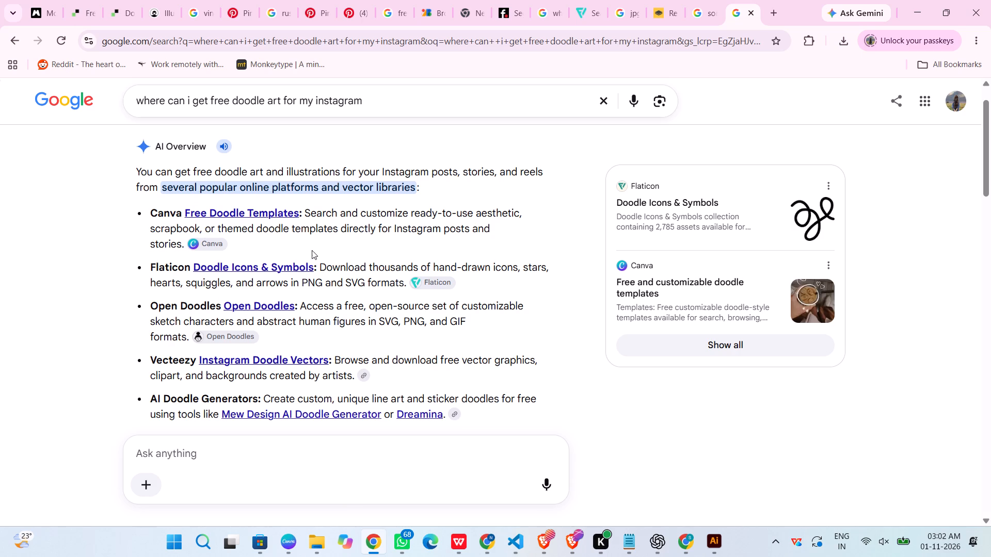
Open Flaticon's Doodle Icons & Symbols collection from the overview and browse the icons for usable doodles.
{"action": "left_click", "coordinate": [286, 263]}
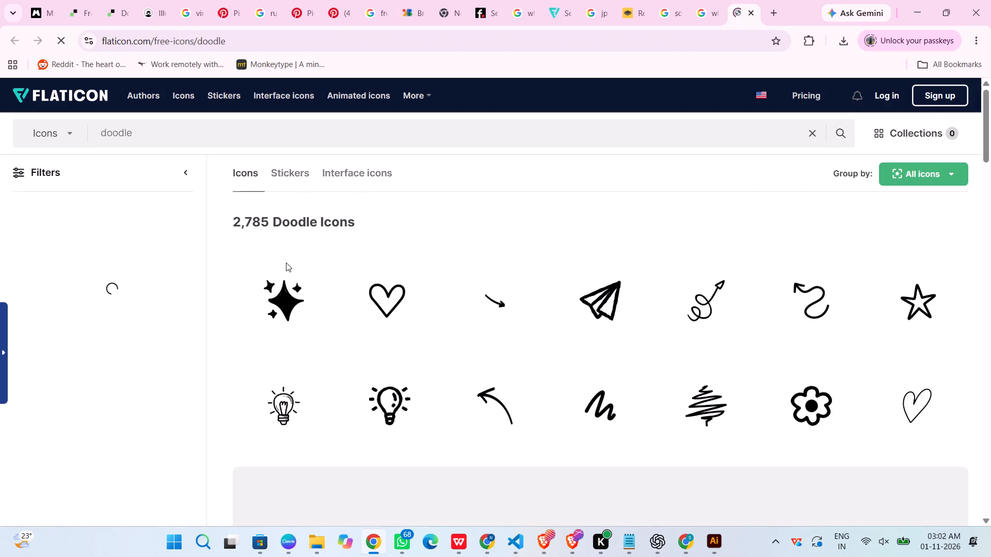
{"action": "scroll", "coordinate": [748, 429], "scroll_direction": "down", "scroll_amount": 6}
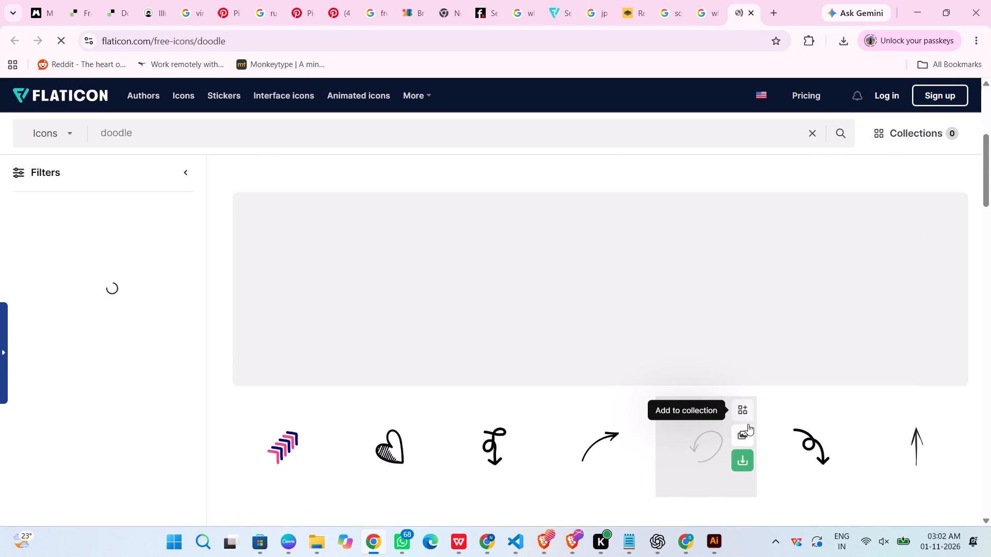
{"action": "scroll", "coordinate": [748, 424], "scroll_direction": "down", "scroll_amount": 3}
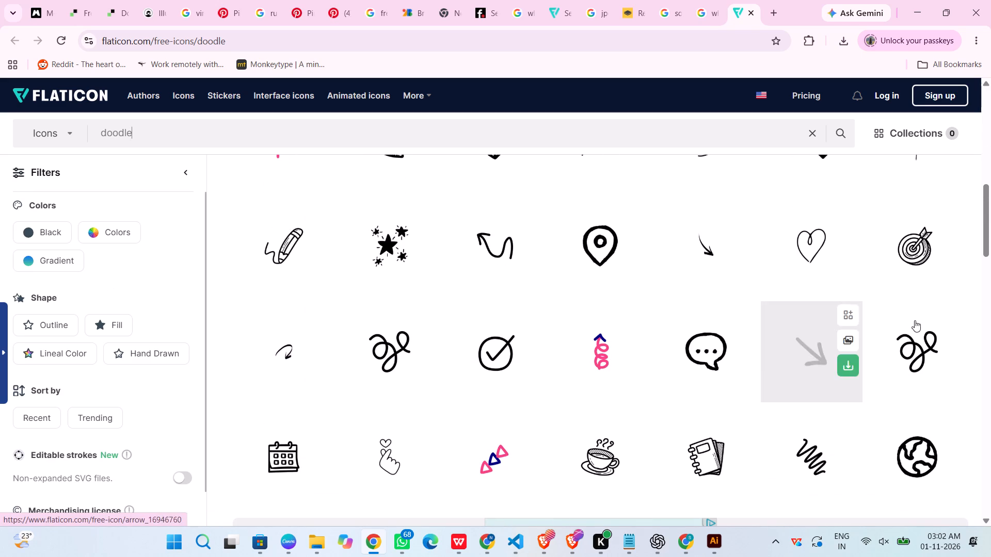
Download the "Starry doodle" star cluster icon from Flaticon's doodle icons as a free PNG and dismiss the attribution notice.
{"action": "scroll", "coordinate": [414, 474], "scroll_direction": "up", "scroll_amount": 1}
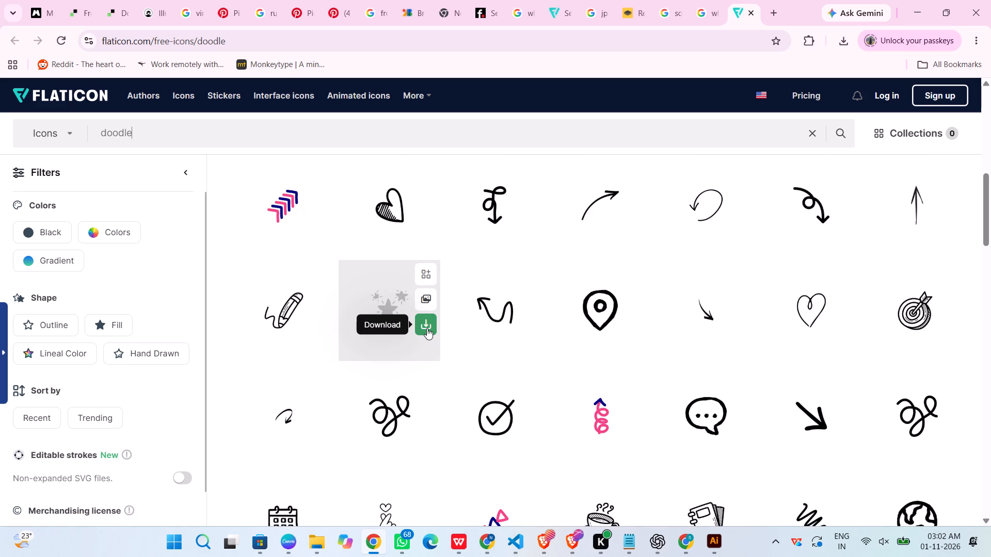
{"action": "right_click", "coordinate": [427, 328]}
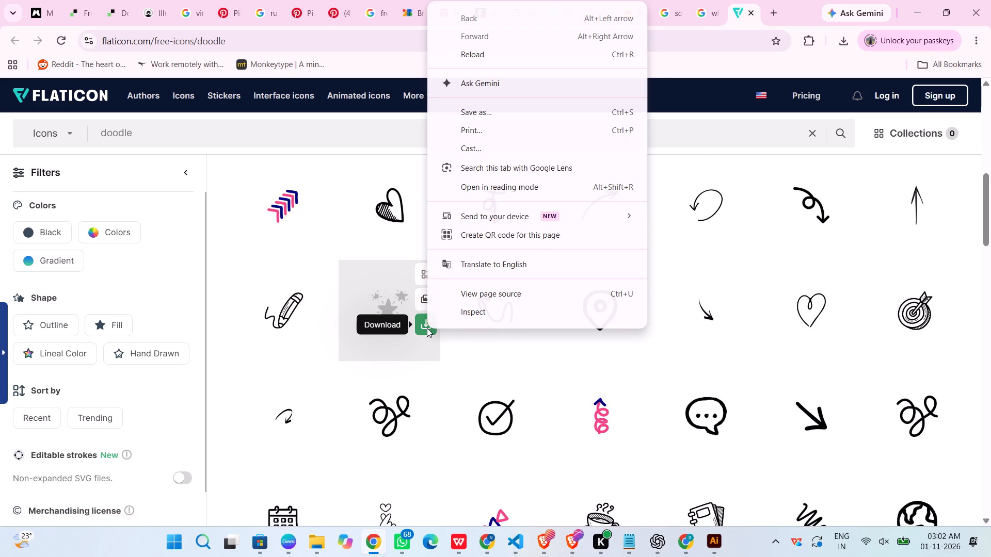
{"action": "left_click", "coordinate": [427, 328]}
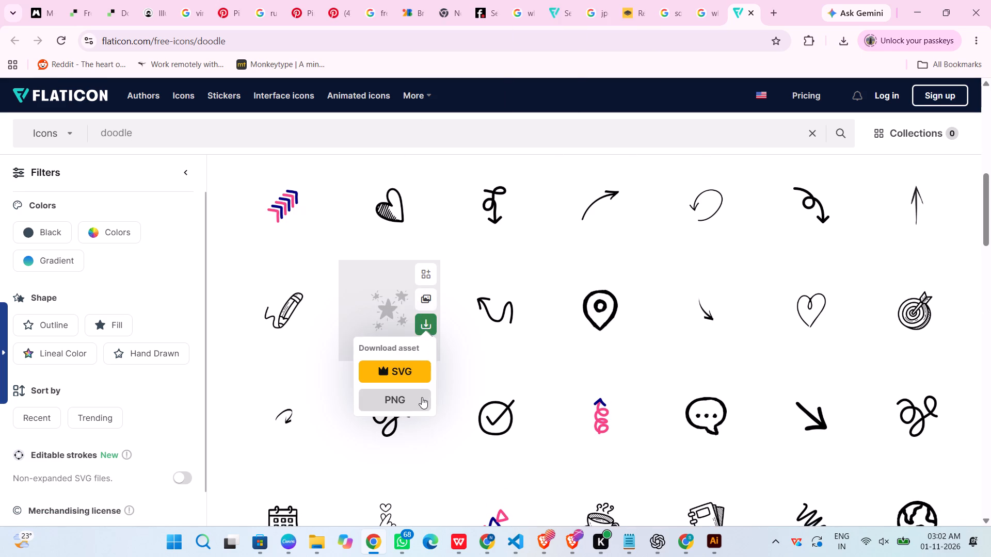
{"action": "left_click", "coordinate": [422, 397]}
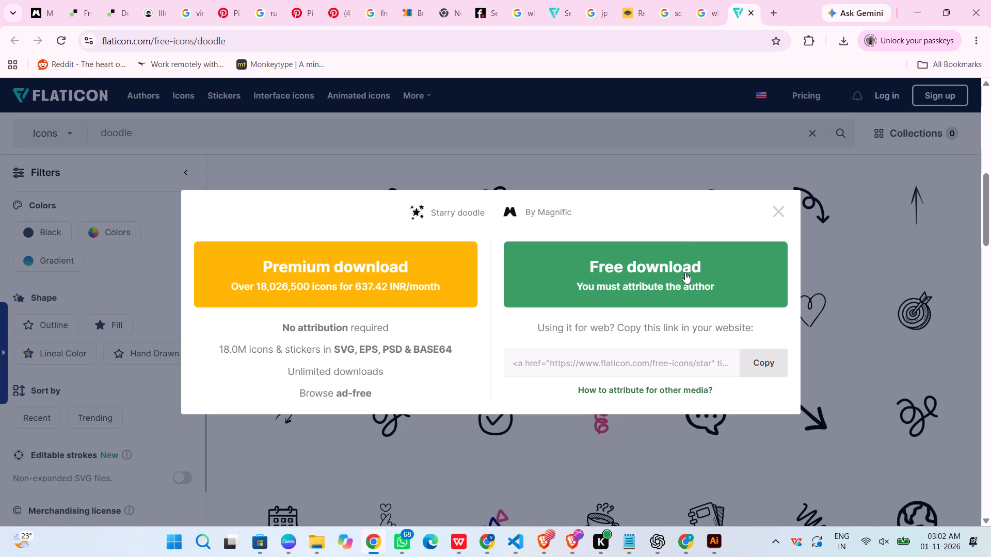
{"action": "left_click", "coordinate": [685, 272]}
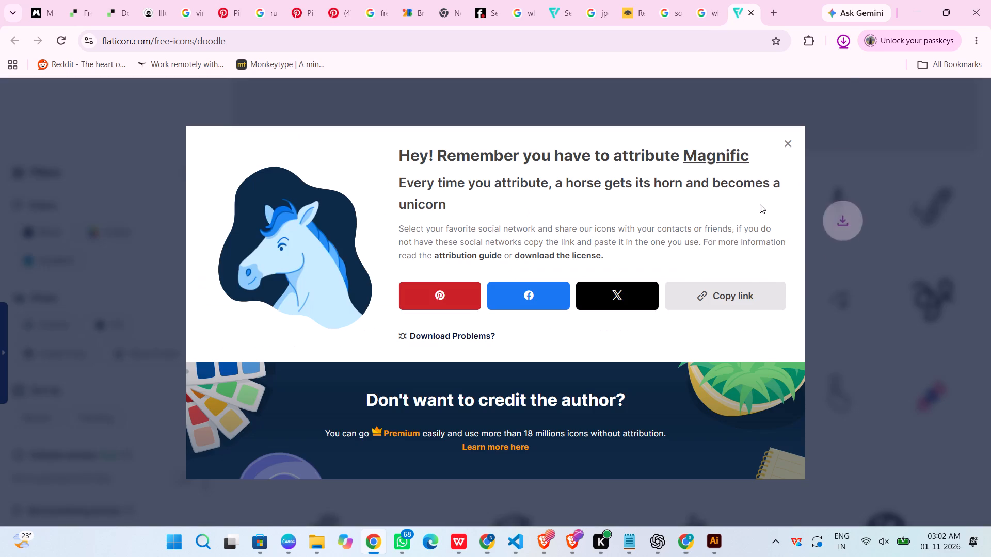
{"action": "left_click", "coordinate": [892, 142]}
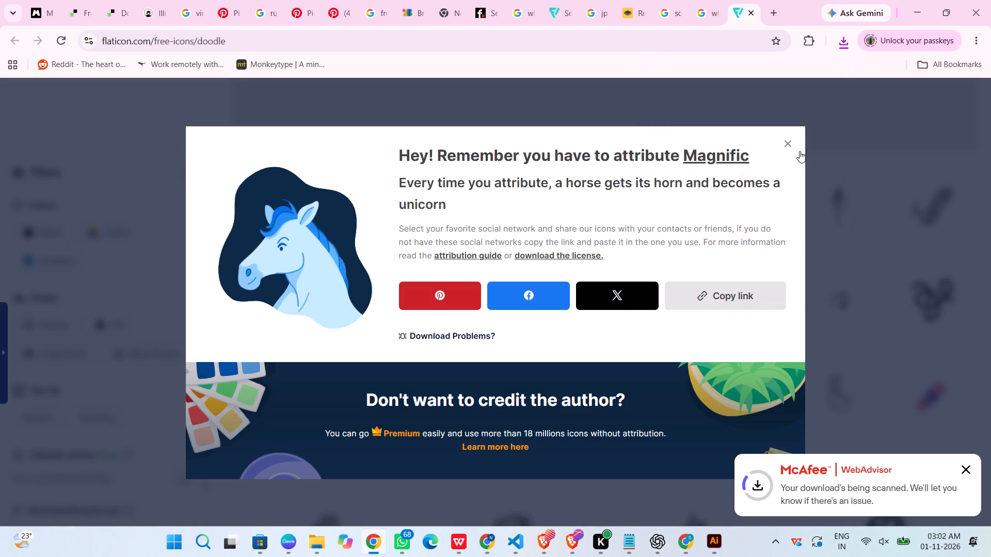
{"action": "left_click", "coordinate": [790, 146]}
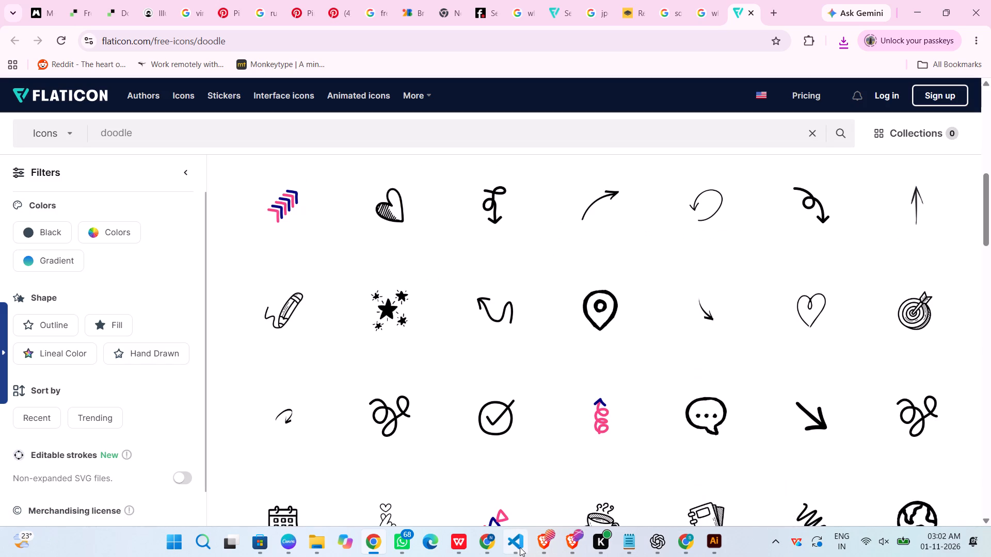
Download the hatched heart doodle icon as a free PNG and dismiss the attribution notice.
{"action": "scroll", "coordinate": [654, 414], "scroll_direction": "up", "scroll_amount": 2}
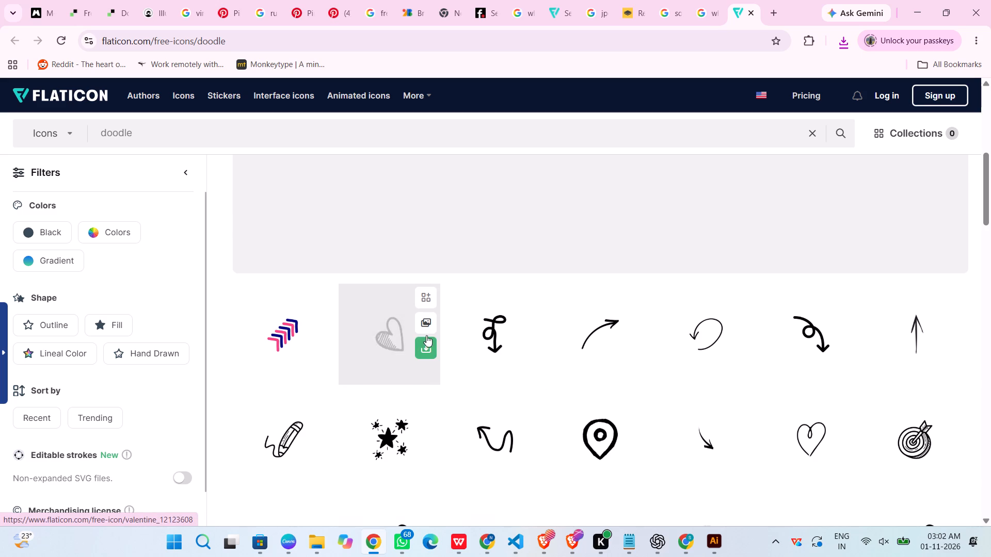
{"action": "left_click", "coordinate": [425, 340]}
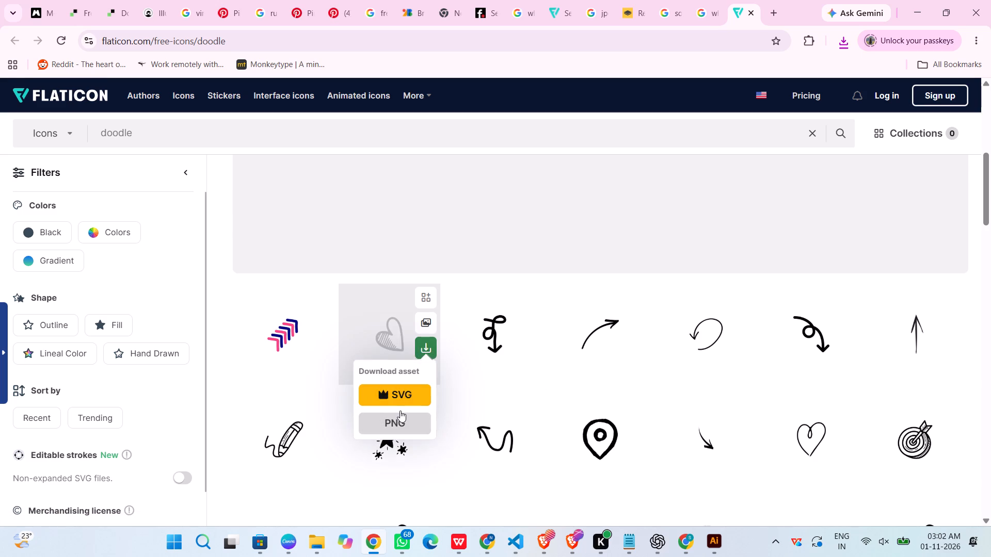
{"action": "left_click", "coordinate": [400, 411]}
{"action": "left_click", "coordinate": [639, 304]}
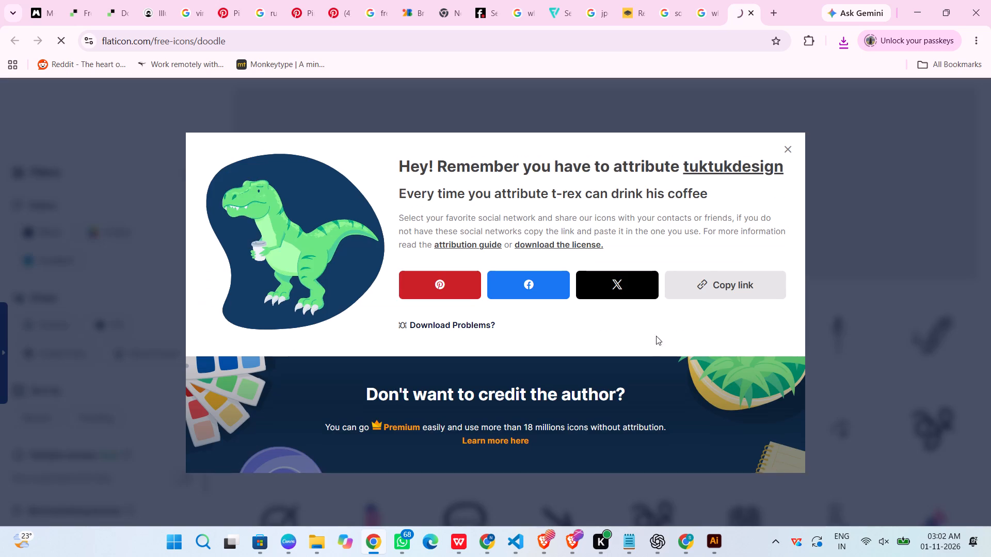
{"action": "left_click", "coordinate": [889, 161]}
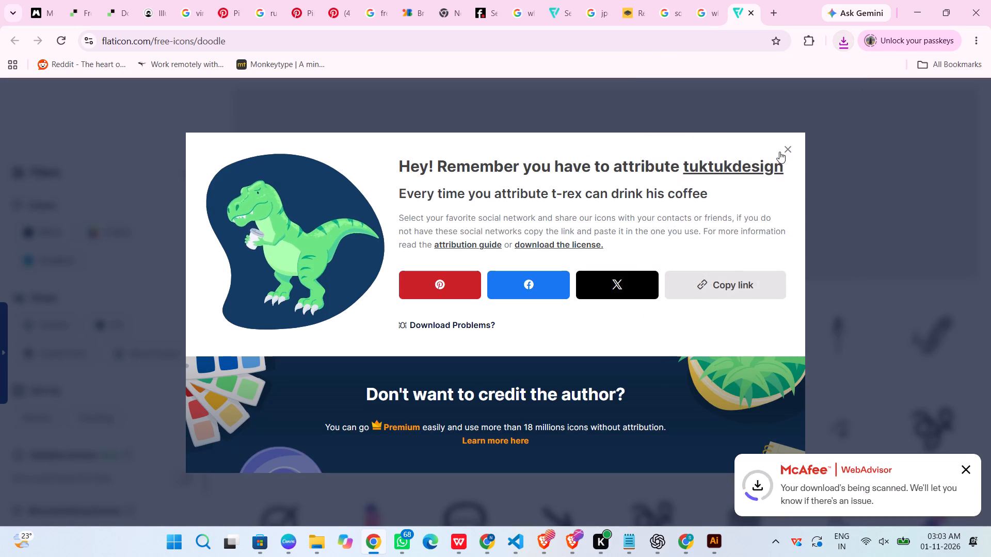
{"action": "left_click", "coordinate": [794, 147]}
Download the "Paper airplane" icon in the first row of doodle icons as a free PNG.
{"action": "scroll", "coordinate": [743, 351], "scroll_direction": "up", "scroll_amount": 6}
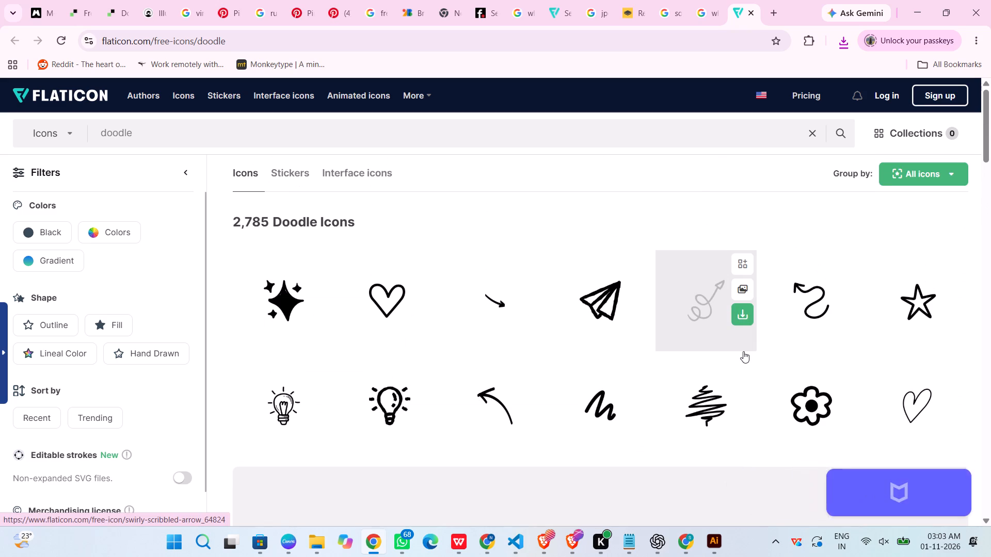
{"action": "scroll", "coordinate": [743, 351], "scroll_direction": "up", "scroll_amount": 1}
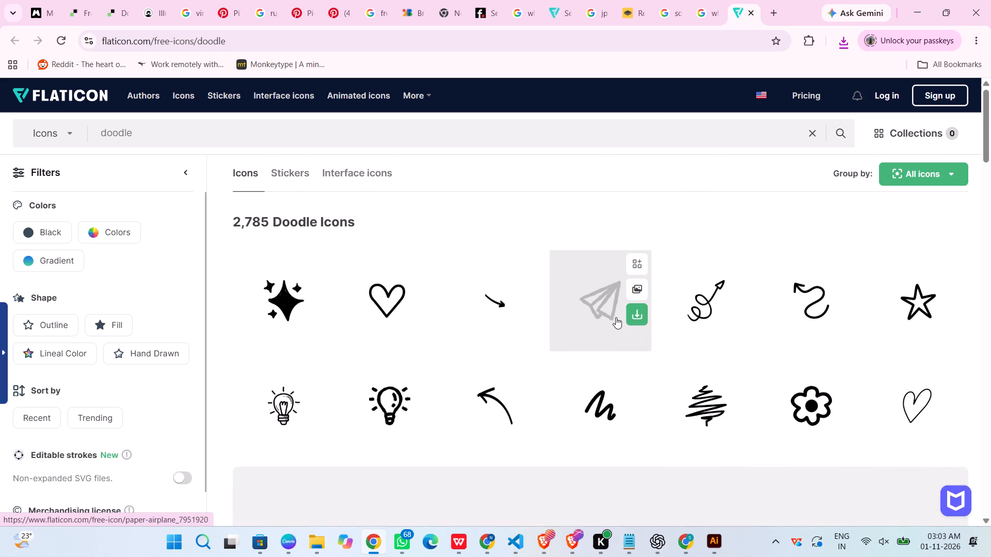
{"action": "left_click", "coordinate": [634, 312]}
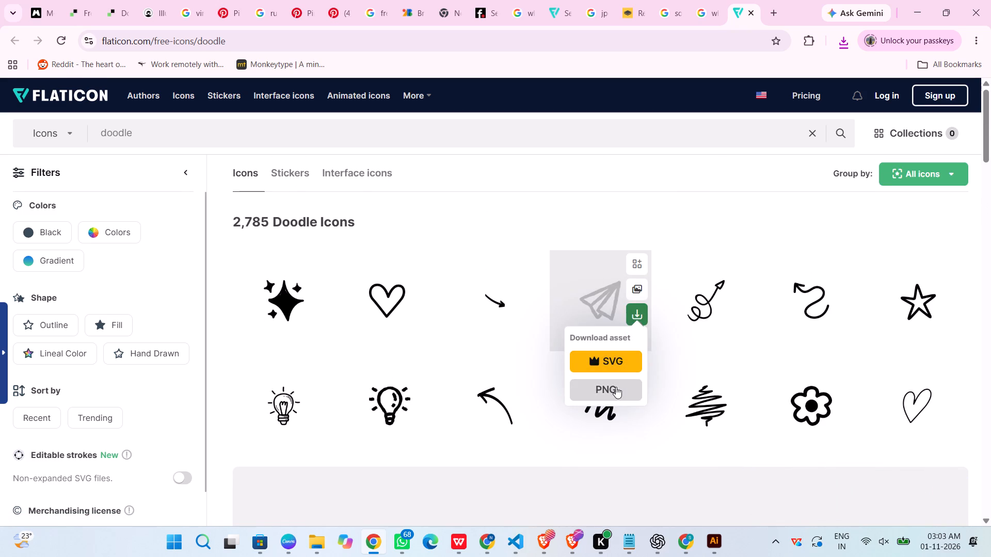
{"action": "left_click", "coordinate": [616, 387]}
{"action": "left_click", "coordinate": [732, 265]}
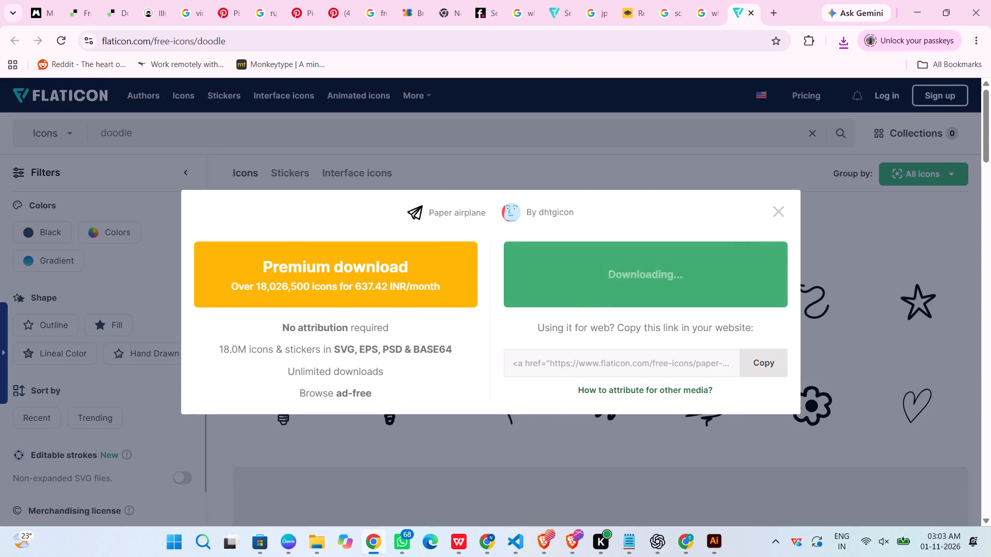
{"action": "left_click", "coordinate": [790, 144]}
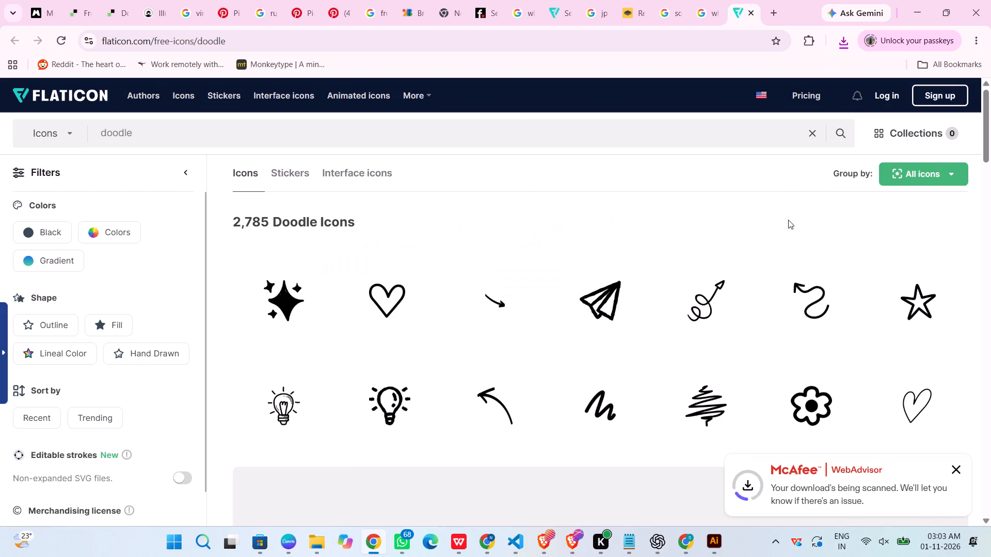
Look through the rest of the first page of Flaticon's doodle icons for more usable decorations.
{"action": "scroll", "coordinate": [740, 389], "scroll_direction": "down", "scroll_amount": 2}
{"action": "scroll", "coordinate": [276, 329], "scroll_direction": "down", "scroll_amount": 2}
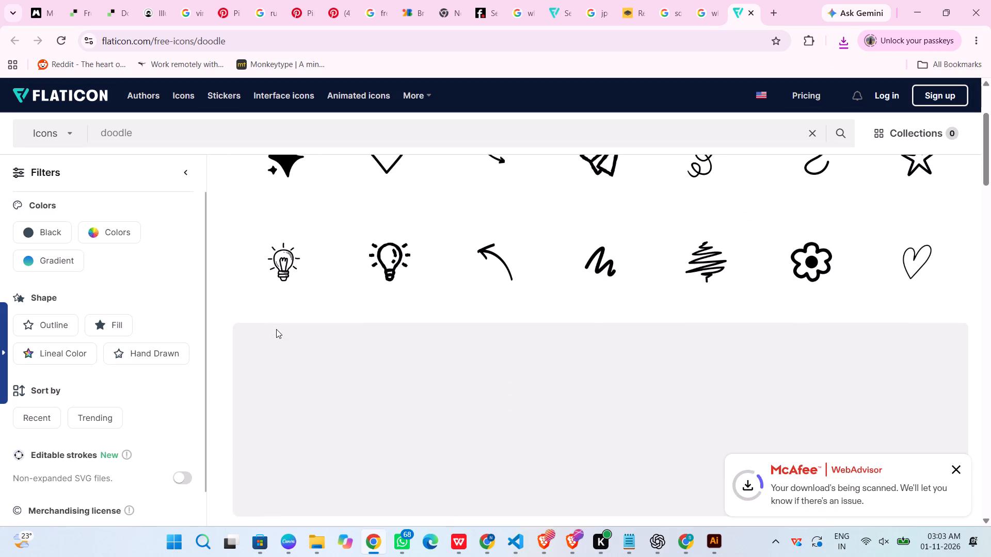
{"action": "scroll", "coordinate": [276, 329], "scroll_direction": "down", "scroll_amount": 16}
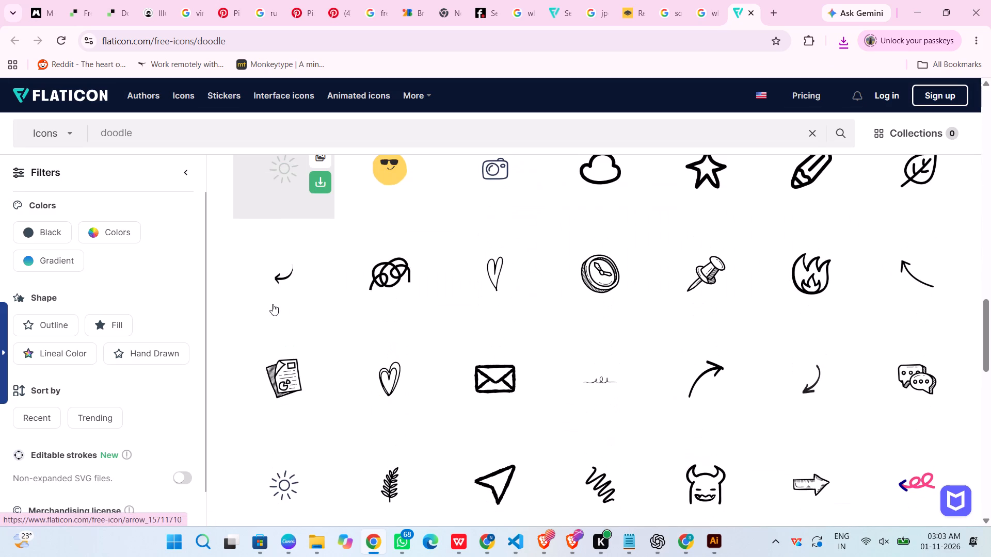
{"action": "scroll", "coordinate": [273, 304], "scroll_direction": "down", "scroll_amount": 6}
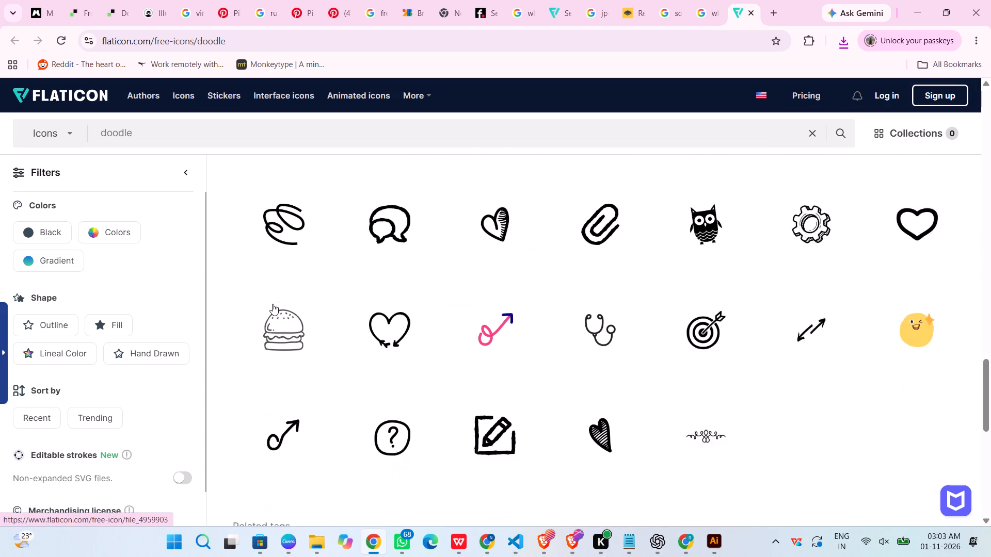
{"action": "scroll", "coordinate": [273, 304], "scroll_direction": "down", "scroll_amount": 3}
{"action": "scroll", "coordinate": [273, 304], "scroll_direction": "up", "scroll_amount": 5}
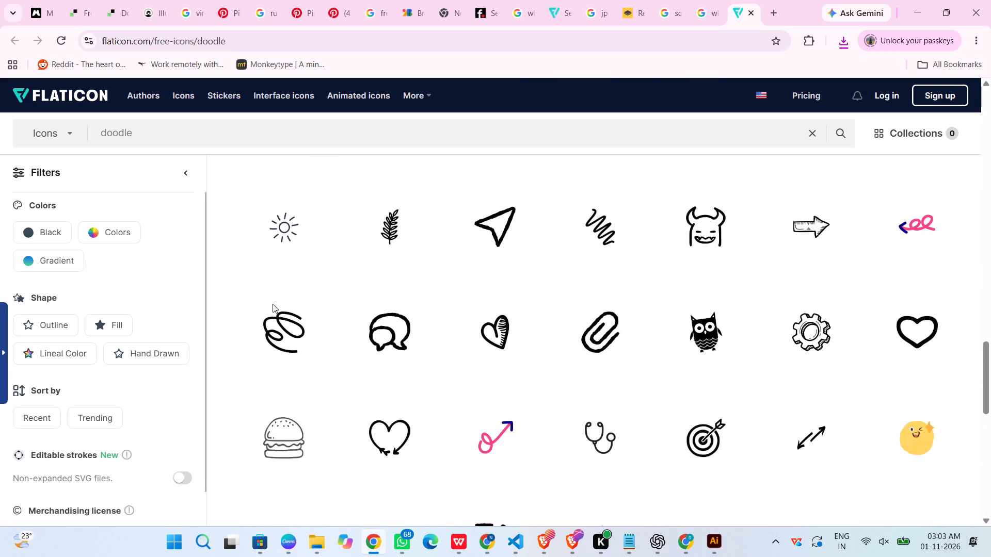
{"action": "scroll", "coordinate": [273, 304], "scroll_direction": "up", "scroll_amount": 2}
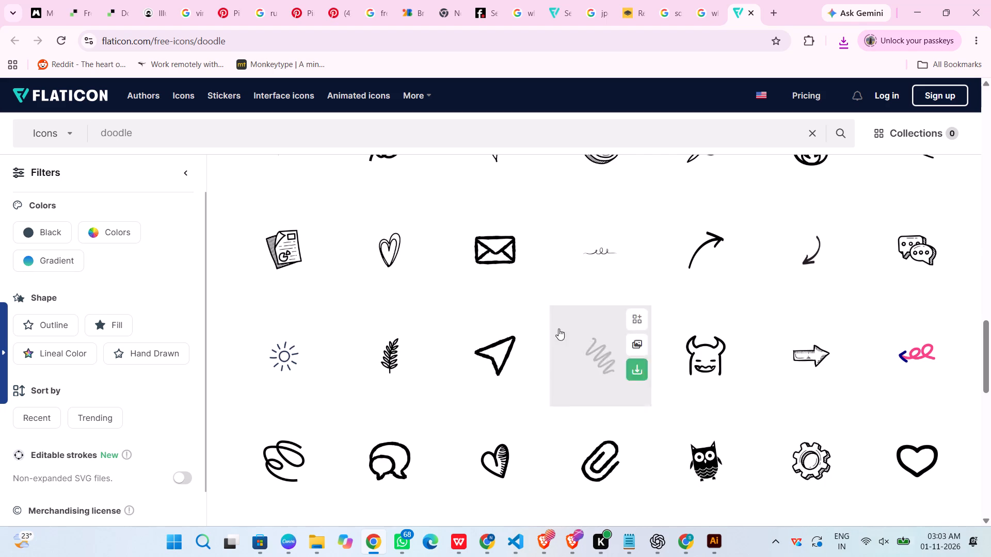
{"action": "scroll", "coordinate": [713, 365], "scroll_direction": "up", "scroll_amount": 3}
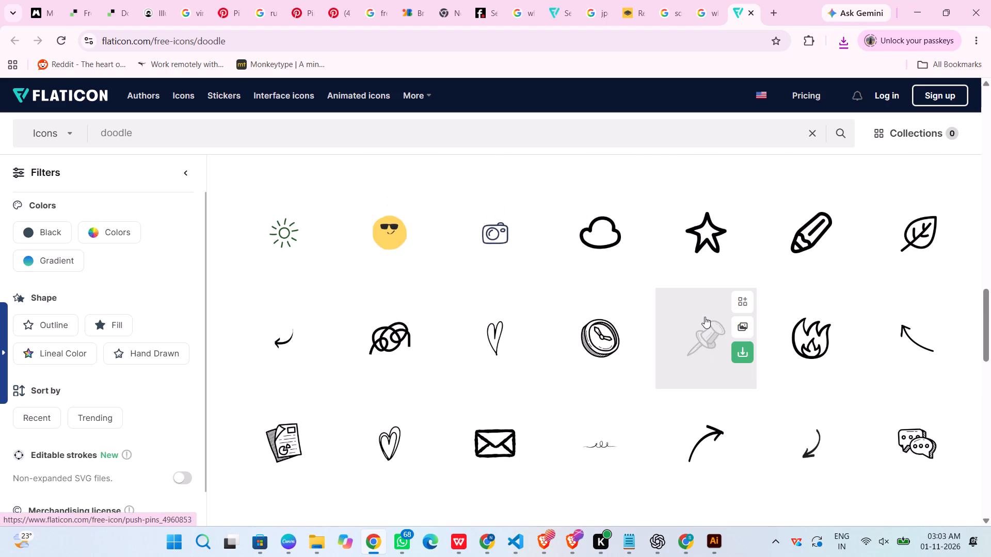
{"action": "scroll", "coordinate": [705, 317], "scroll_direction": "up", "scroll_amount": 2}
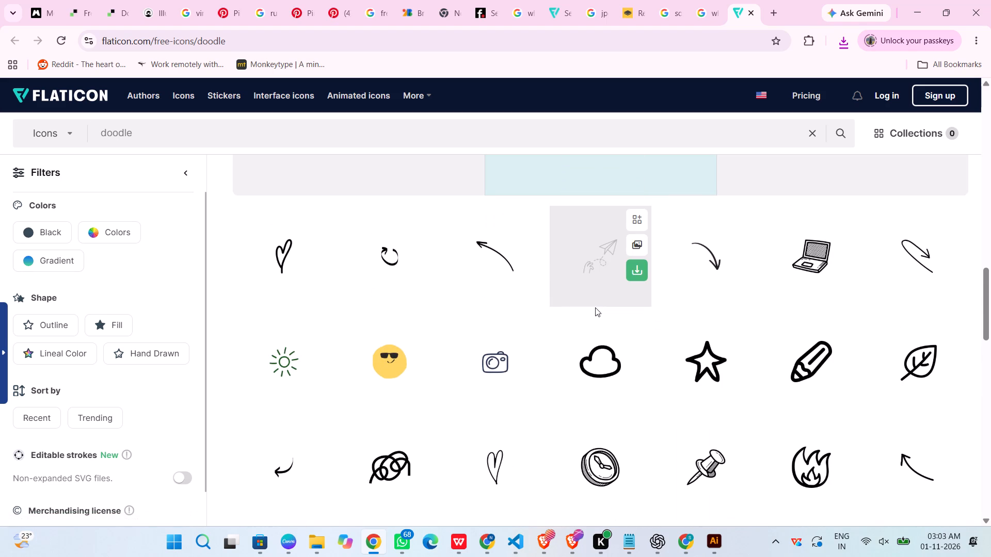
{"action": "scroll", "coordinate": [696, 411], "scroll_direction": "up", "scroll_amount": 1}
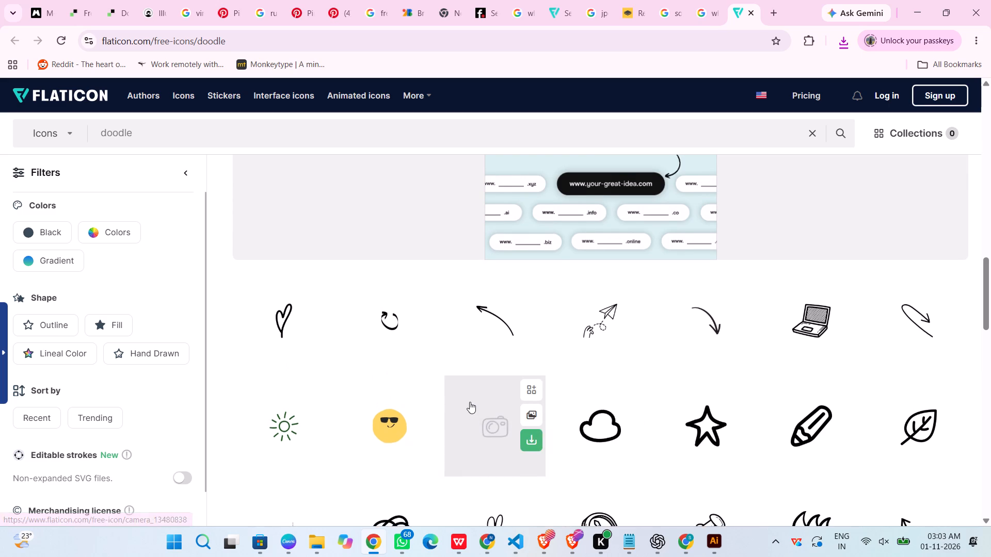
Download the thin outlined heart between the scribble and clock icons as a free PNG and dismiss the attribution notice.
{"action": "scroll", "coordinate": [470, 402], "scroll_direction": "down", "scroll_amount": 3}
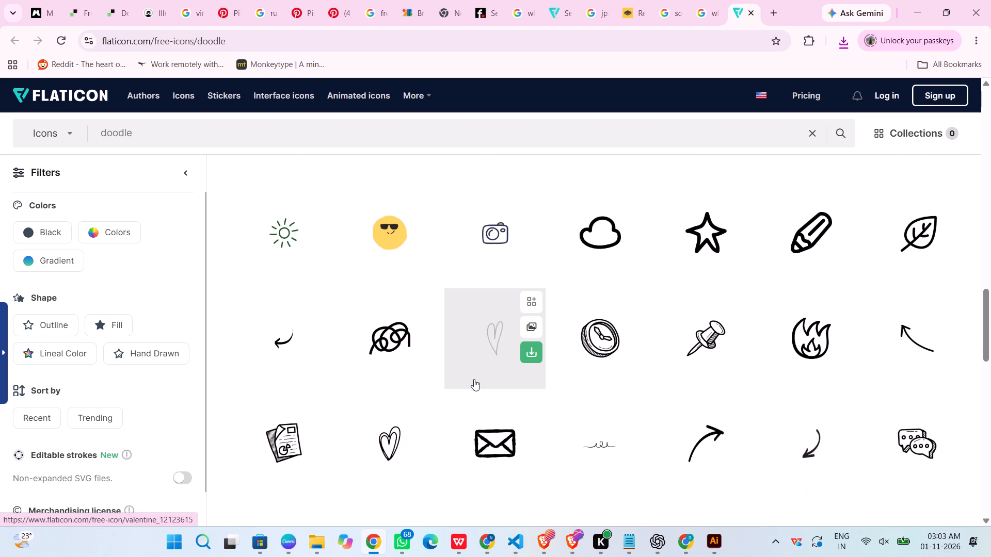
{"action": "left_click", "coordinate": [536, 355]}
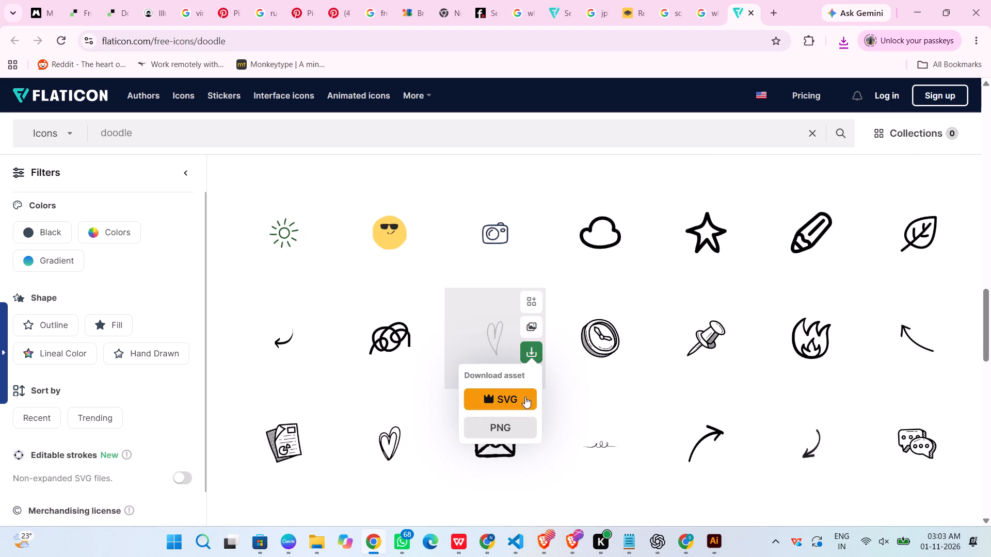
{"action": "left_click", "coordinate": [520, 422]}
{"action": "left_click", "coordinate": [634, 291]}
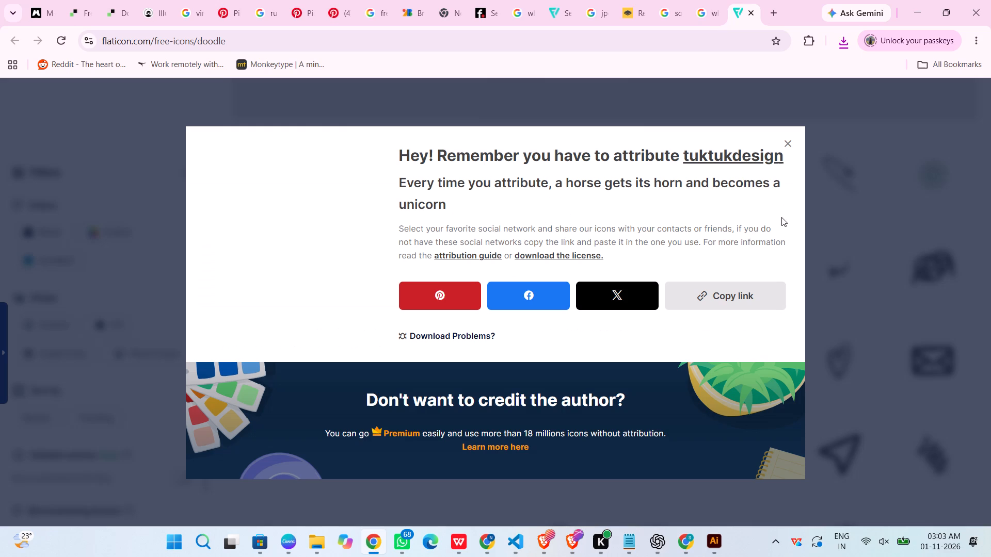
{"action": "left_click", "coordinate": [950, 158]}
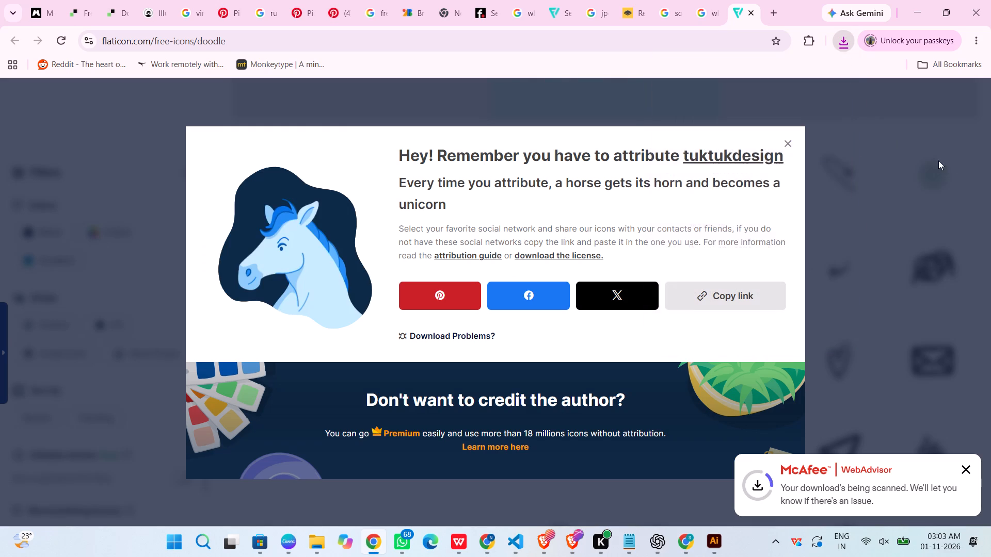
{"action": "left_click", "coordinate": [785, 142]}
Look over the remaining unfiltered doodle icons down to the page end and back to the first rows.
{"action": "scroll", "coordinate": [855, 291], "scroll_direction": "down", "scroll_amount": 4}
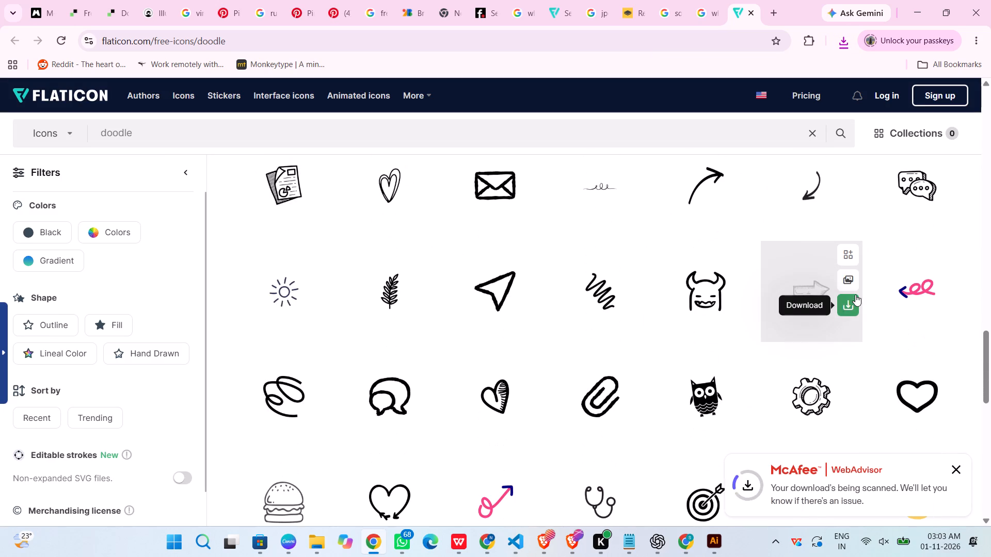
{"action": "scroll", "coordinate": [846, 294], "scroll_direction": "down", "scroll_amount": 4}
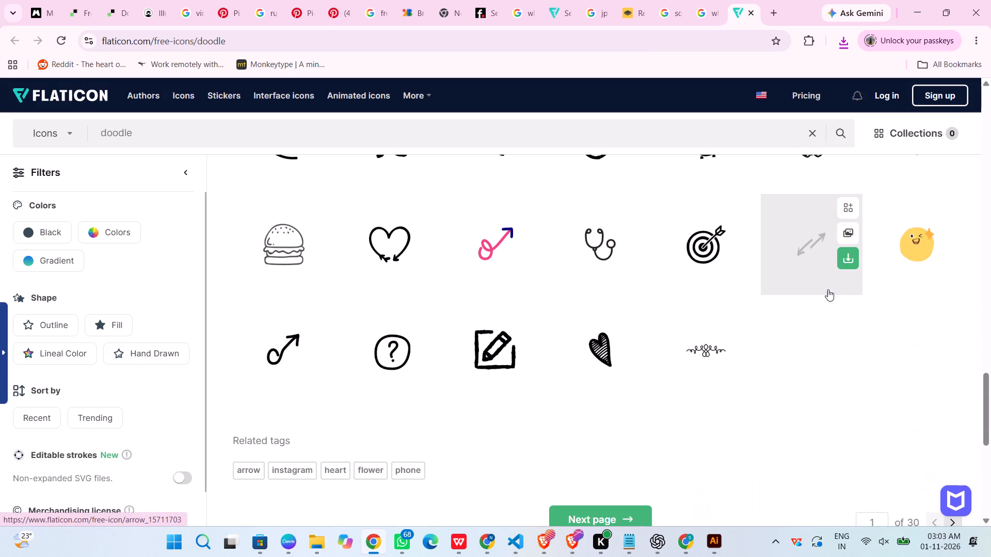
{"action": "scroll", "coordinate": [468, 373], "scroll_direction": "down", "scroll_amount": 4}
{"action": "scroll", "coordinate": [468, 373], "scroll_direction": "up", "scroll_amount": 16}
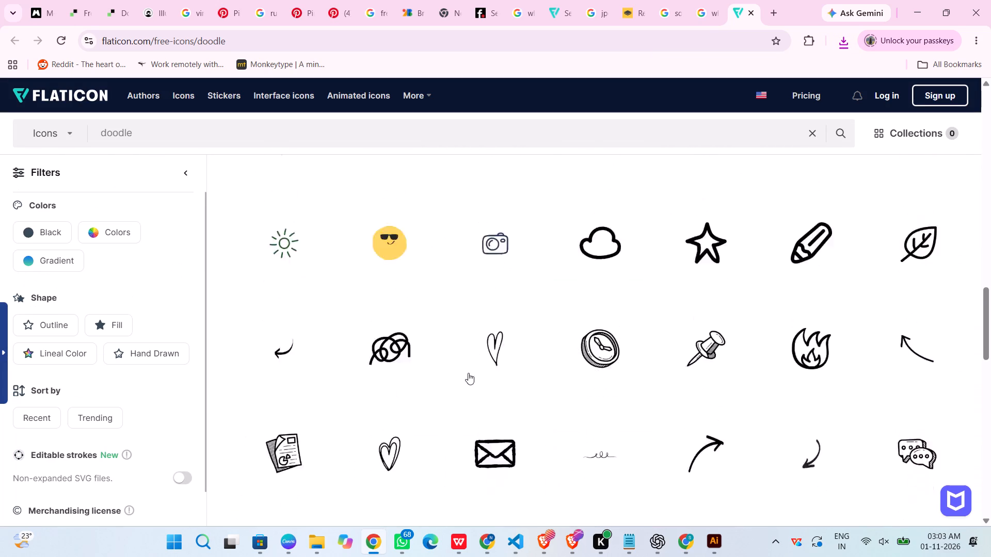
{"action": "scroll", "coordinate": [468, 373], "scroll_direction": "up", "scroll_amount": 14}
{"action": "scroll", "coordinate": [371, 302], "scroll_direction": "up", "scroll_amount": 3}
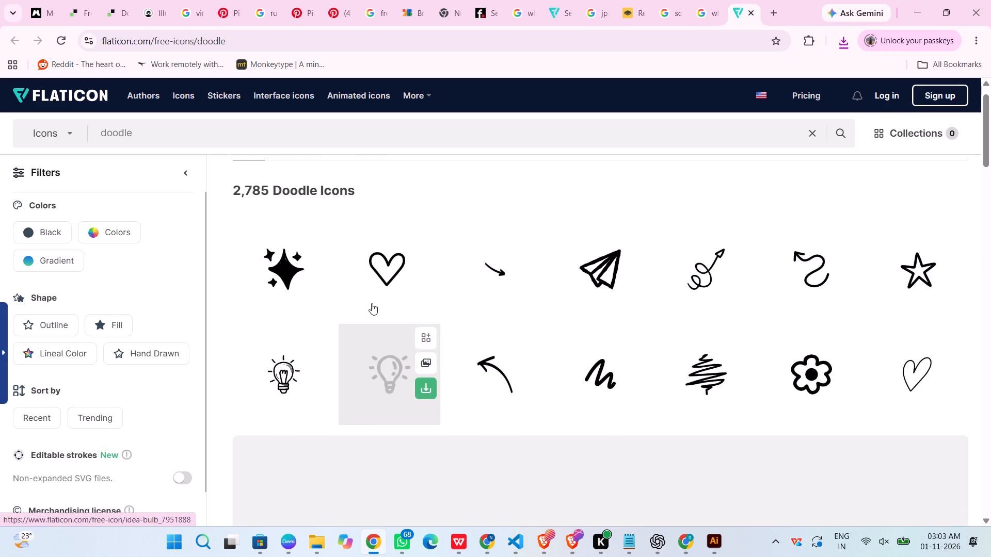
{"action": "scroll", "coordinate": [372, 303], "scroll_direction": "up", "scroll_amount": 6}
{"action": "scroll", "coordinate": [372, 303], "scroll_direction": "down", "scroll_amount": 4}
{"action": "scroll", "coordinate": [372, 303], "scroll_direction": "up", "scroll_amount": 5}
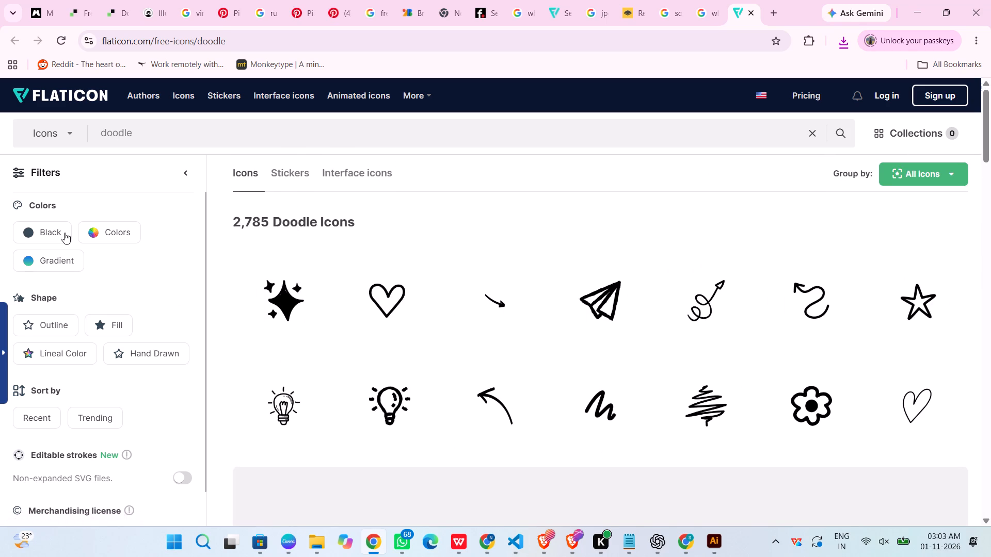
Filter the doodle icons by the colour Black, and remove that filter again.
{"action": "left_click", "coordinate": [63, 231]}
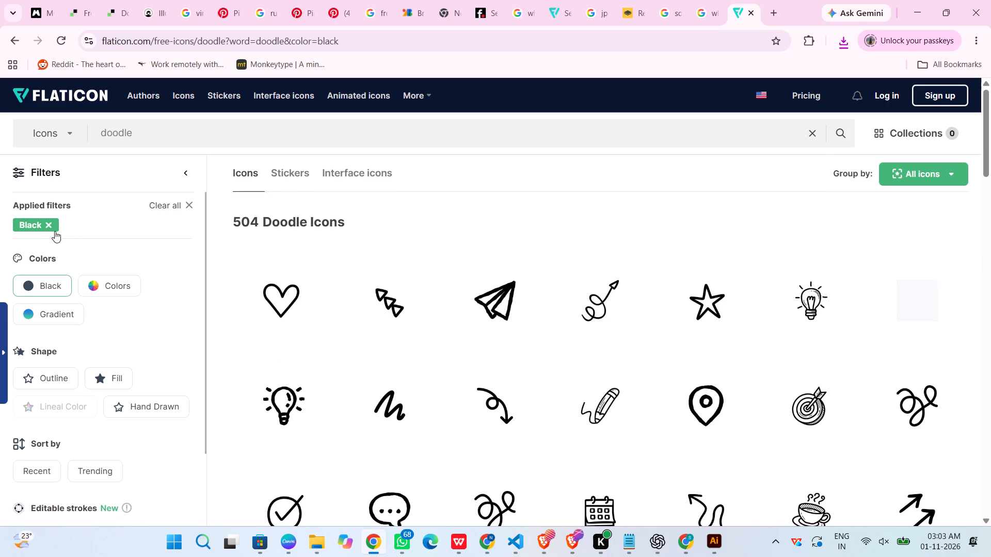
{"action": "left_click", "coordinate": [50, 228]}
Filter the doodle icons to coloured ones in White and look through the results for suitable decorations.
{"action": "left_click", "coordinate": [91, 235]}
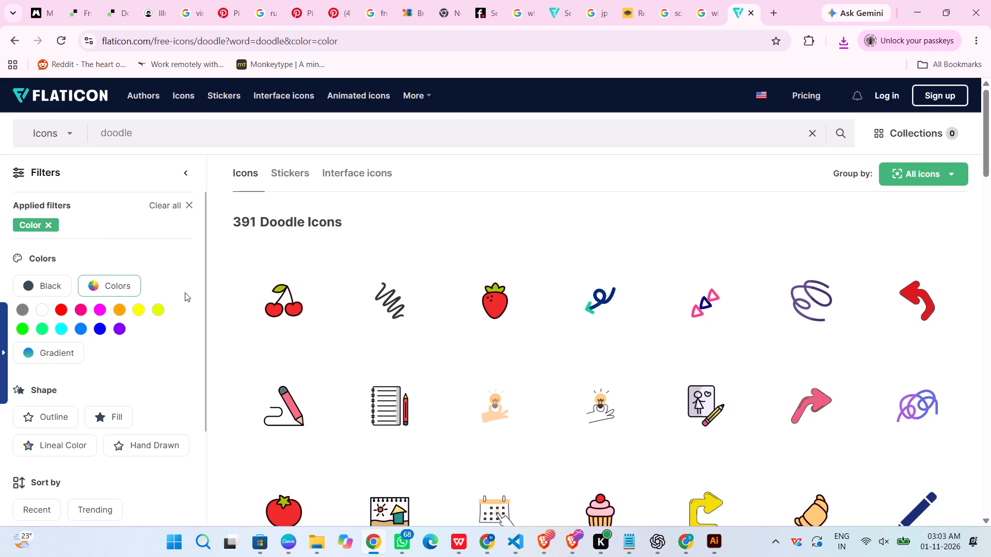
{"action": "left_click", "coordinate": [39, 310]}
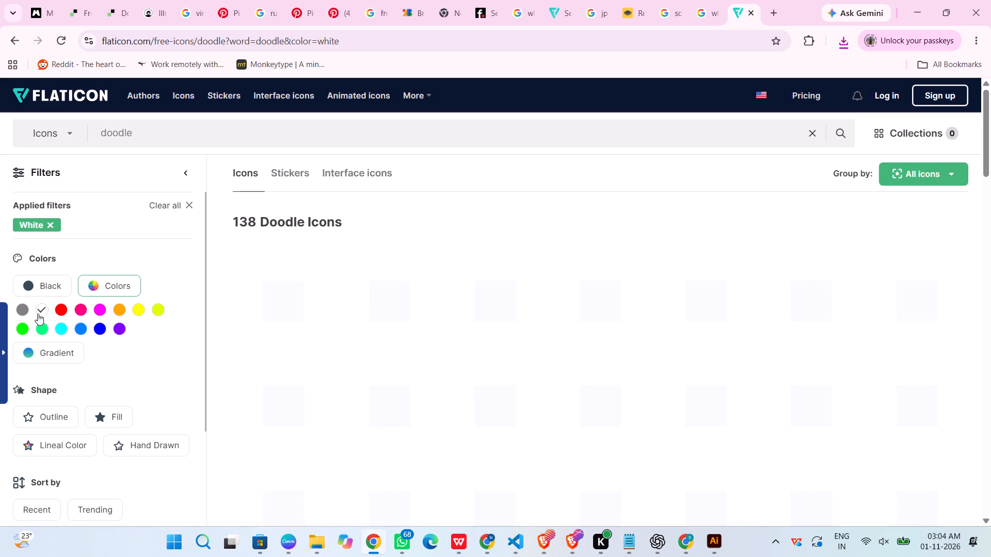
{"action": "scroll", "coordinate": [675, 317], "scroll_direction": "down", "scroll_amount": 2}
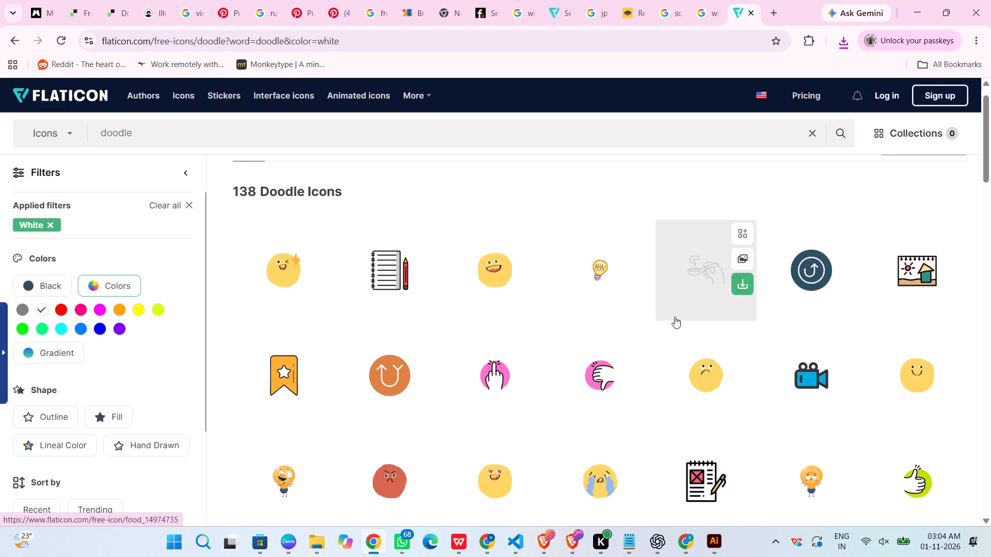
{"action": "scroll", "coordinate": [675, 317], "scroll_direction": "down", "scroll_amount": 6}
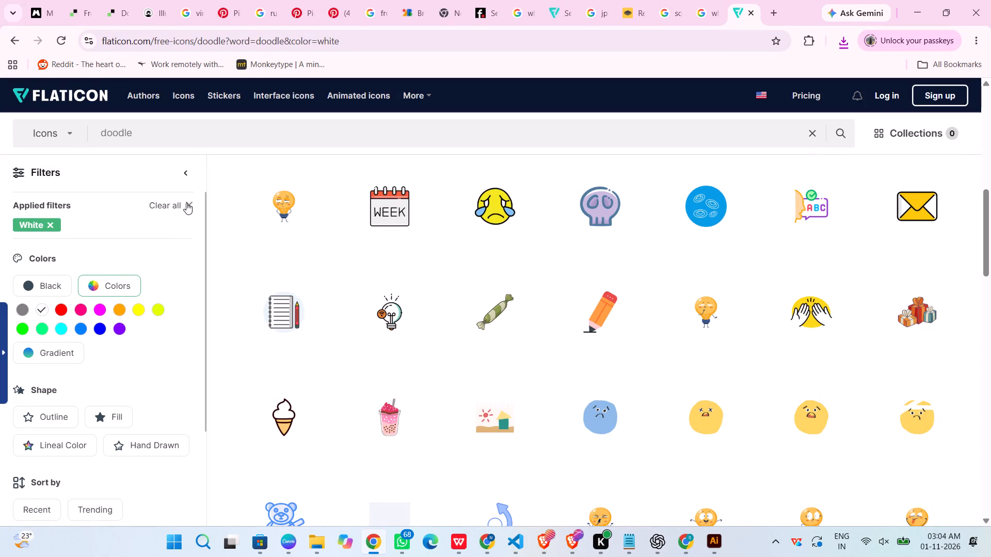
{"action": "scroll", "coordinate": [419, 336], "scroll_direction": "down", "scroll_amount": 6}
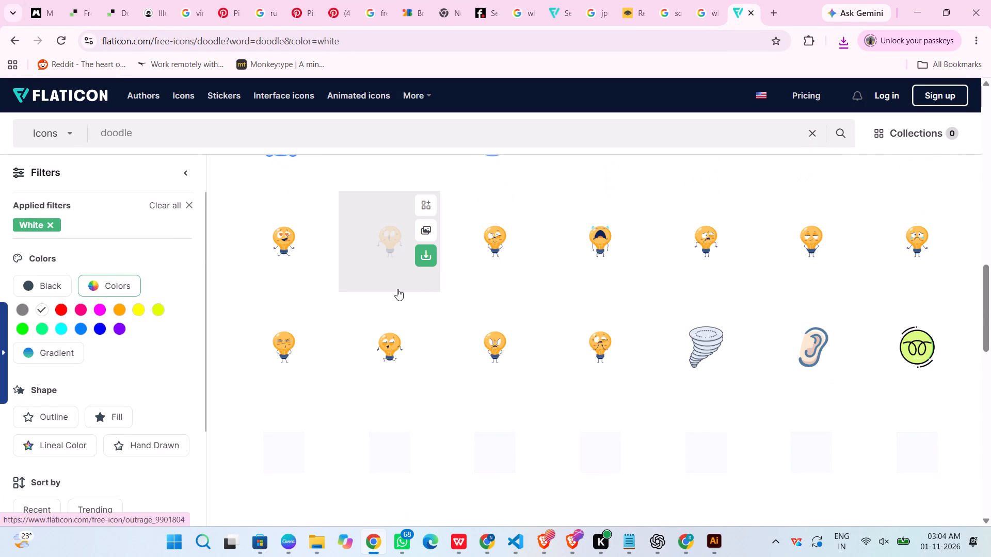
{"action": "scroll", "coordinate": [397, 289], "scroll_direction": "down", "scroll_amount": 5}
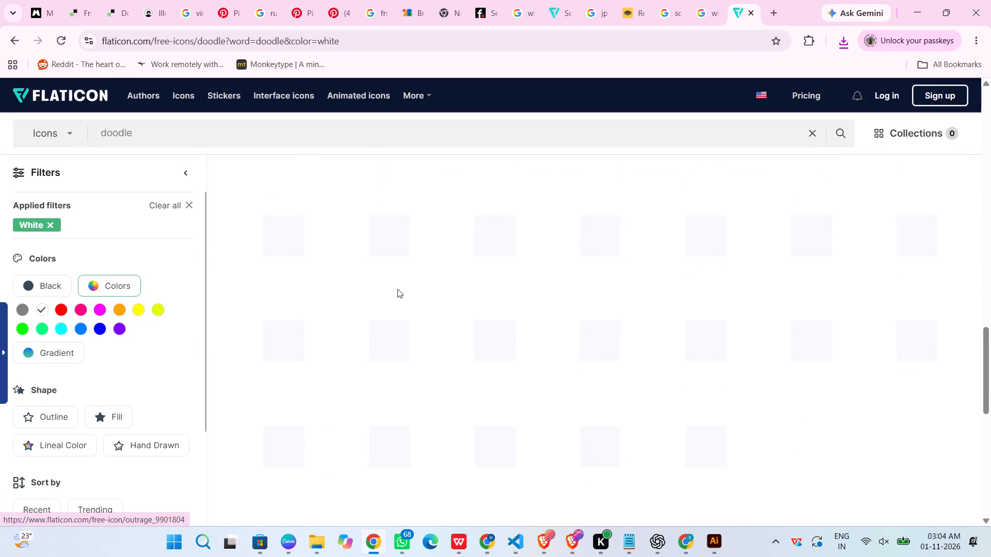
{"action": "scroll", "coordinate": [397, 289], "scroll_direction": "down", "scroll_amount": 6}
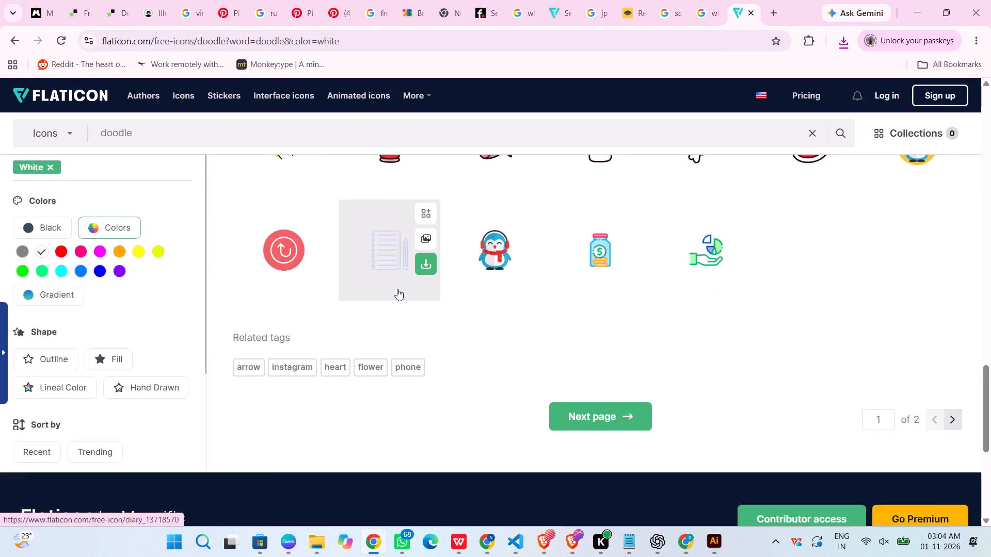
{"action": "scroll", "coordinate": [397, 289], "scroll_direction": "up", "scroll_amount": 4}
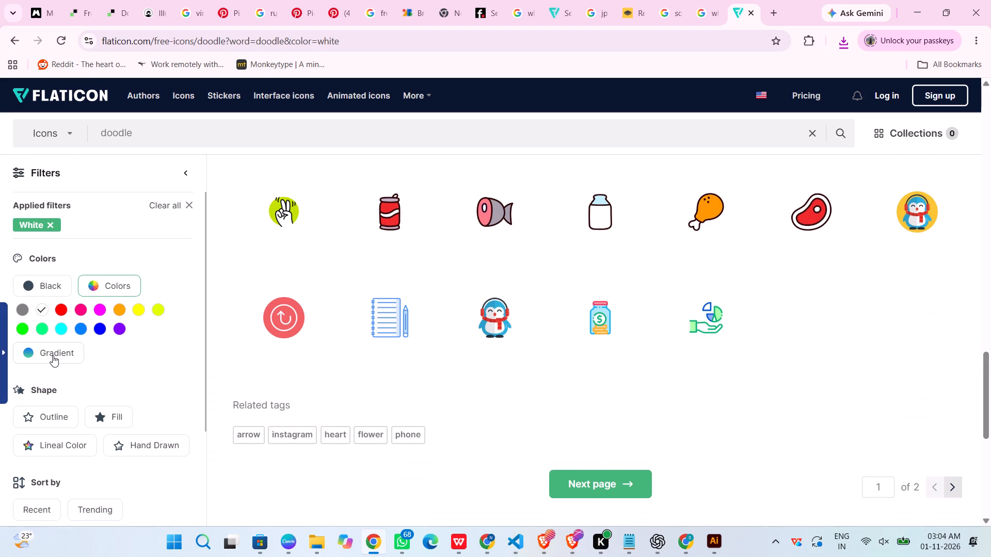
Change the colour filter to Gradient and look through the gradient doodle icons.
{"action": "left_click", "coordinate": [53, 355]}
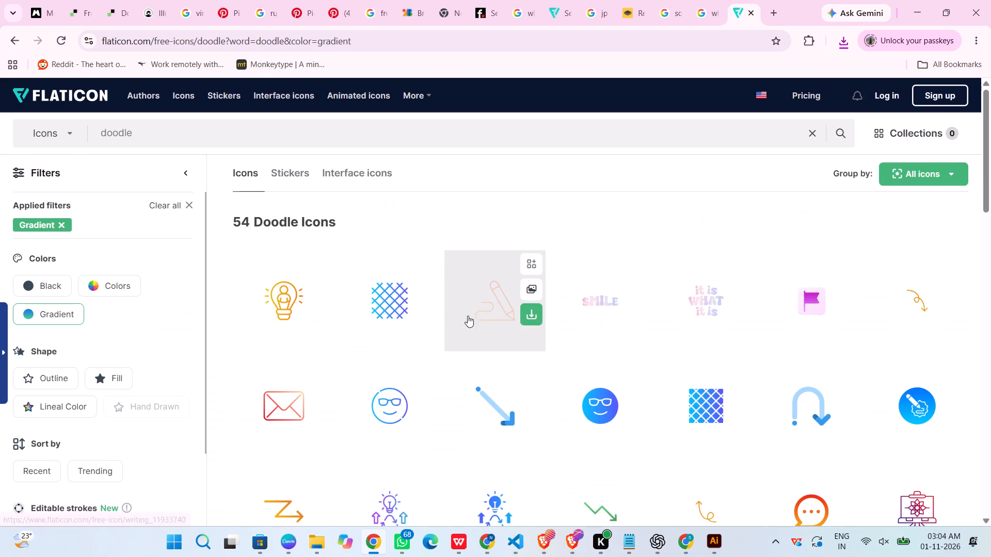
{"action": "scroll", "coordinate": [331, 416], "scroll_direction": "down", "scroll_amount": 4}
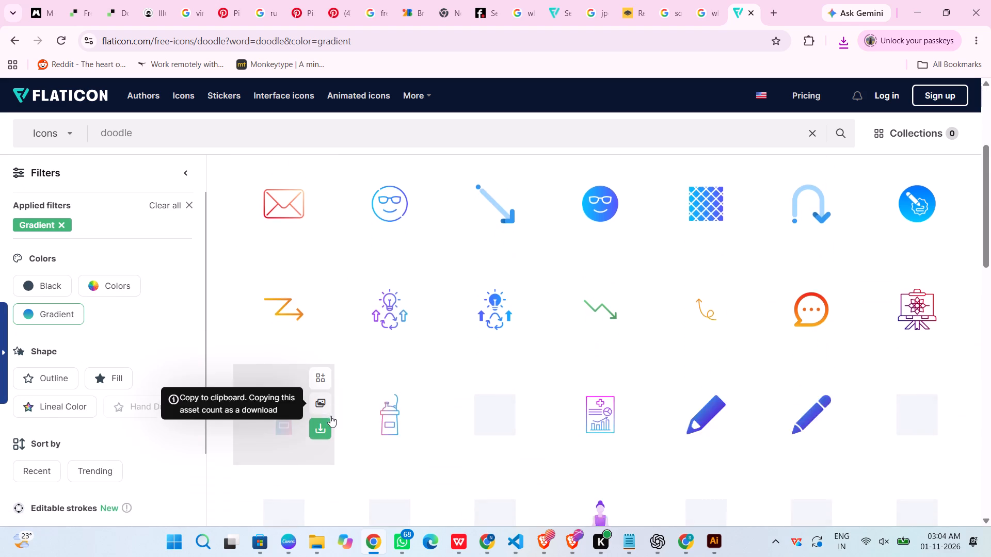
{"action": "scroll", "coordinate": [330, 416], "scroll_direction": "down", "scroll_amount": 1}
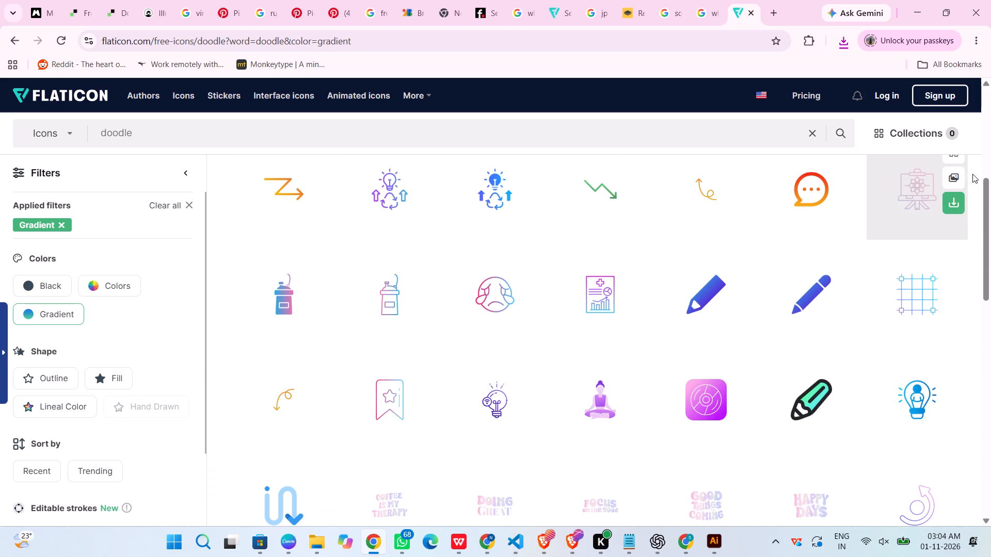
{"action": "scroll", "coordinate": [681, 334], "scroll_direction": "down", "scroll_amount": 2}
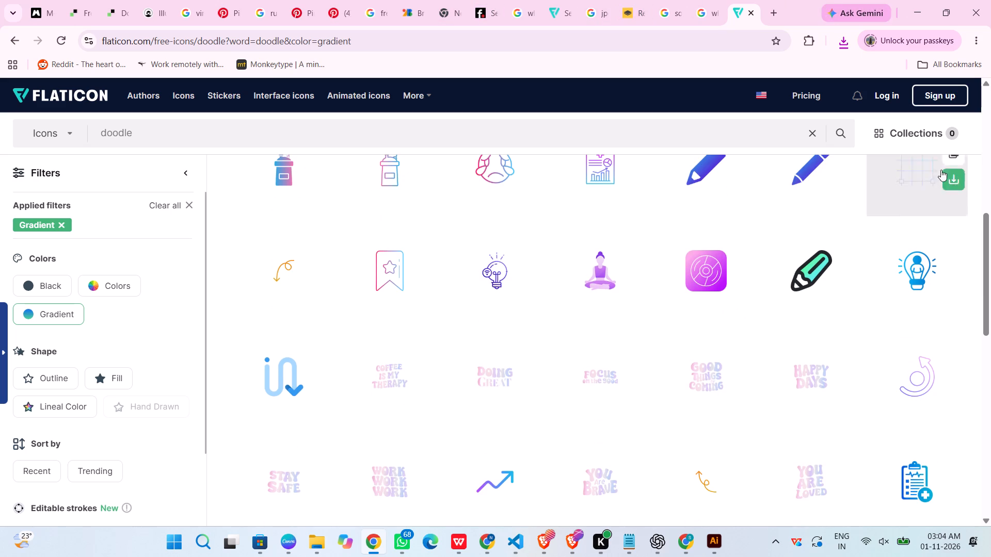
{"action": "scroll", "coordinate": [830, 174], "scroll_direction": "down", "scroll_amount": 4}
{"action": "scroll", "coordinate": [830, 173], "scroll_direction": "up", "scroll_amount": 11}
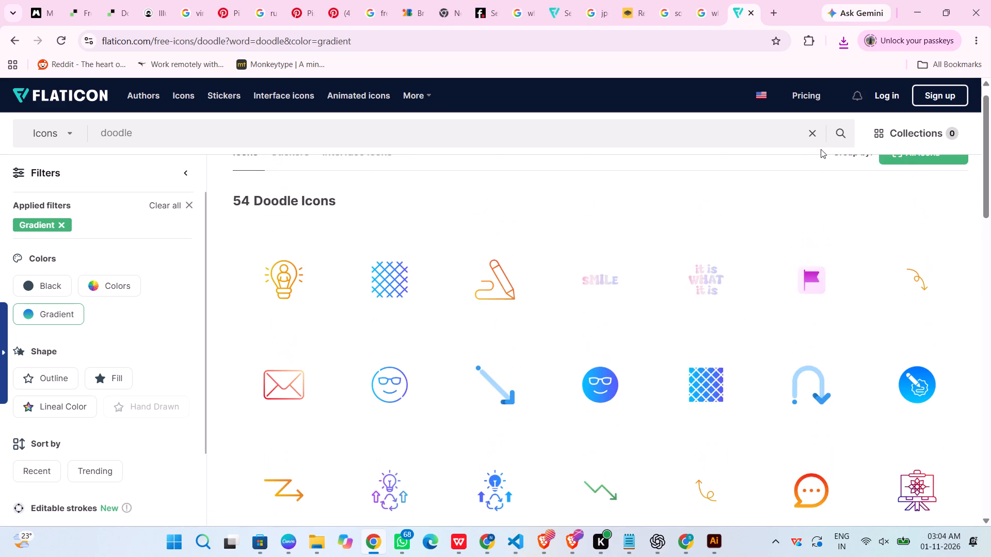
Leave the filtered Flaticon doodle icons and return to the Google results for free Instagram doodle art.
{"action": "scroll", "coordinate": [694, 272], "scroll_direction": "up", "scroll_amount": 4}
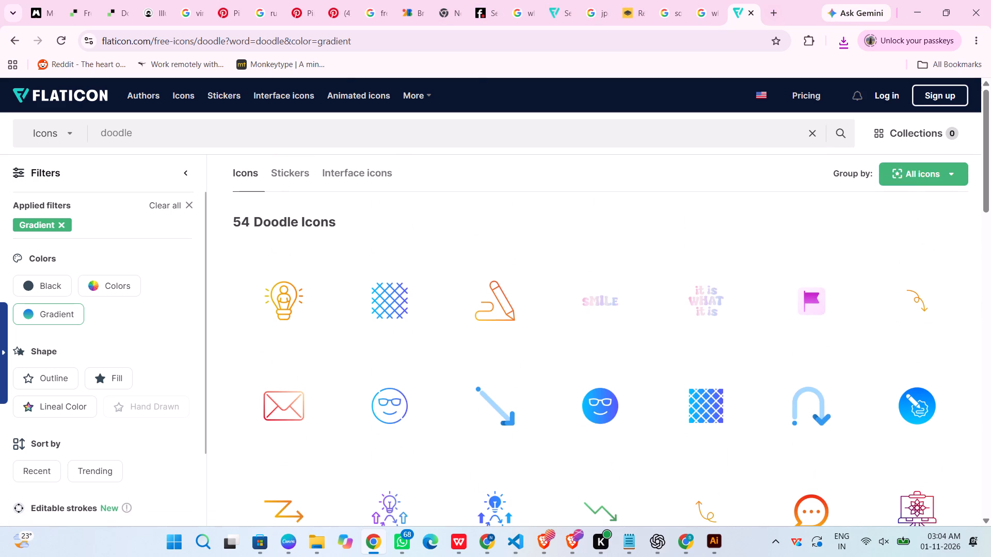
{"action": "left_click", "coordinate": [11, 45]}
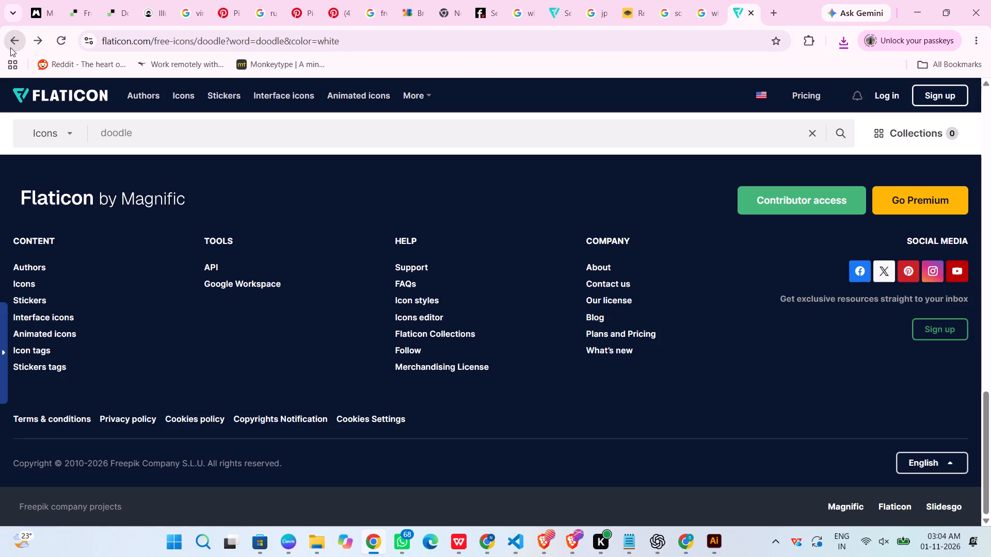
{"action": "left_click", "coordinate": [10, 55]}
{"action": "left_click", "coordinate": [12, 43]}
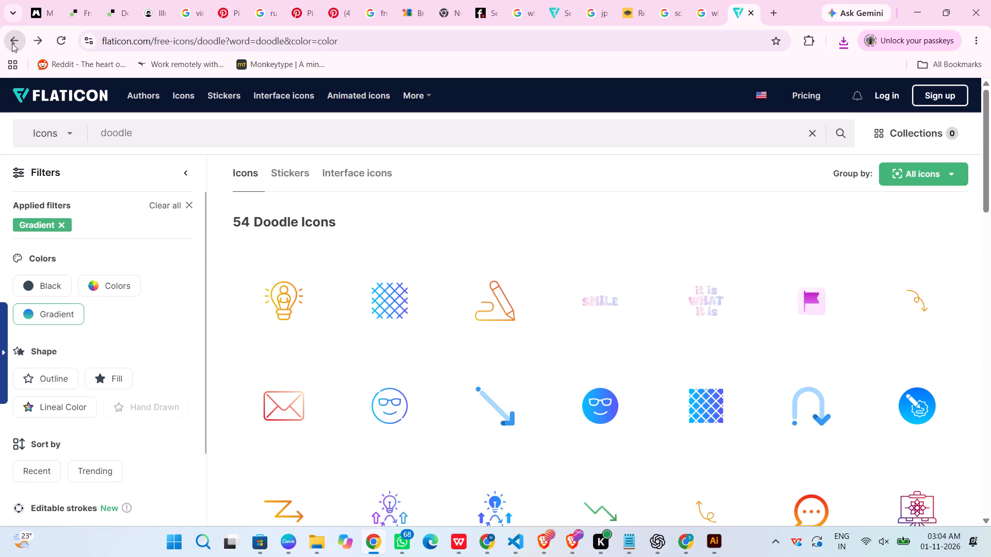
{"action": "left_click", "coordinate": [12, 43]}
{"action": "left_click", "coordinate": [12, 43]}
{"action": "left_click", "coordinate": [12, 43]}
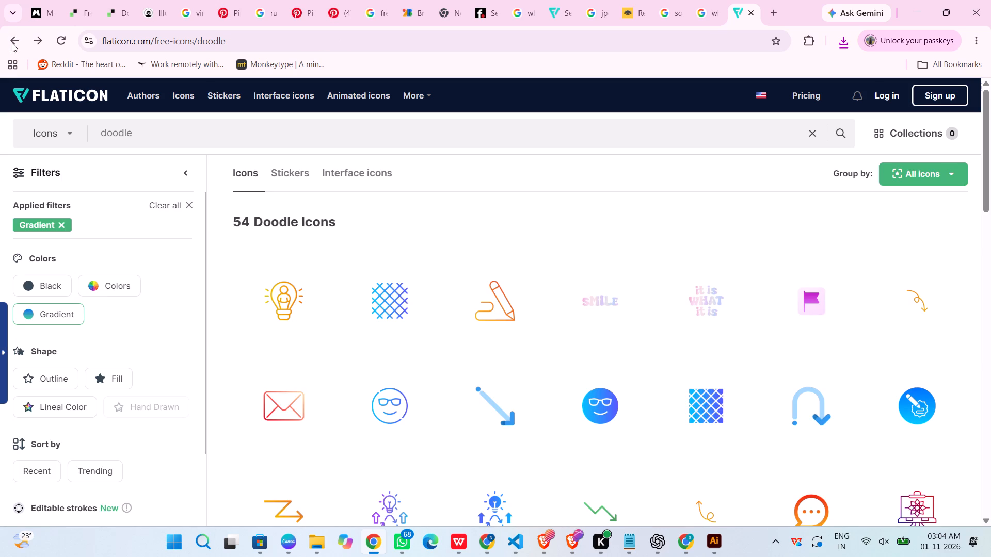
{"action": "triple_click", "coordinate": [12, 43]}
{"action": "left_click", "coordinate": [12, 43]}
{"action": "left_click", "coordinate": [754, 15]}
{"action": "left_click", "coordinate": [772, 9]}
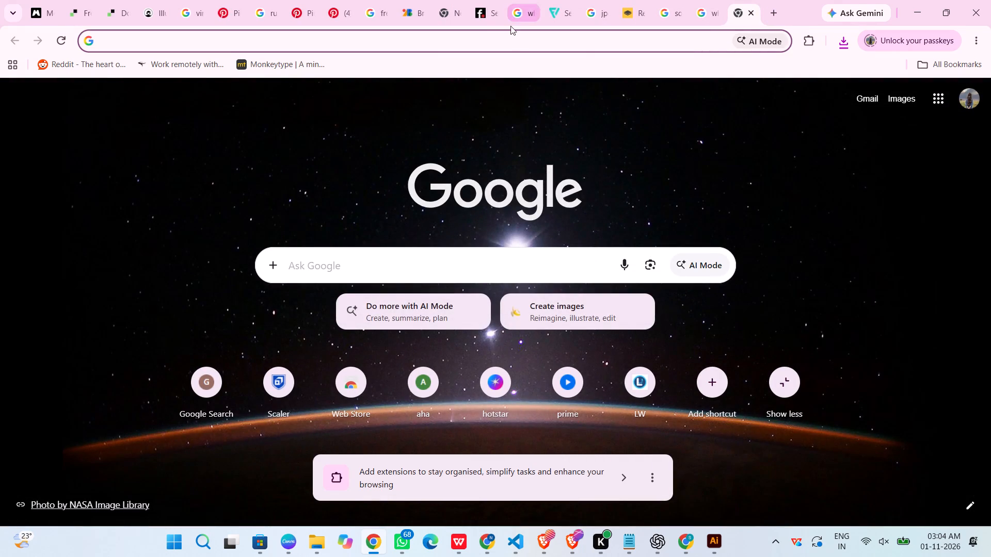
{"action": "left_click", "coordinate": [707, 0]}
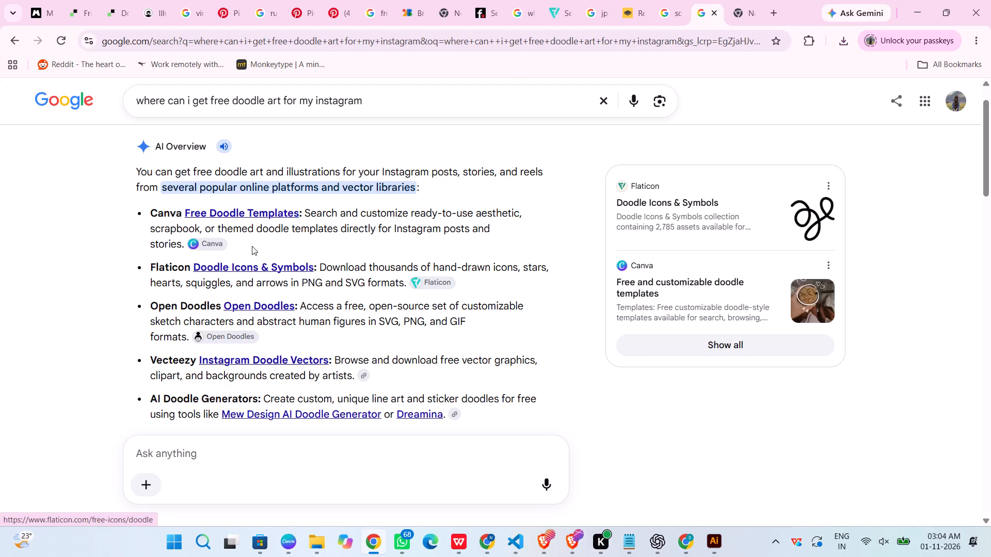
Open Canva's Free Doodle Templates from the search results and look over the doodle templates for decoration ideas.
{"action": "left_click", "coordinate": [225, 216]}
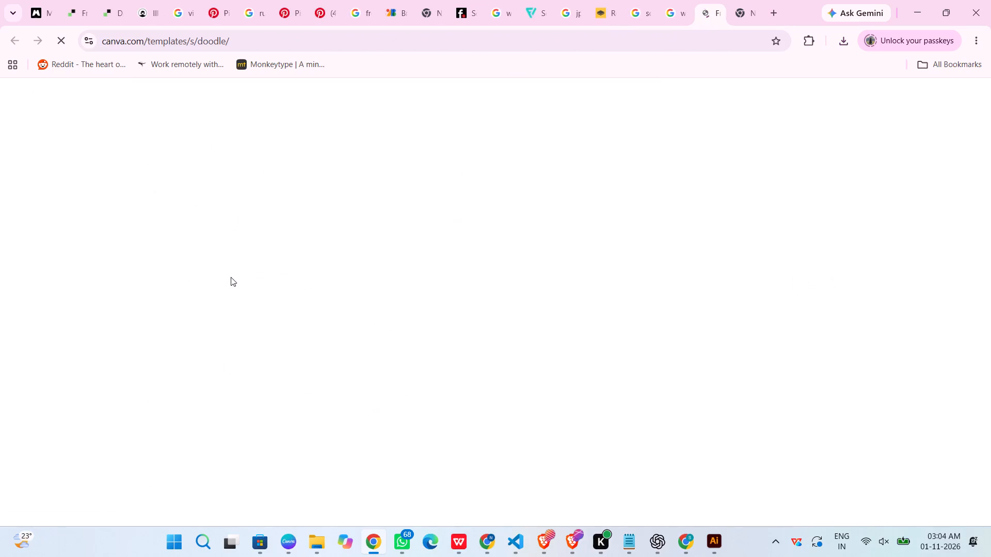
{"action": "scroll", "coordinate": [196, 269], "scroll_direction": "down", "scroll_amount": 5}
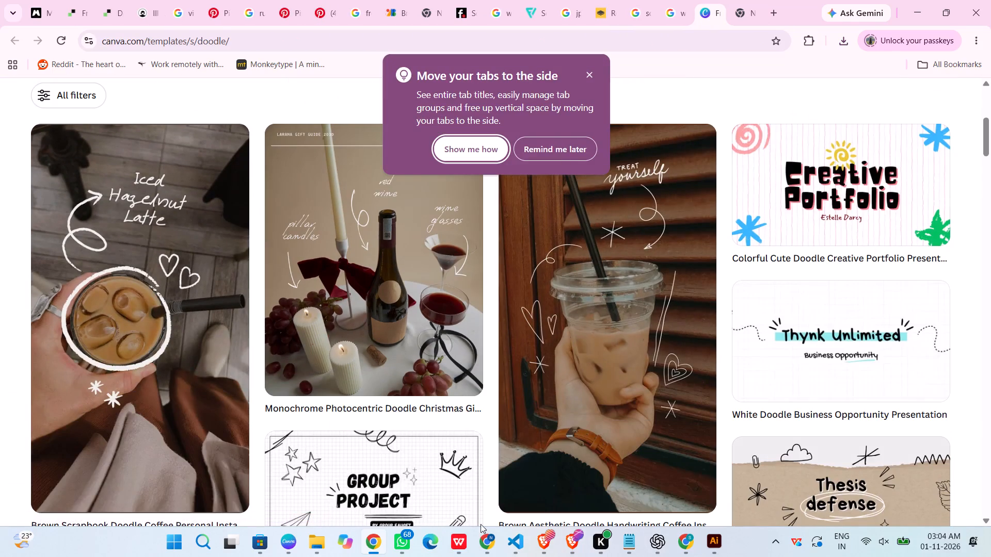
Switch to the Canva app and open the Elements library in the YOUR DIGITAL PRODUCT IS READY. design.
{"action": "left_click", "coordinate": [282, 539]}
{"action": "left_click", "coordinate": [21, 130]}
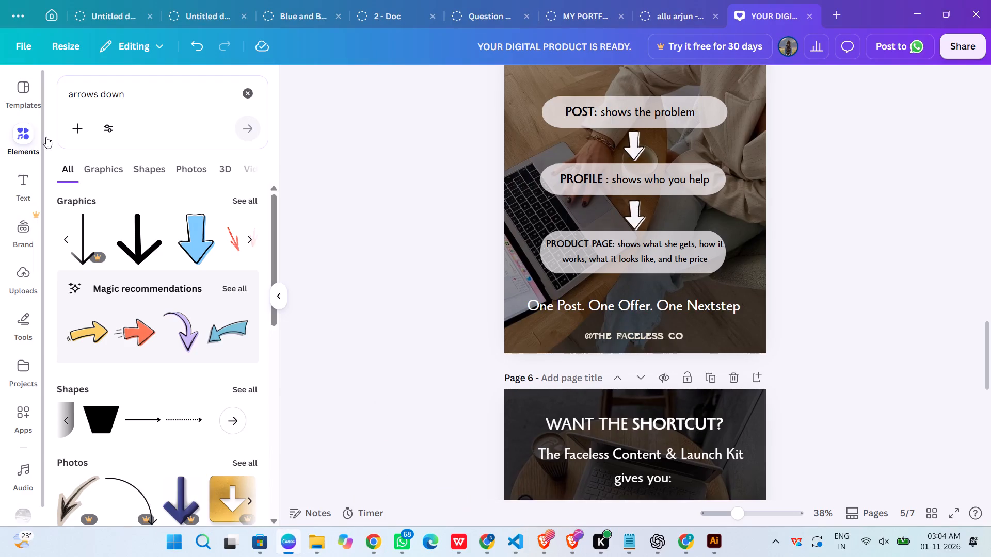
Switch to the Canva carousel, search its elements for "doodles" and look over the results.
{"action": "left_click_drag", "start_coordinate": [142, 99], "coordinate": [0, 110]}
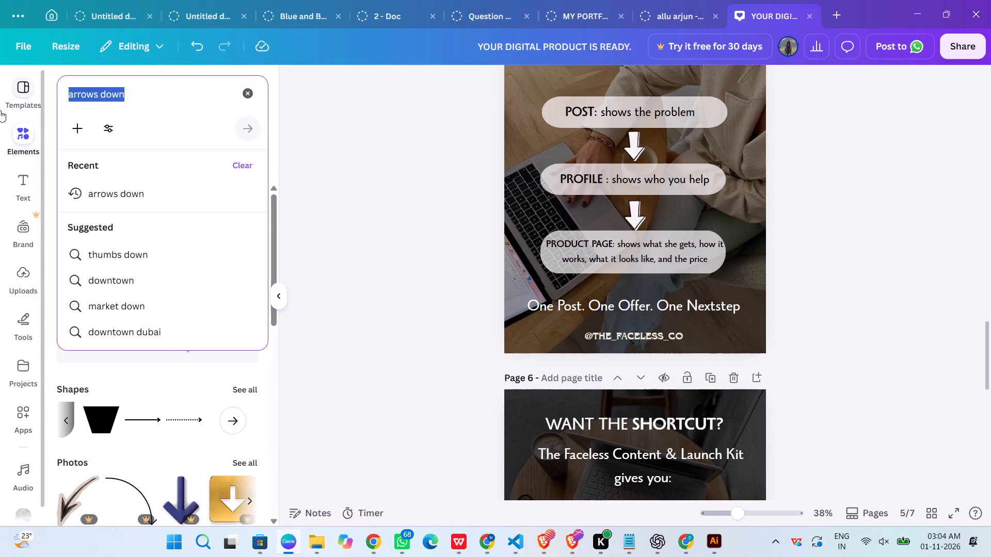
{"action": "type", "text": "dodle"}
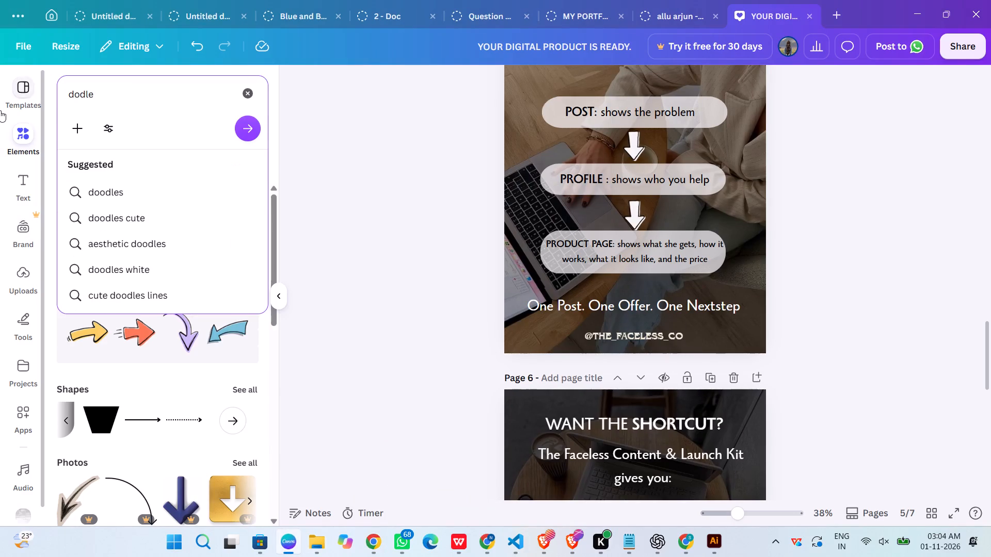
{"action": "left_click", "coordinate": [117, 191]}
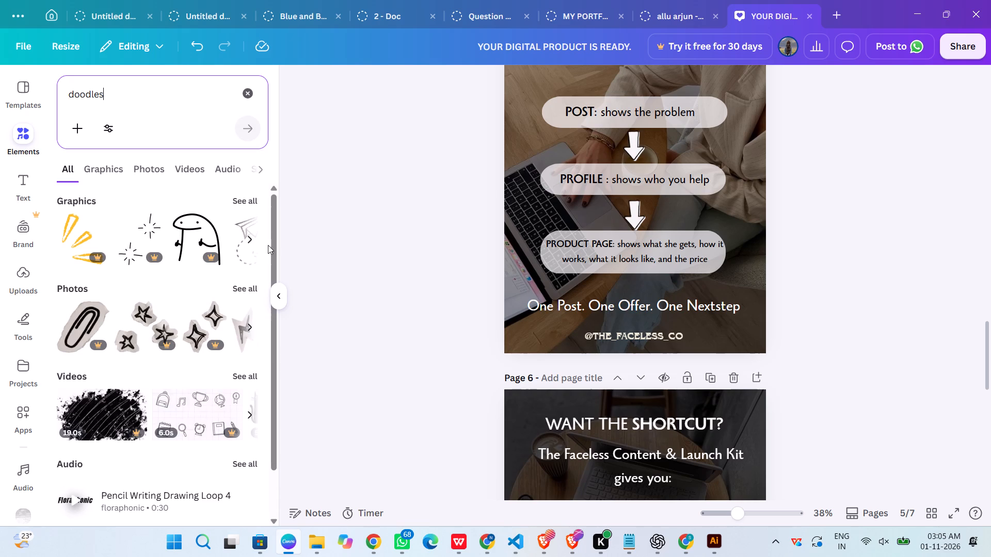
{"action": "scroll", "coordinate": [187, 267], "scroll_direction": "down", "scroll_amount": 7}
{"action": "scroll", "coordinate": [187, 267], "scroll_direction": "up", "scroll_amount": 7}
From the doodle graphics, add the black four-pointed stars to page 5 and move them over the page's upper-left corner.
{"action": "left_click", "coordinate": [119, 169]}
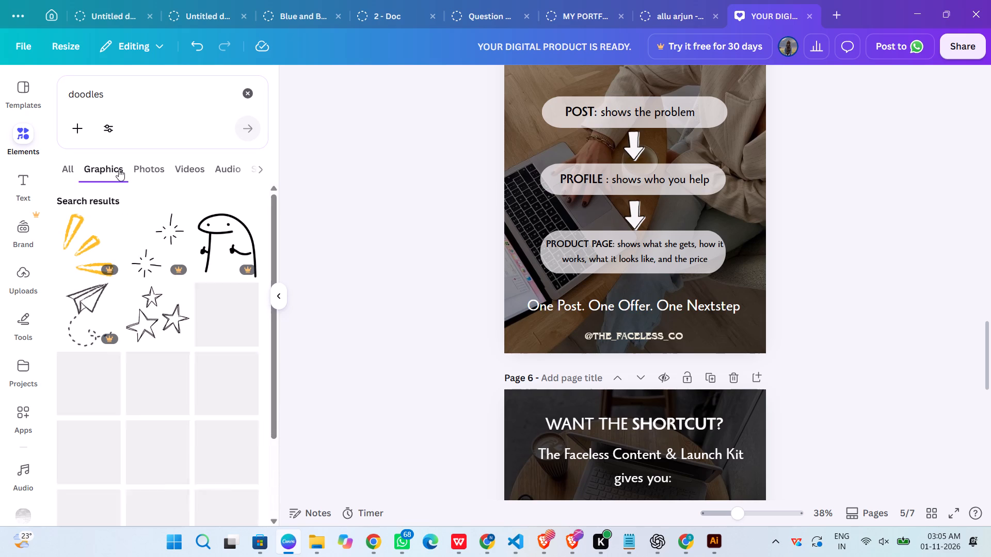
{"action": "scroll", "coordinate": [173, 368], "scroll_direction": "down", "scroll_amount": 2}
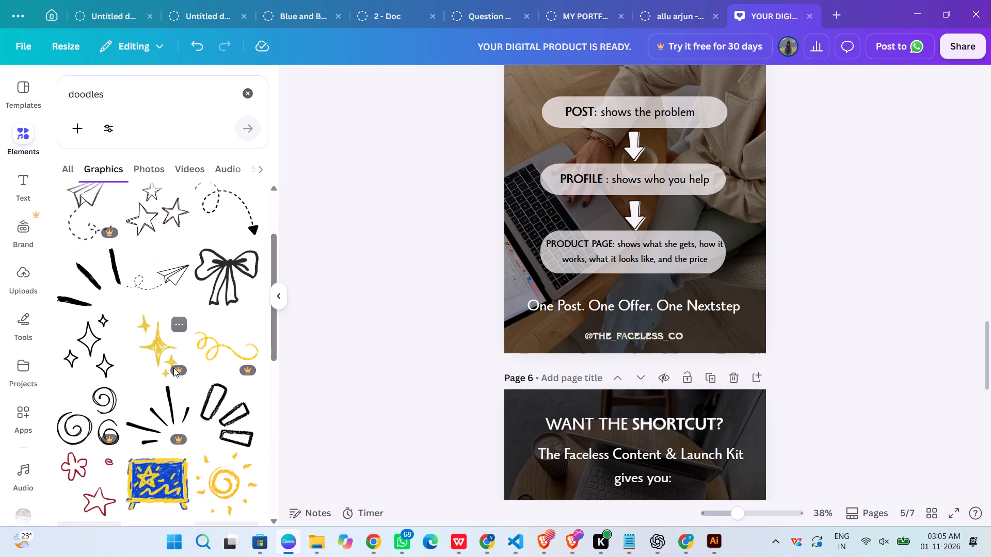
{"action": "scroll", "coordinate": [173, 368], "scroll_direction": "down", "scroll_amount": 1}
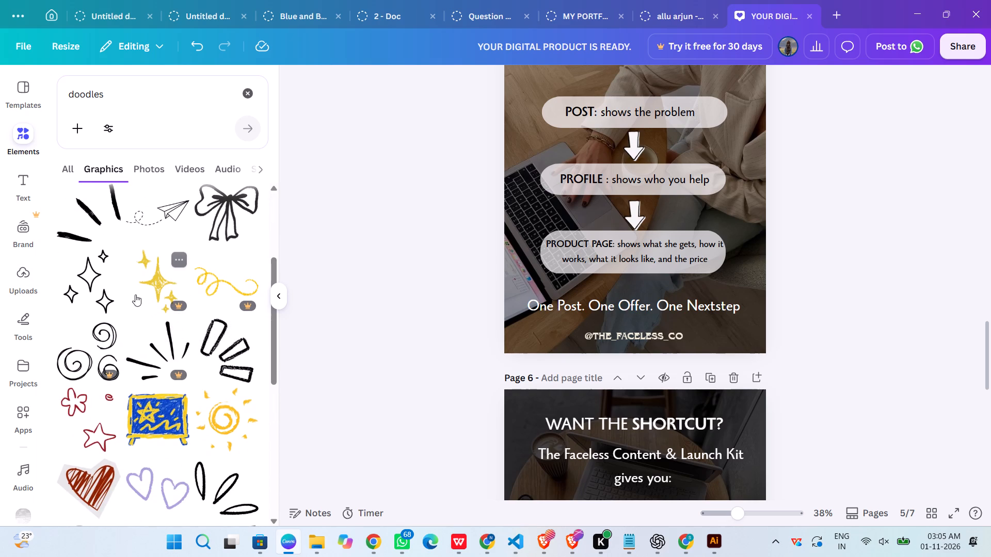
{"action": "left_click", "coordinate": [104, 290]}
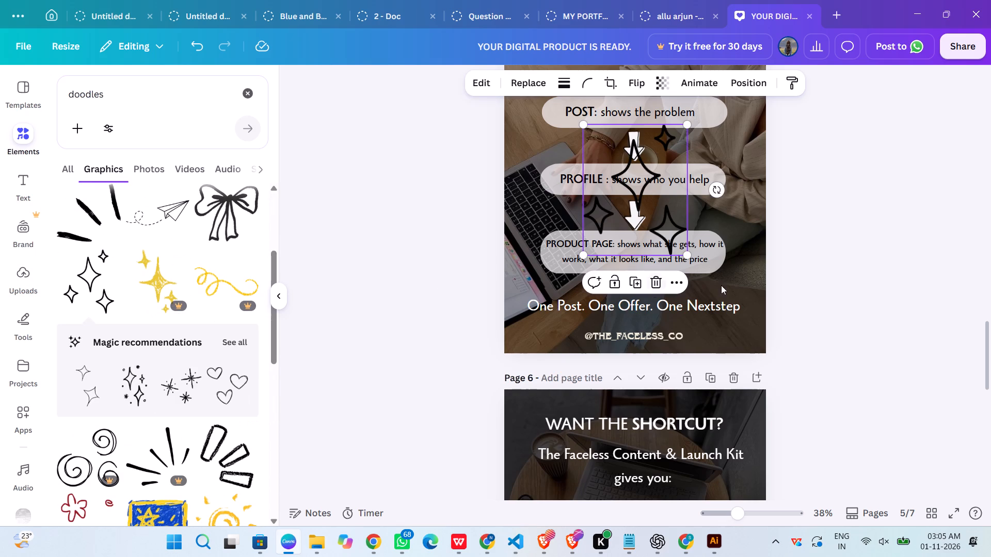
{"action": "scroll", "coordinate": [956, 285], "scroll_direction": "up", "scroll_amount": 3}
{"action": "left_click_drag", "start_coordinate": [637, 384], "coordinate": [506, 183]}
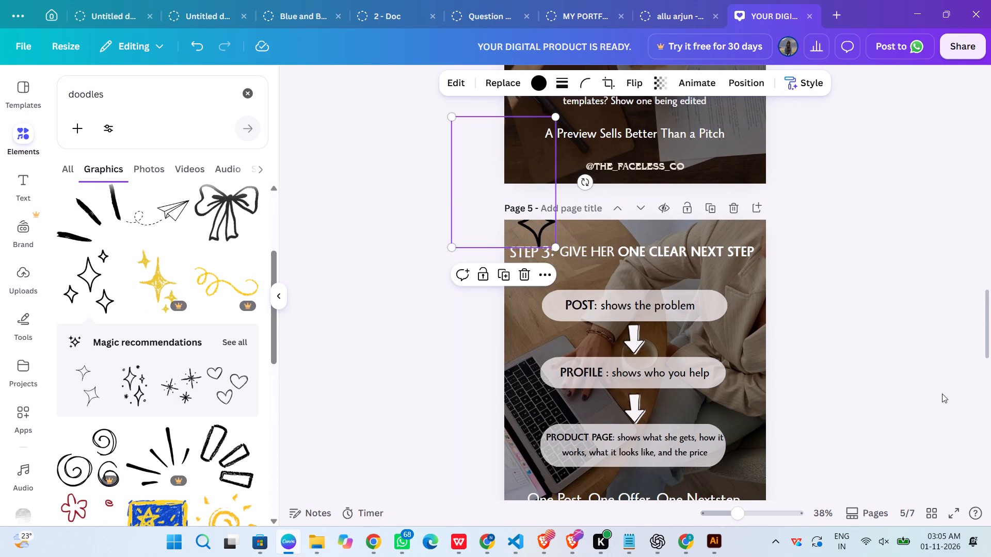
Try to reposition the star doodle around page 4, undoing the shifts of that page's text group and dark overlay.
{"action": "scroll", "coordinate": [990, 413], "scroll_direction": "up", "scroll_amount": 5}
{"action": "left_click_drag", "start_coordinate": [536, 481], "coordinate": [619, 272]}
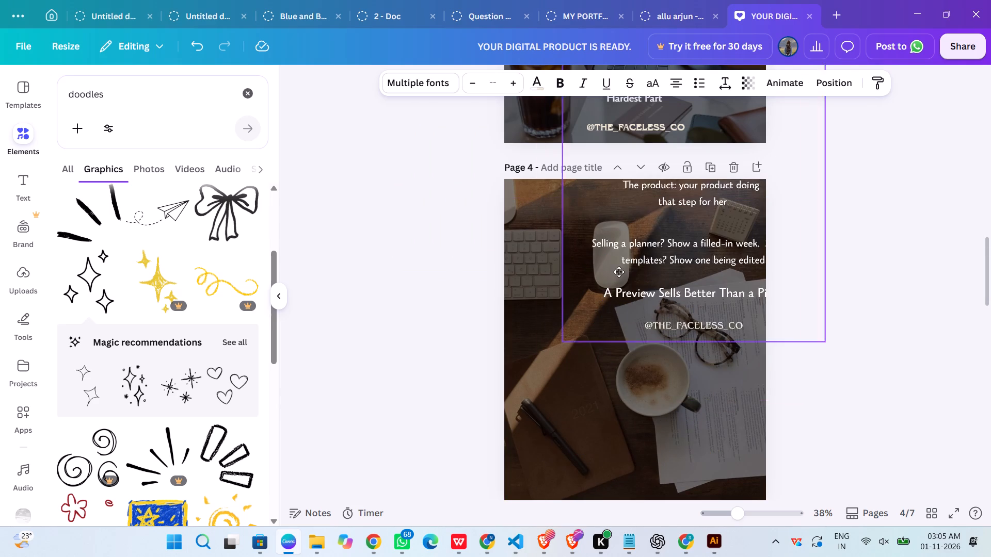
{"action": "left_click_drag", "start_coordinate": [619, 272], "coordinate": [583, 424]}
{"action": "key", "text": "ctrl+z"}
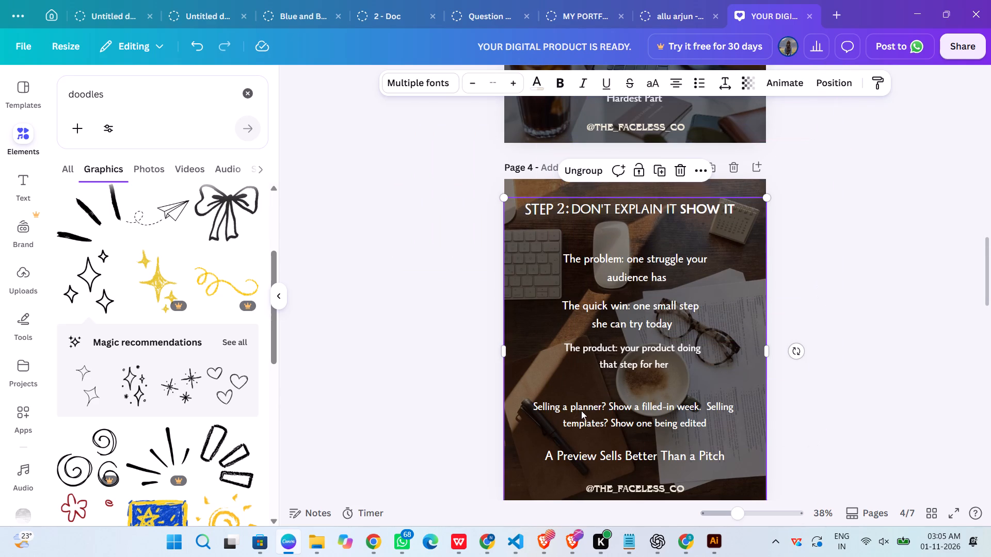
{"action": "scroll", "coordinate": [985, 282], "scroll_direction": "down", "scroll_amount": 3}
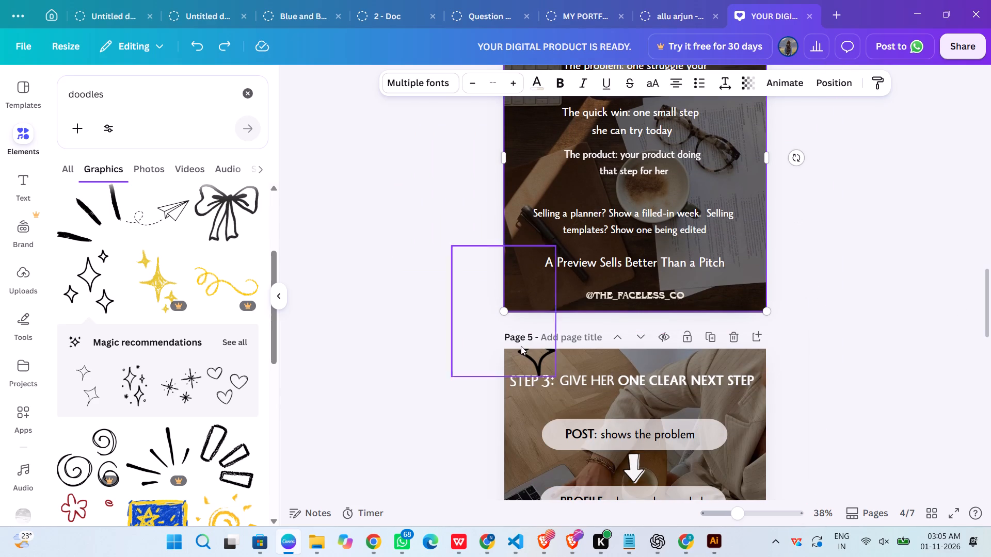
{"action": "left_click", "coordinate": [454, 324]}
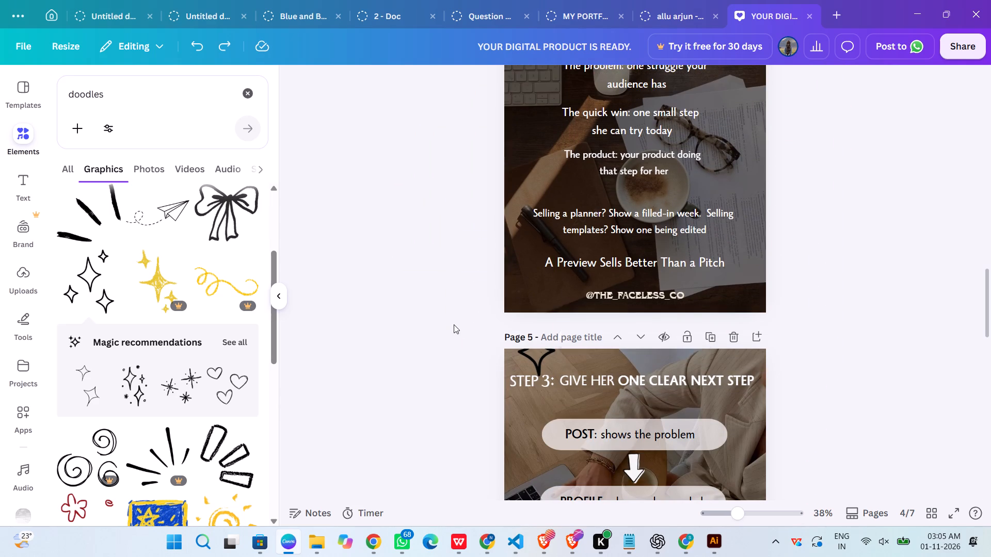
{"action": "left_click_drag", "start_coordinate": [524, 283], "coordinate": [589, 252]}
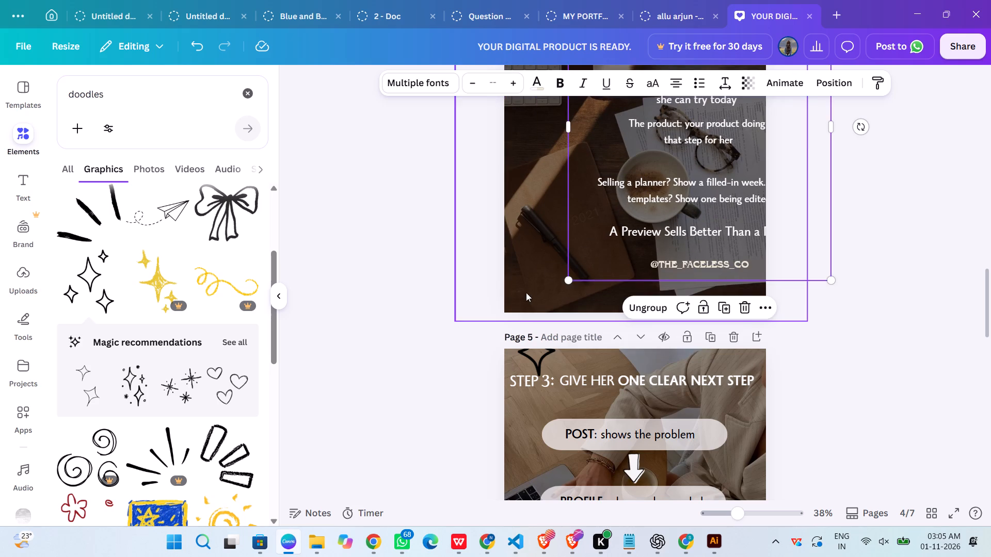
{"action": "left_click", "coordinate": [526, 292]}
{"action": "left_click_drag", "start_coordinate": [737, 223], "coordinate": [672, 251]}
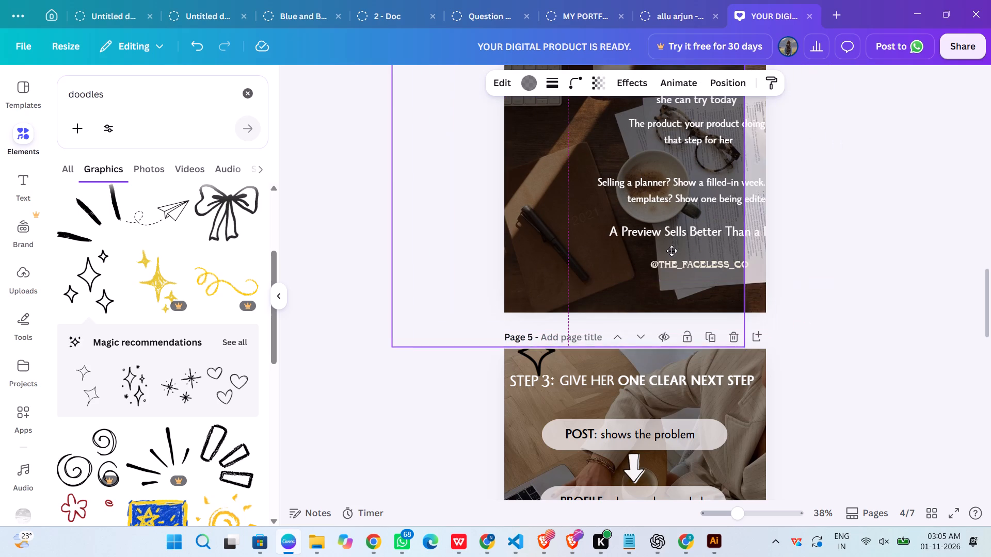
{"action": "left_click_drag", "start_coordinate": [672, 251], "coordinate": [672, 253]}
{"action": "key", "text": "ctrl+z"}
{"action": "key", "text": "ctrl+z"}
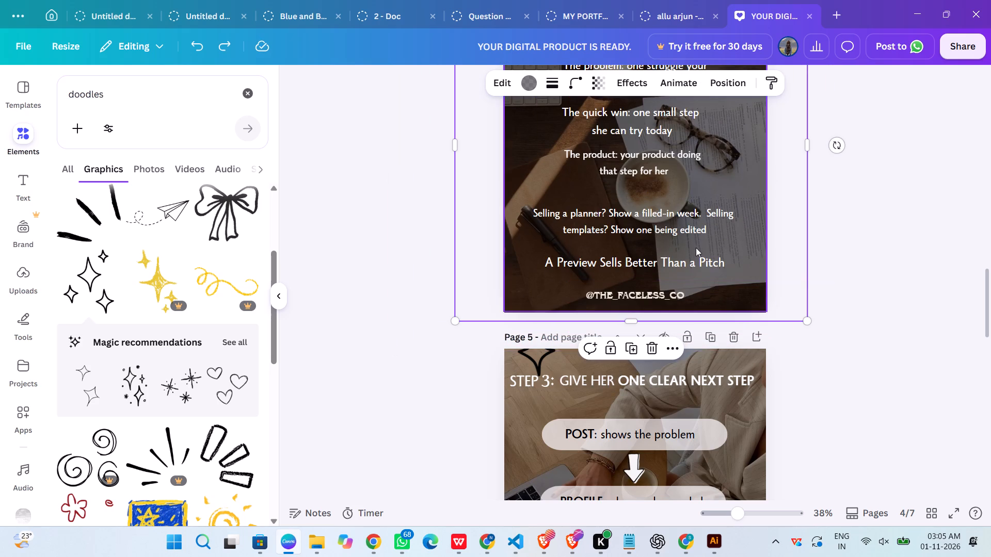
Lock the text group and the dark overlay together on page 4.
{"action": "scroll", "coordinate": [903, 254], "scroll_direction": "up", "scroll_amount": 2}
{"action": "scroll", "coordinate": [869, 289], "scroll_direction": "up", "scroll_amount": 1}
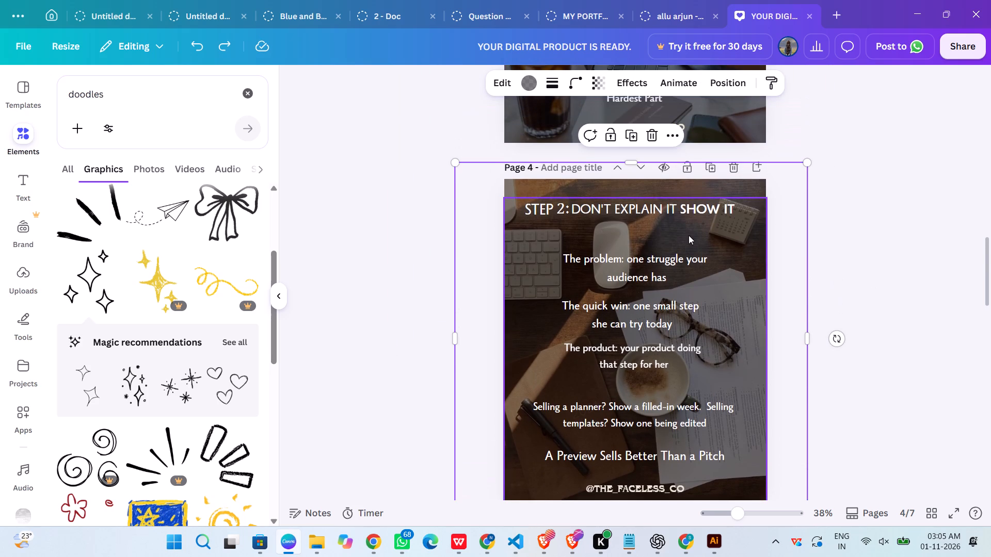
{"action": "left_click", "coordinate": [617, 233], "text": "shift"}
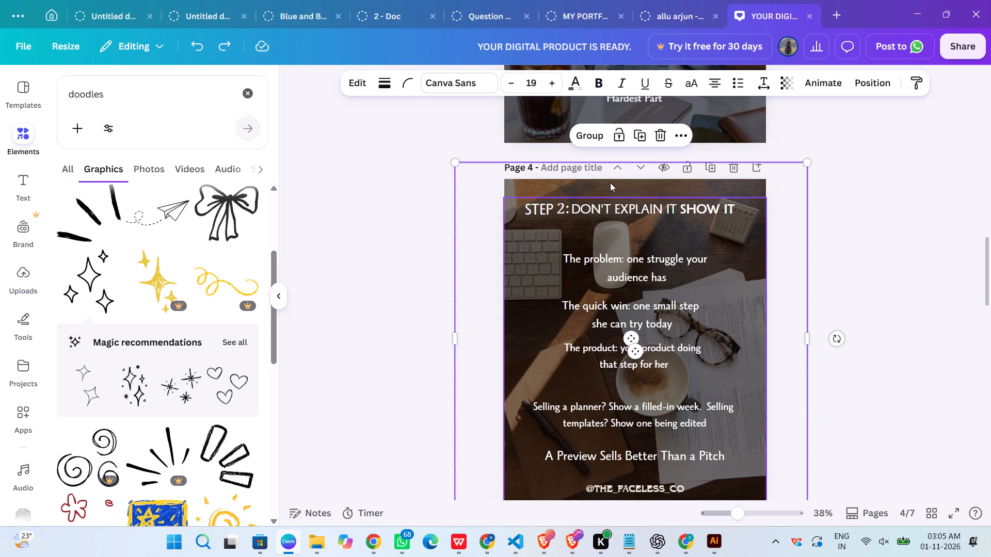
{"action": "left_click", "coordinate": [615, 141]}
{"action": "left_click", "coordinate": [885, 236]}
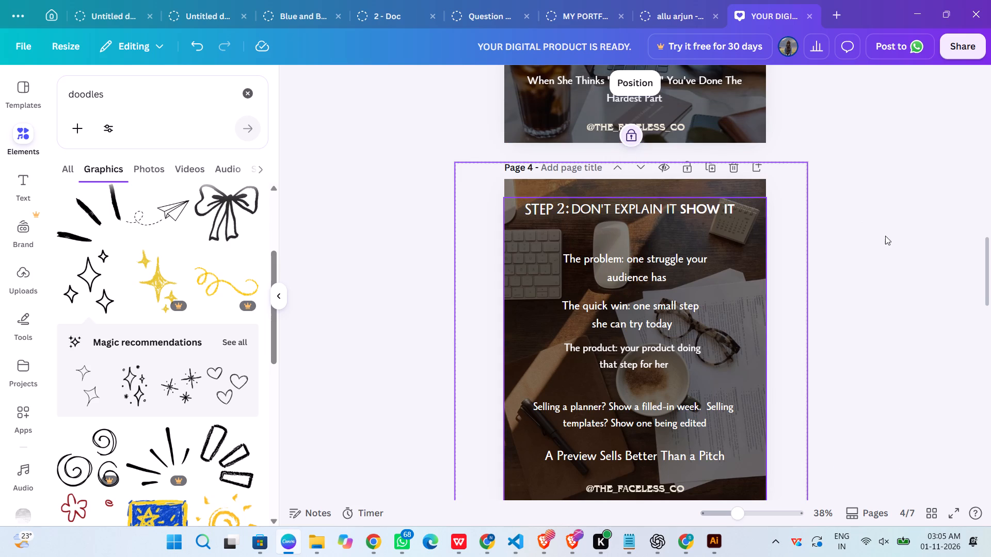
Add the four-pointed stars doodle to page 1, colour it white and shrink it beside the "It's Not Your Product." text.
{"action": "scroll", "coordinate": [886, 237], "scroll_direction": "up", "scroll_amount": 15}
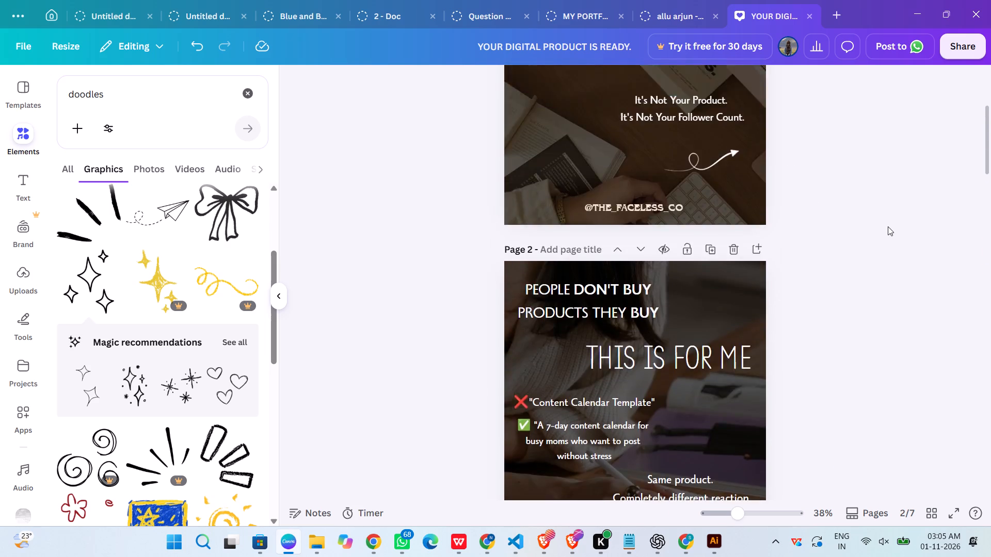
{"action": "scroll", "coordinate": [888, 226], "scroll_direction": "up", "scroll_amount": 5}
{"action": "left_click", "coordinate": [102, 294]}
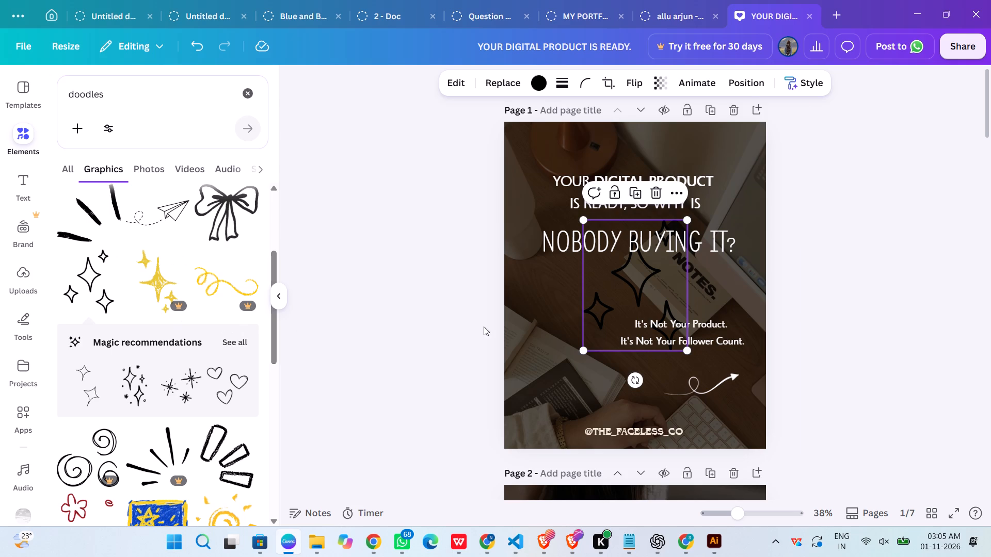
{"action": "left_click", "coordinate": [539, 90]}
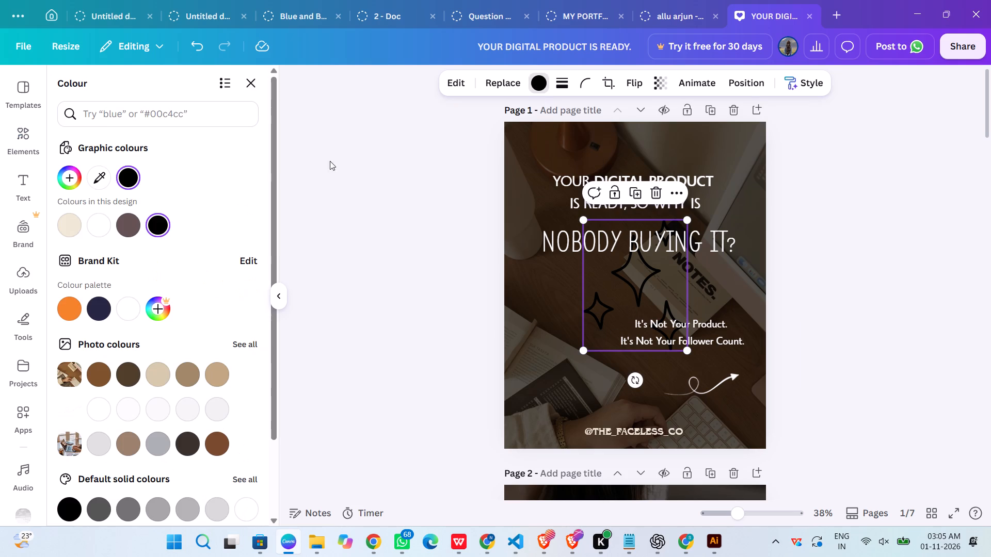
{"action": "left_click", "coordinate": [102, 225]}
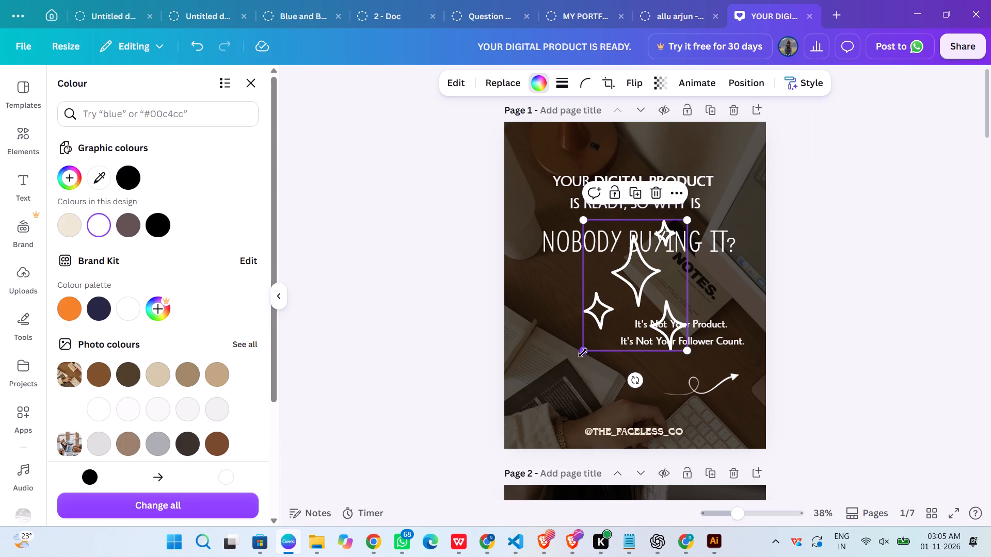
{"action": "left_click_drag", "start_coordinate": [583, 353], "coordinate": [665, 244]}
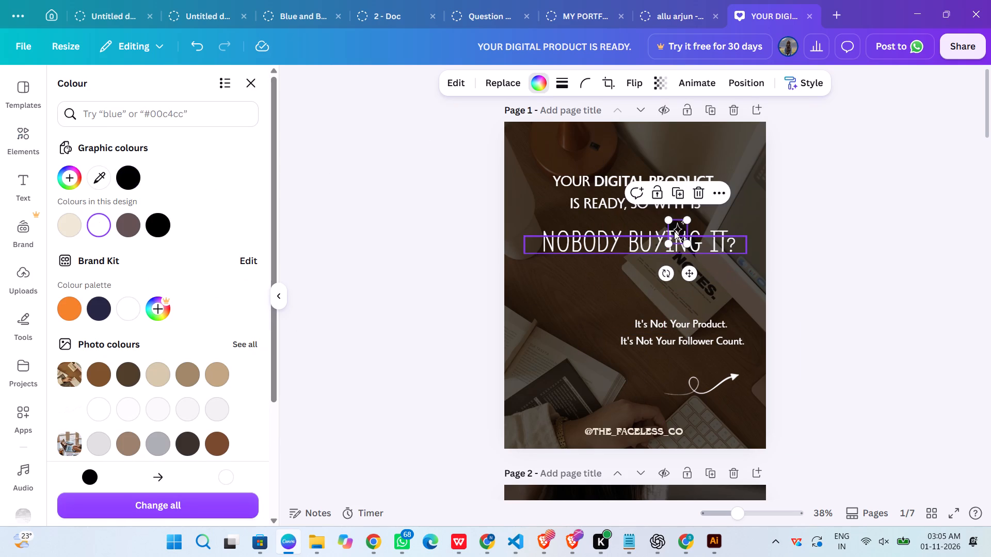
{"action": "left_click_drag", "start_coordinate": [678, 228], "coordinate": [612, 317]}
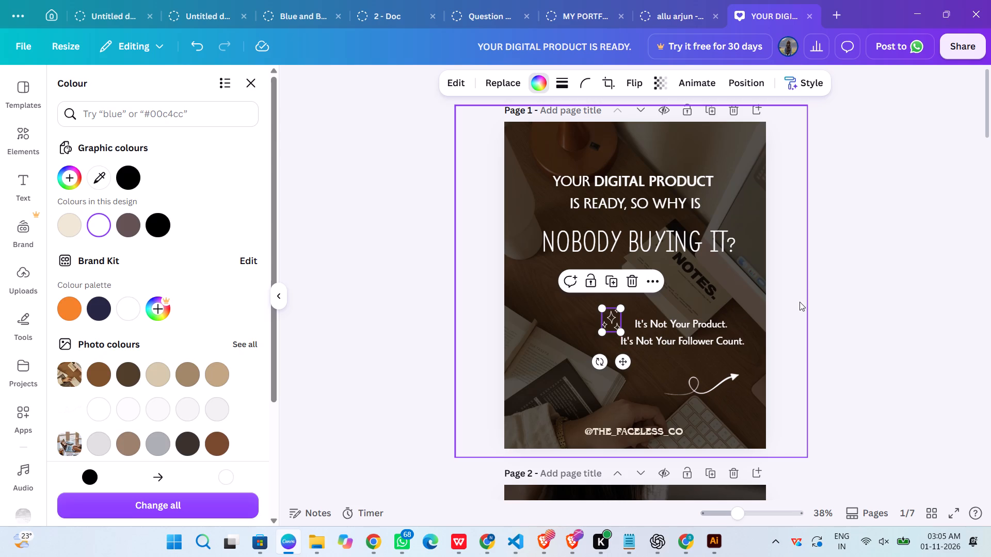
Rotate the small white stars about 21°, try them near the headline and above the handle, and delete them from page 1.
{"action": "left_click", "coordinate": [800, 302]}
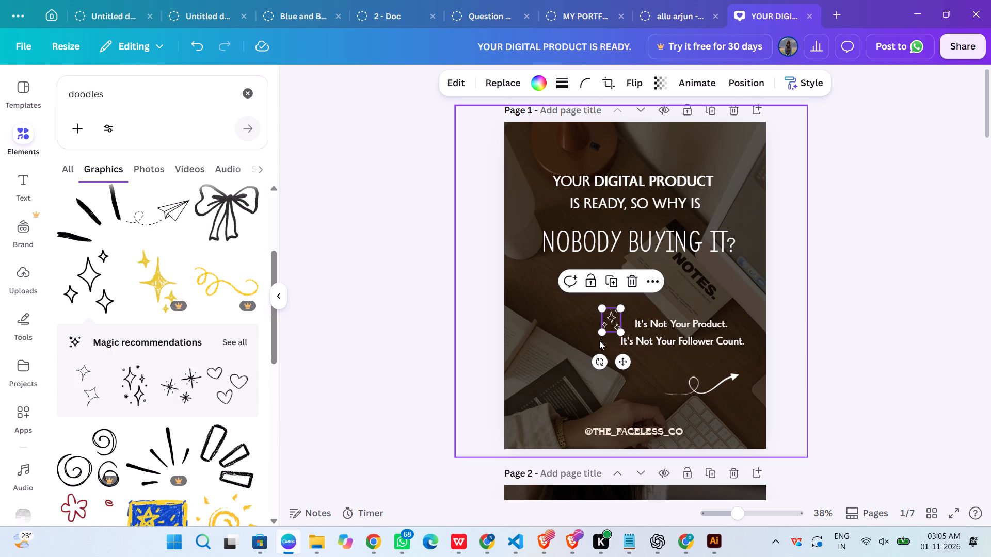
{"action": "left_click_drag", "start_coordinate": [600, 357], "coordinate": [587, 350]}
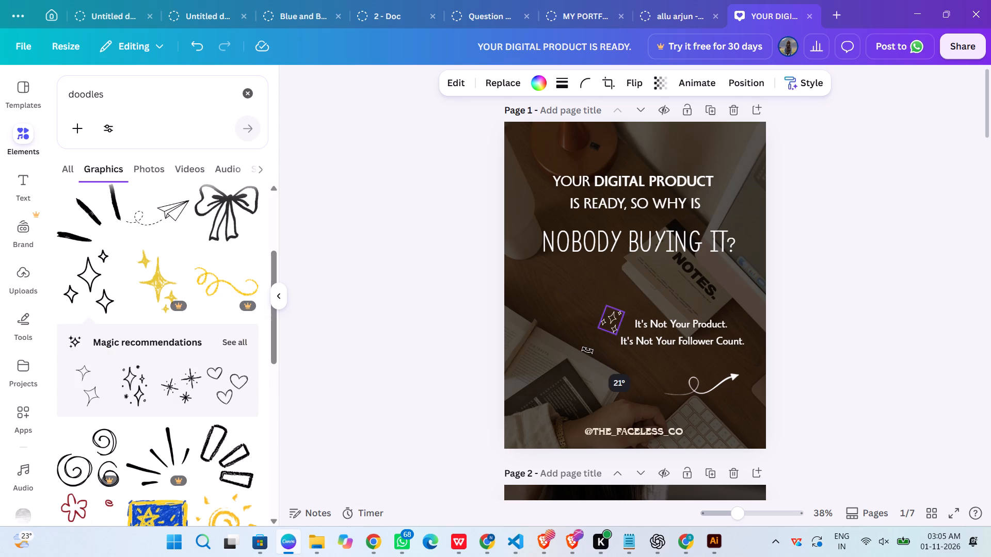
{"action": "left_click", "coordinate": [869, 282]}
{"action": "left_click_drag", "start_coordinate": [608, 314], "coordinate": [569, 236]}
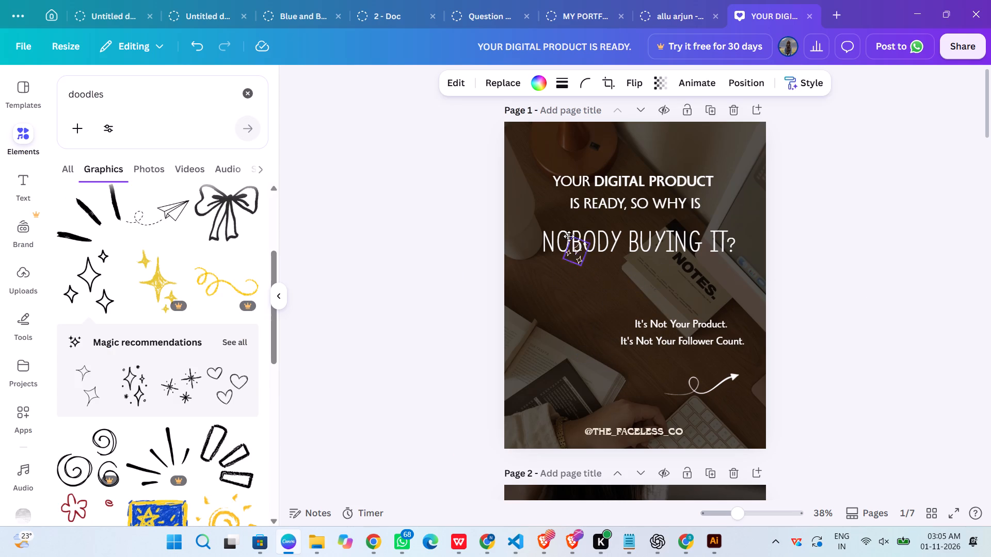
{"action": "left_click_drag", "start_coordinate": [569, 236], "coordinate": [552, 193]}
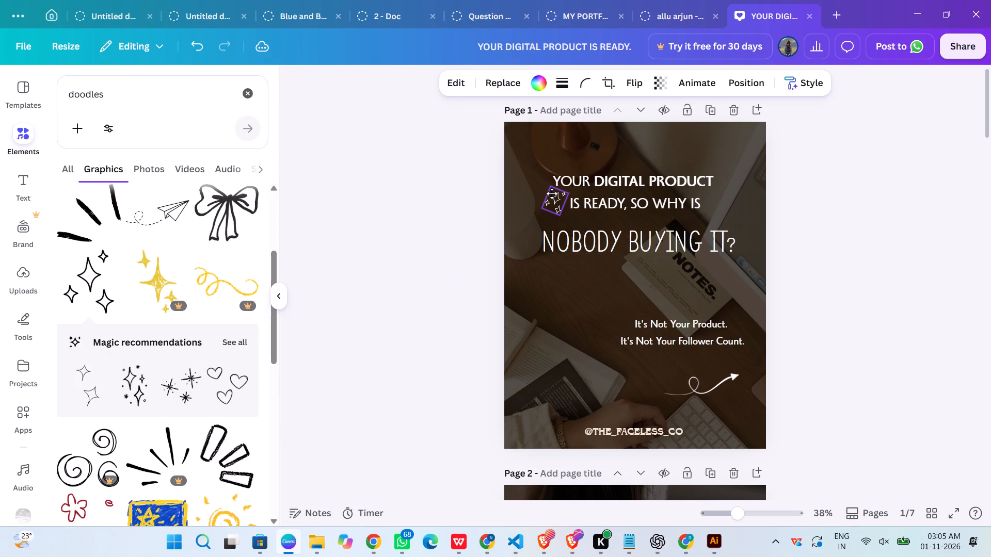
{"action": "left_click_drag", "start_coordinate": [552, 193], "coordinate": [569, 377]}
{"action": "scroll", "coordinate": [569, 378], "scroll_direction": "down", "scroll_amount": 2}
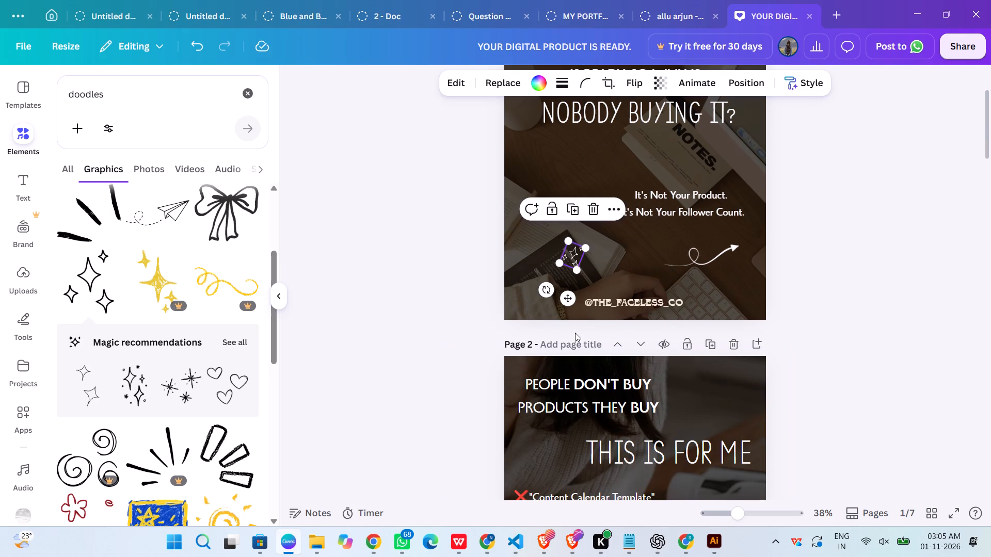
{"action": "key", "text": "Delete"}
Add the paper plane doodle with the dashed trail to page 2, colour it white and place it beside "Here's How To Fix It".
{"action": "scroll", "coordinate": [436, 325], "scroll_direction": "down", "scroll_amount": 1}
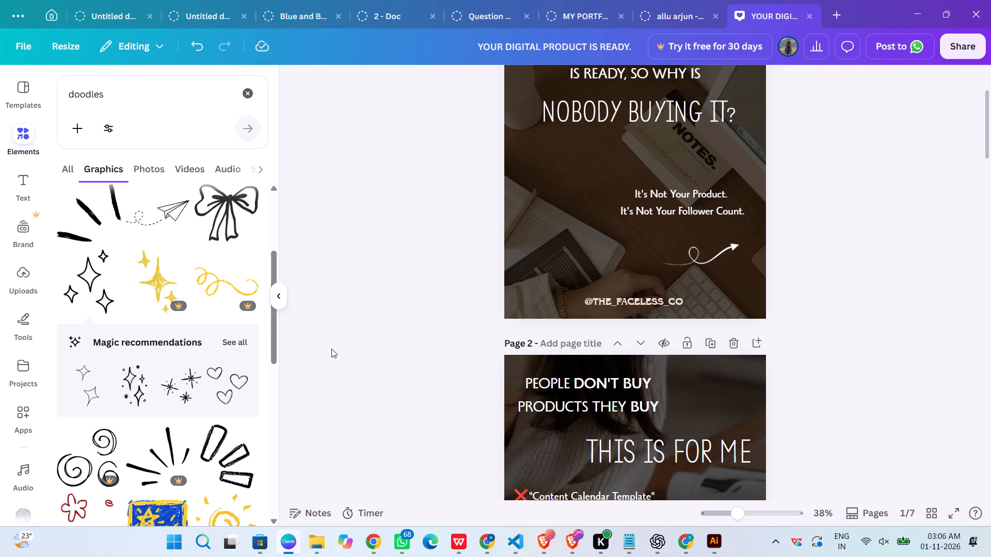
{"action": "scroll", "coordinate": [331, 349], "scroll_direction": "down", "scroll_amount": 1}
{"action": "scroll", "coordinate": [177, 378], "scroll_direction": "down", "scroll_amount": 3}
{"action": "scroll", "coordinate": [213, 337], "scroll_direction": "down", "scroll_amount": 6}
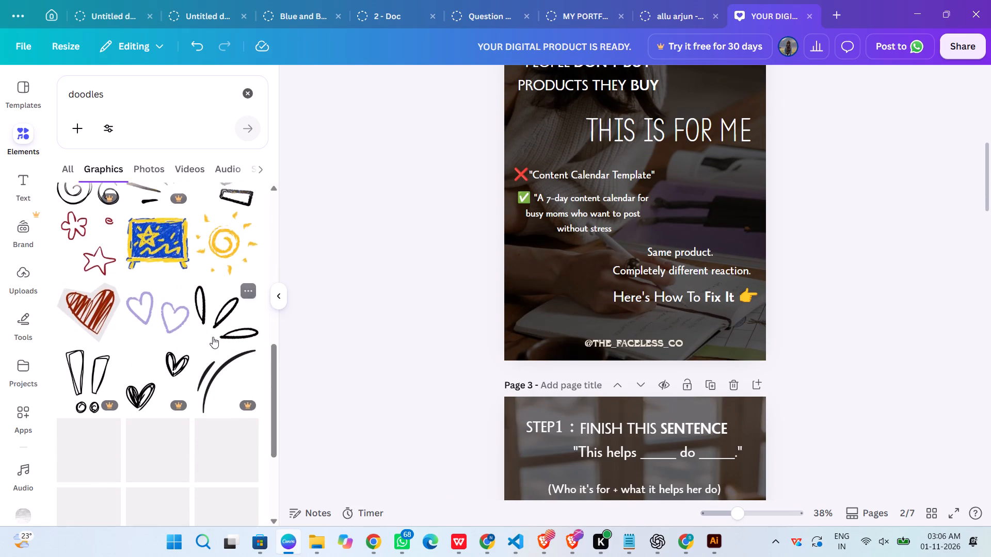
{"action": "scroll", "coordinate": [210, 338], "scroll_direction": "down", "scroll_amount": 2}
{"action": "scroll", "coordinate": [199, 340], "scroll_direction": "up", "scroll_amount": 10}
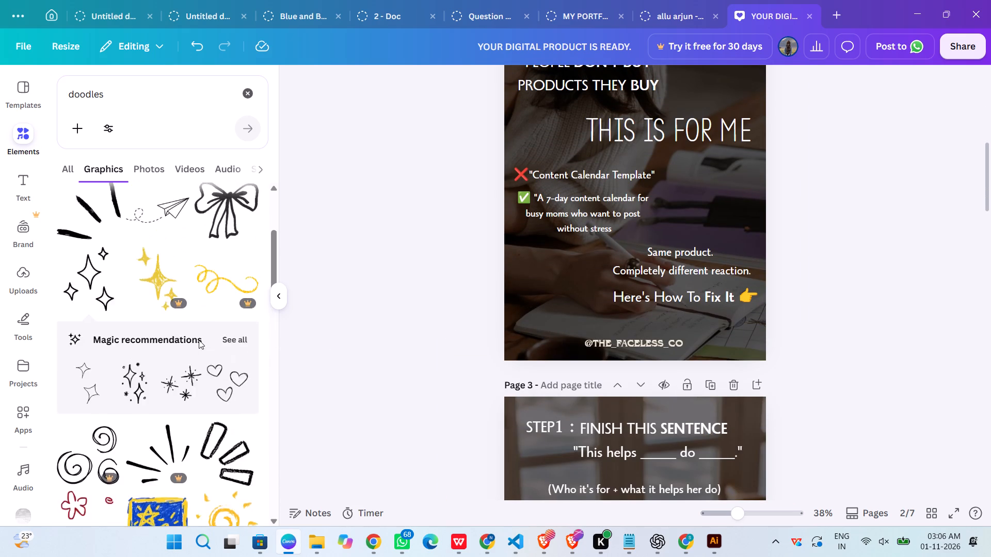
{"action": "scroll", "coordinate": [199, 340], "scroll_direction": "up", "scroll_amount": 1}
{"action": "left_click", "coordinate": [140, 389]}
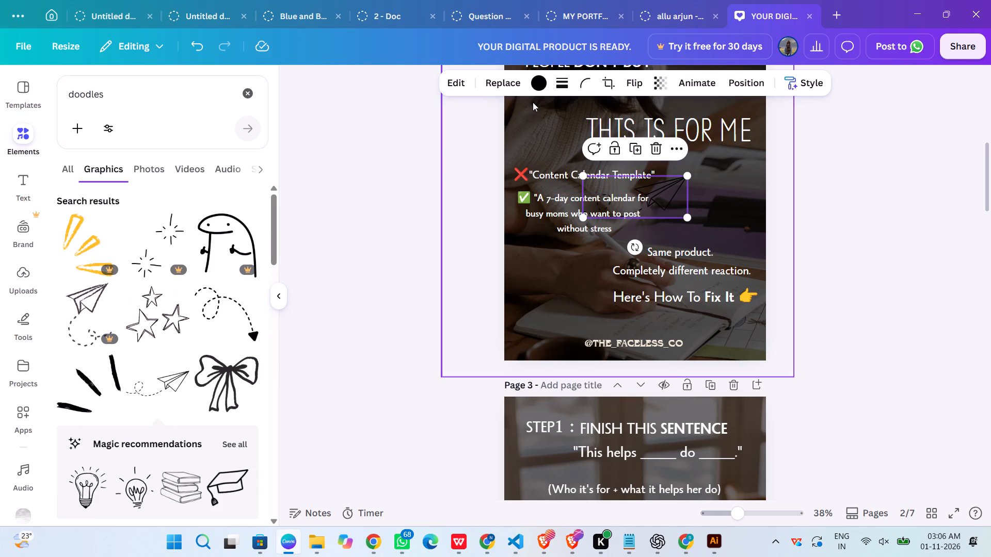
{"action": "left_click", "coordinate": [537, 84]}
{"action": "left_click", "coordinate": [101, 221]}
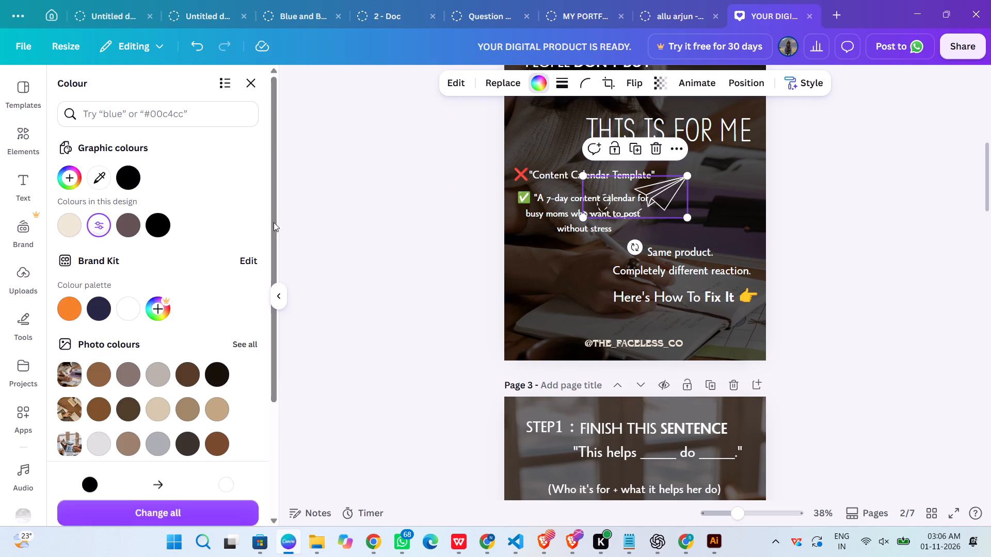
{"action": "left_click", "coordinate": [343, 225]}
{"action": "left_click_drag", "start_coordinate": [666, 195], "coordinate": [561, 323]}
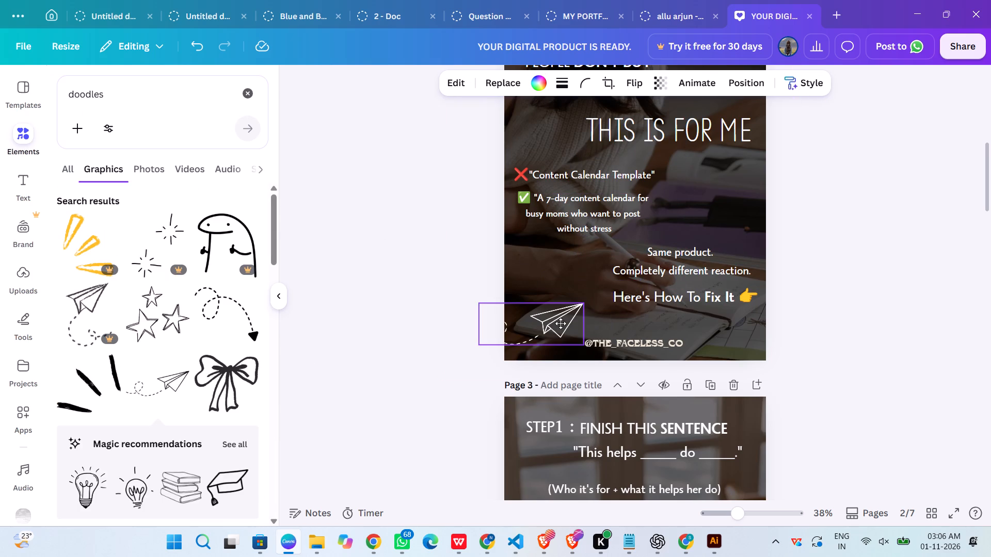
{"action": "left_click_drag", "start_coordinate": [561, 323], "coordinate": [596, 306]}
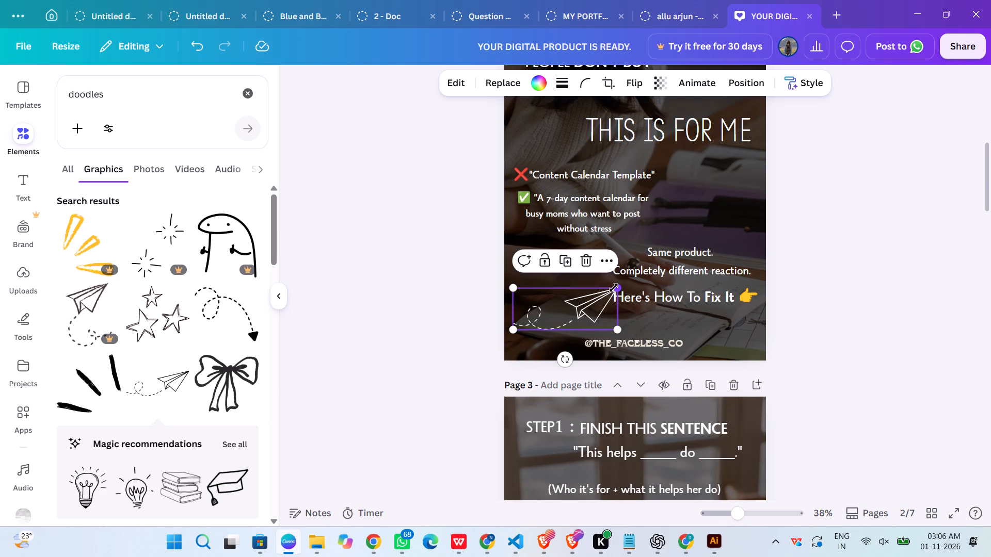
Copy the white paper plane from page 2 to page 7, shrink it and place it under the "Send It To a Friend" line.
{"action": "key", "text": "ctrl+c"}
{"action": "scroll", "coordinate": [614, 288], "scroll_direction": "down", "scroll_amount": 14}
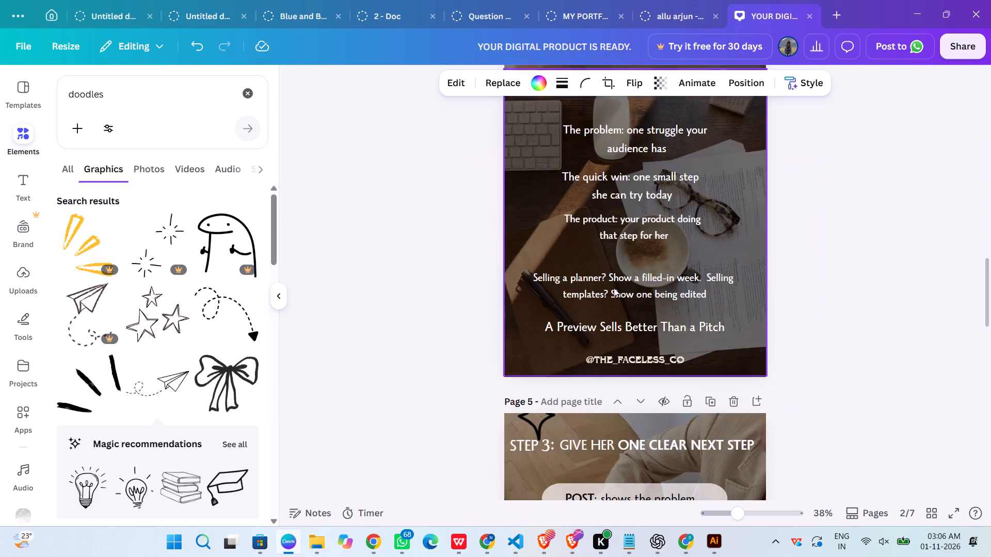
{"action": "scroll", "coordinate": [614, 288], "scroll_direction": "down", "scroll_amount": 20}
{"action": "scroll", "coordinate": [614, 288], "scroll_direction": "down", "scroll_amount": 1}
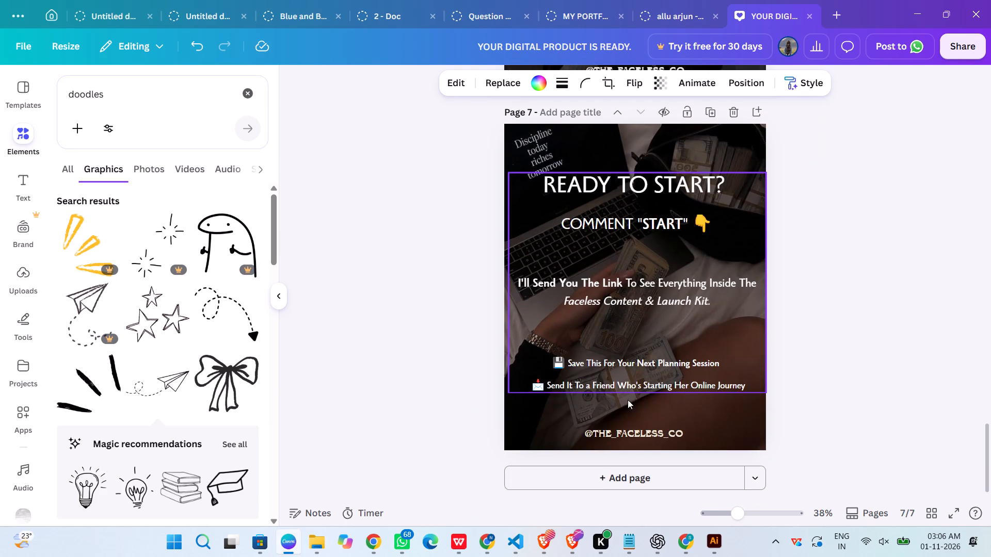
{"action": "left_click", "coordinate": [625, 418]}
{"action": "key", "text": "ctrl+v"}
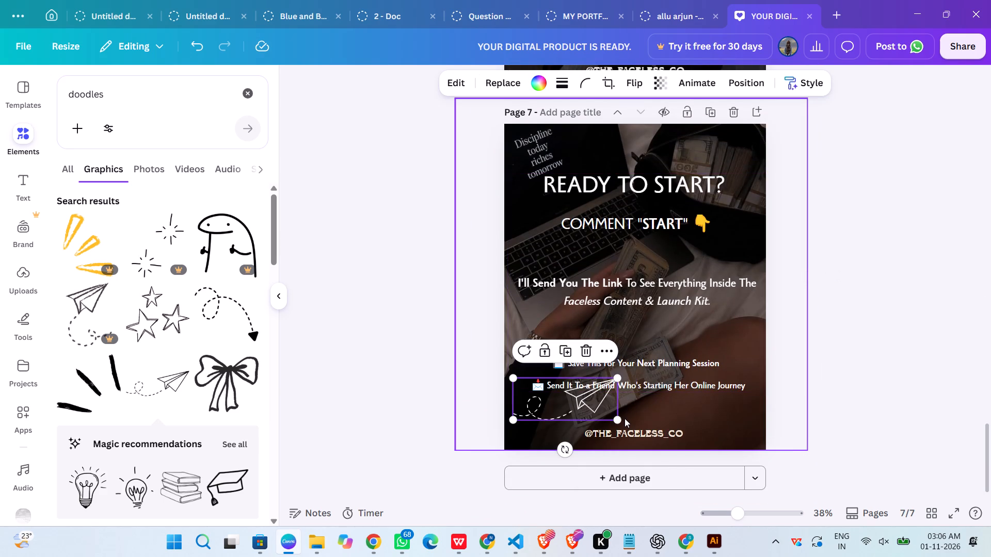
{"action": "left_click_drag", "start_coordinate": [618, 420], "coordinate": [574, 406]}
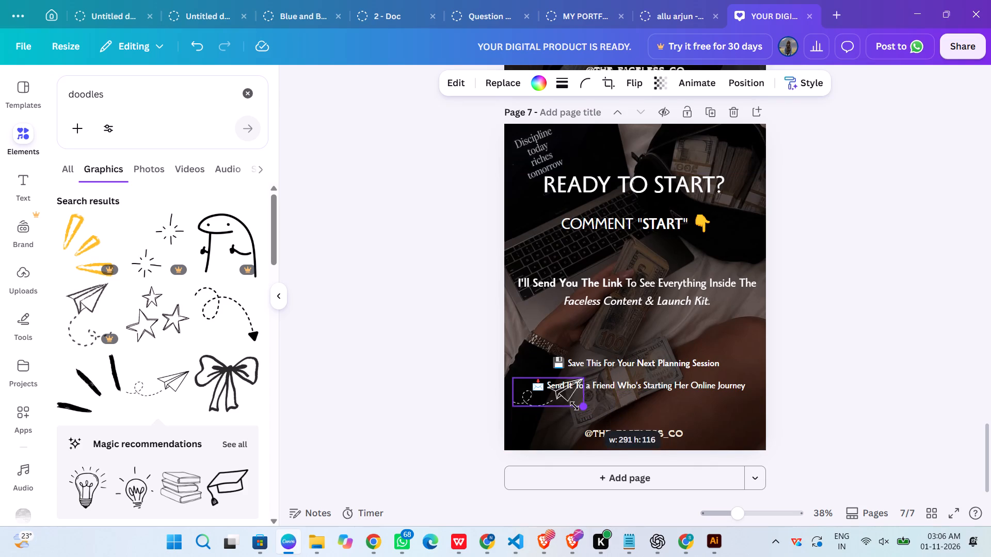
{"action": "left_click_drag", "start_coordinate": [574, 406], "coordinate": [534, 400]}
{"action": "left_click_drag", "start_coordinate": [528, 381], "coordinate": [529, 381]}
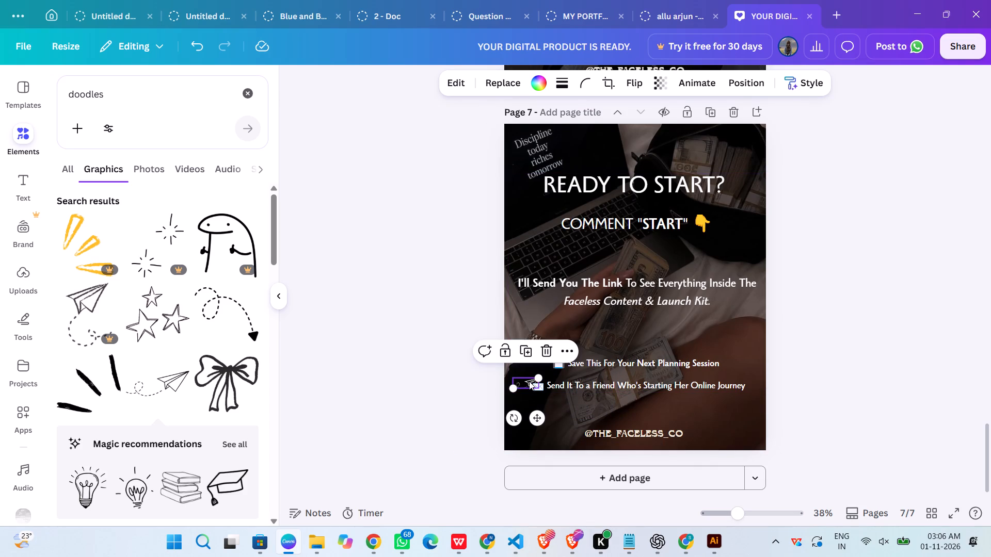
{"action": "left_click_drag", "start_coordinate": [529, 381], "coordinate": [636, 401]}
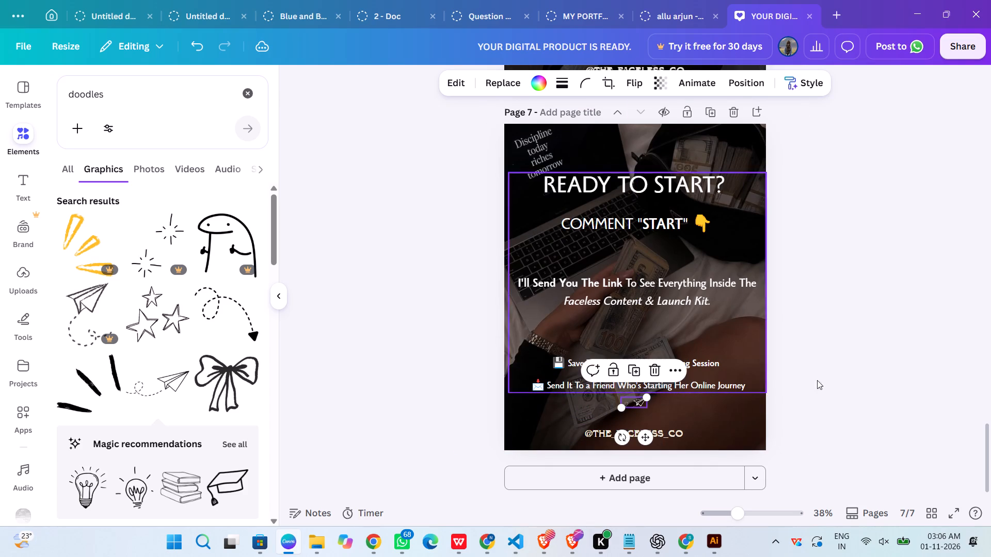
{"action": "left_click", "coordinate": [853, 375]}
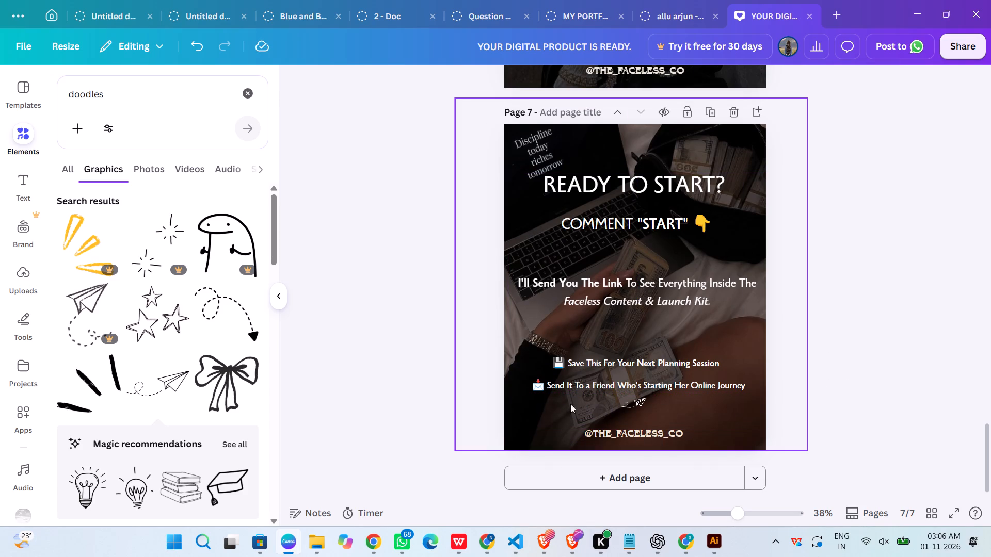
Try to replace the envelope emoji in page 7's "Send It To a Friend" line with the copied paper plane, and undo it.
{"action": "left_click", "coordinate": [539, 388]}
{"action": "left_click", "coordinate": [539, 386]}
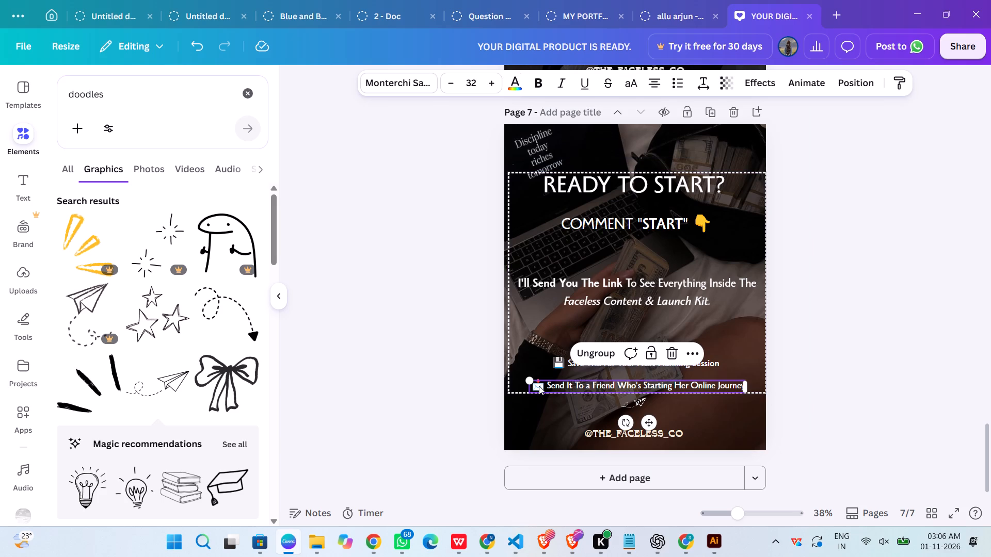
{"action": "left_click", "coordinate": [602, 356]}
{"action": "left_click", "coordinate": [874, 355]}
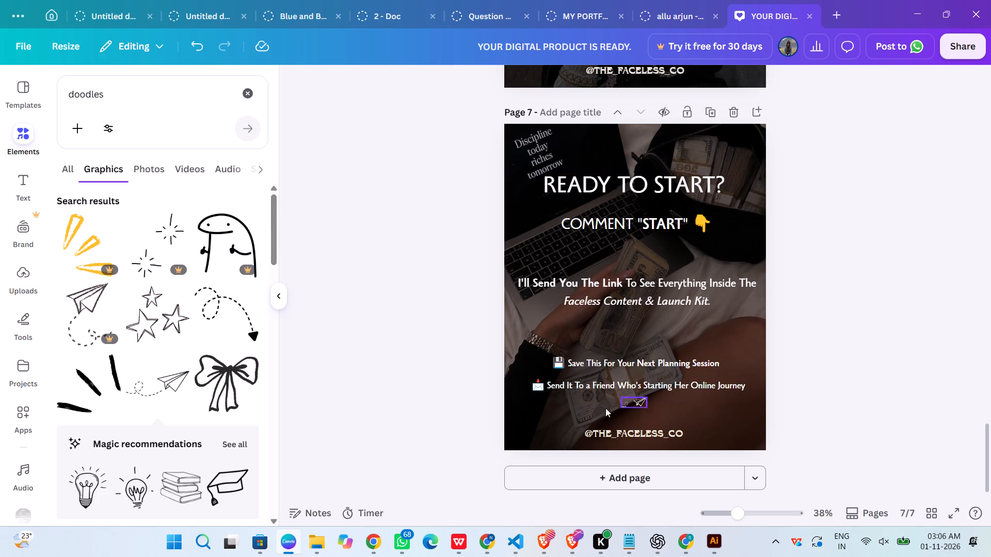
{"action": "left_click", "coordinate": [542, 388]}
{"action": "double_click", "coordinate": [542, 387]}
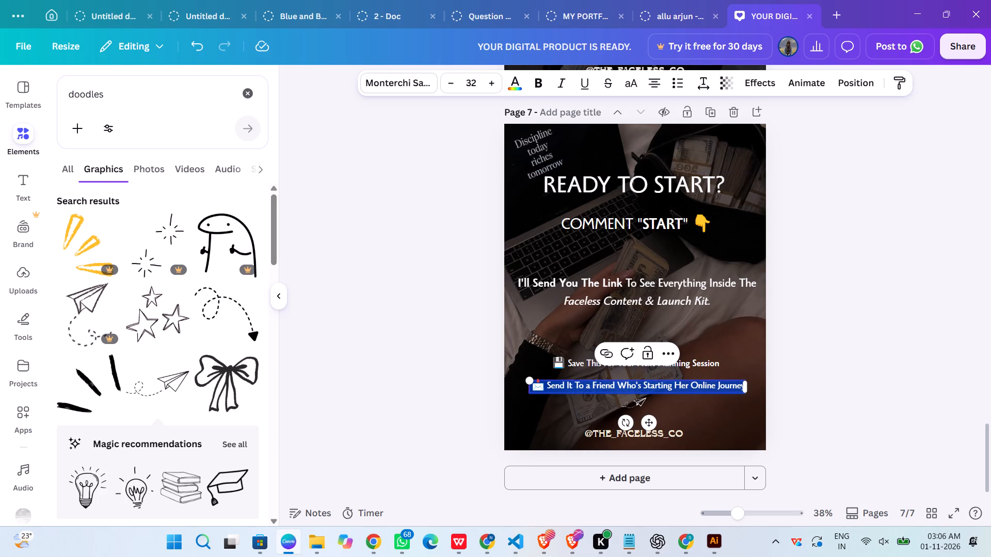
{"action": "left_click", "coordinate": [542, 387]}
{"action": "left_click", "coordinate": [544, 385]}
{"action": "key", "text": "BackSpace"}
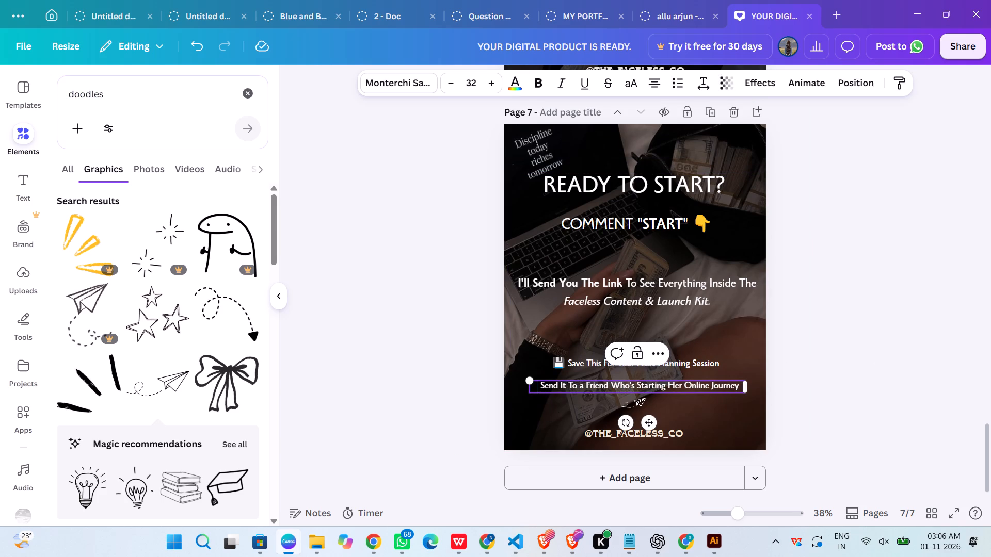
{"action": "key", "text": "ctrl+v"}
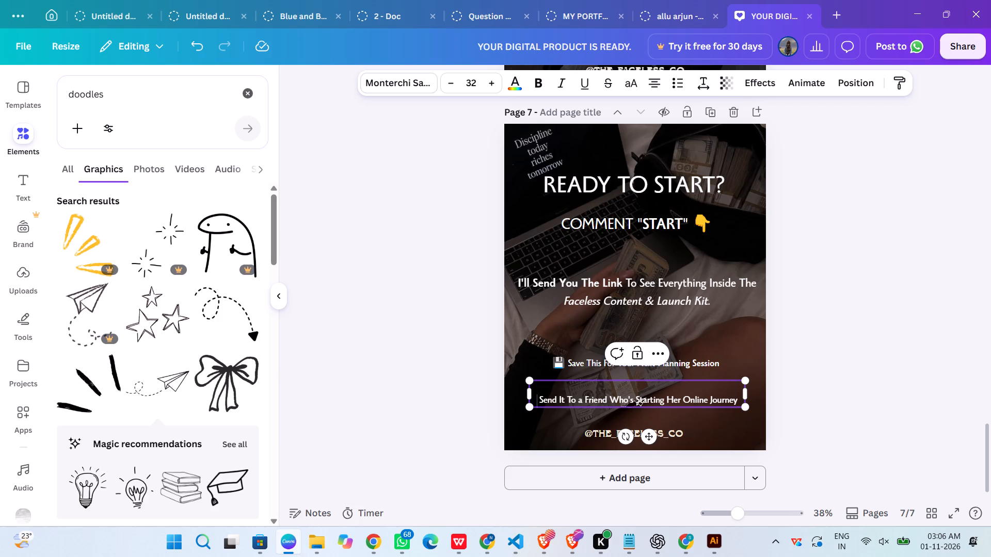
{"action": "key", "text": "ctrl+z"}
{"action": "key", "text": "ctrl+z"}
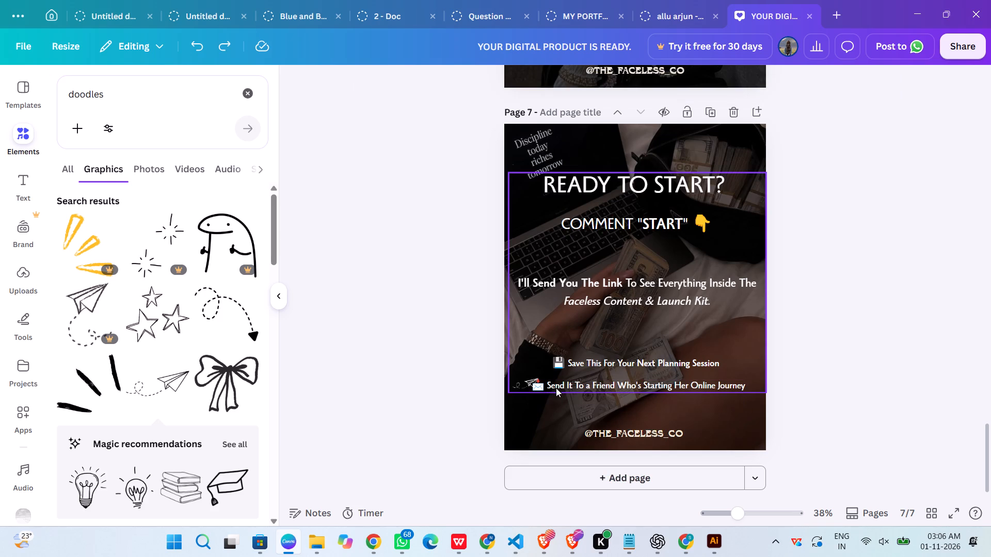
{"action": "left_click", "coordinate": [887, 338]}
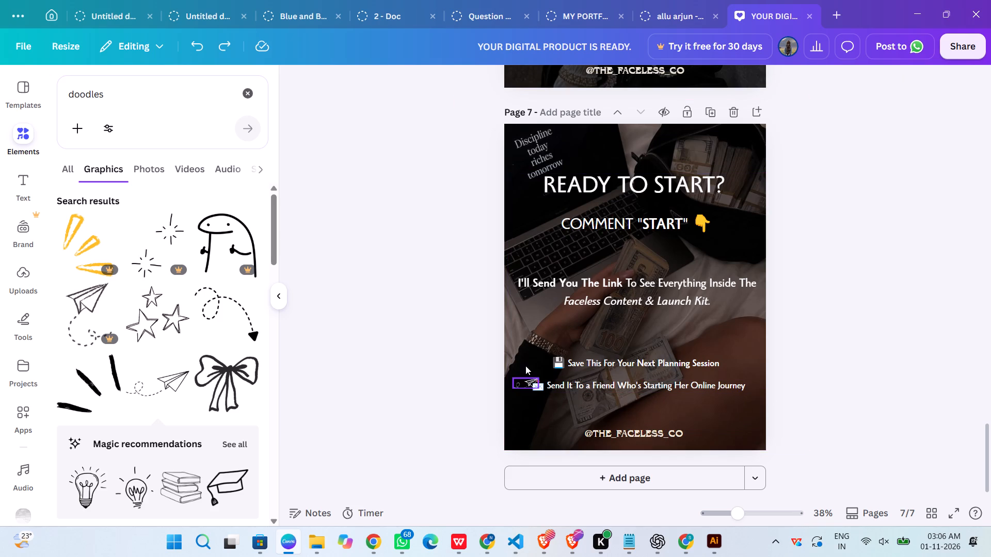
Move page 7's small paper plane between the "Send It To a Friend" line and the handle, enlarge it slightly and centre it.
{"action": "left_click", "coordinate": [528, 383]}
{"action": "left_click_drag", "start_coordinate": [528, 383], "coordinate": [704, 405]}
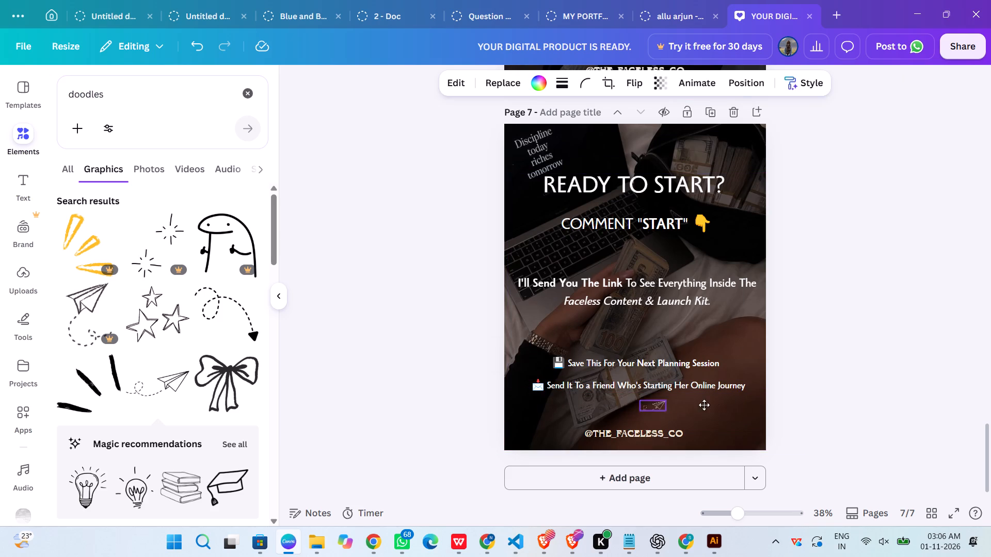
{"action": "left_click_drag", "start_coordinate": [704, 405], "coordinate": [630, 405]}
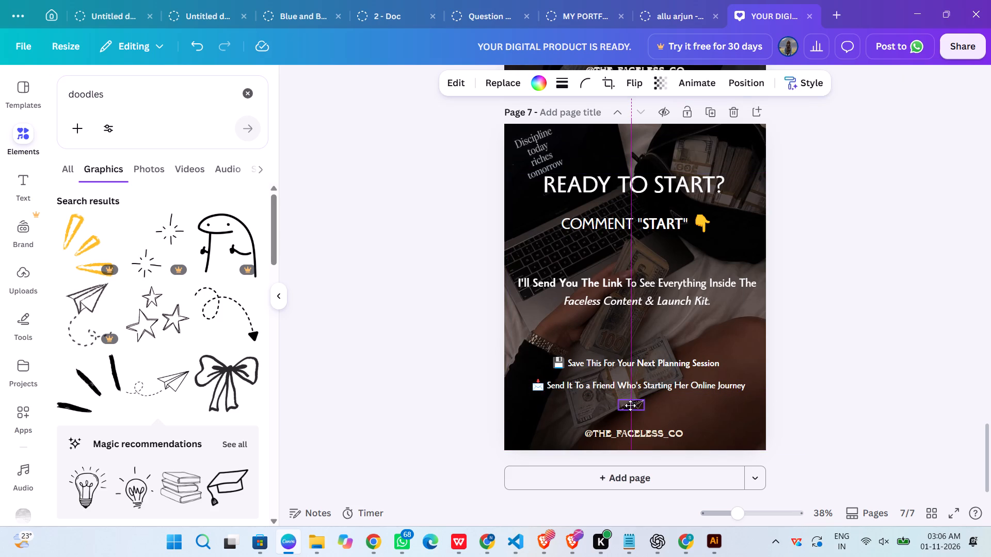
{"action": "left_click_drag", "start_coordinate": [630, 405], "coordinate": [630, 406]}
{"action": "left_click_drag", "start_coordinate": [618, 412], "coordinate": [612, 422]}
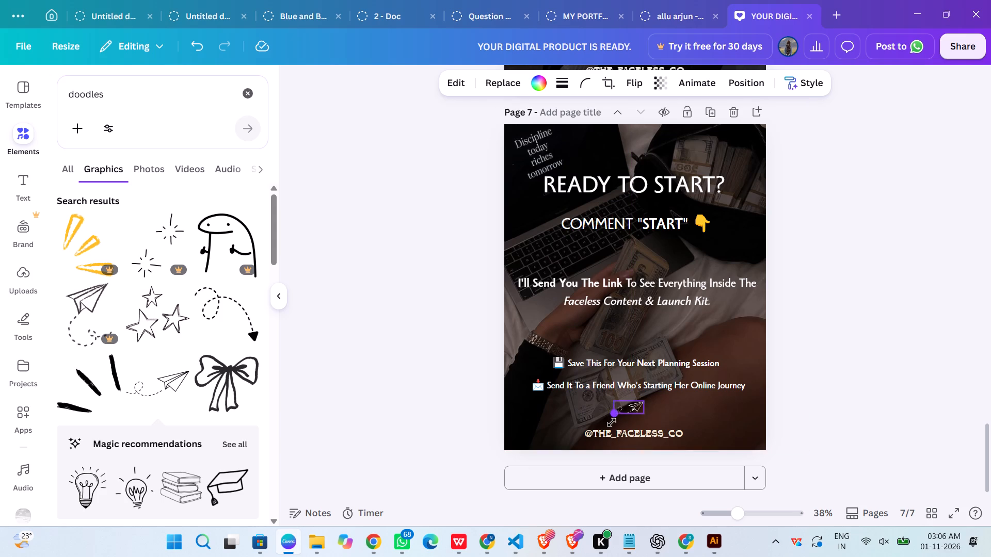
{"action": "left_click_drag", "start_coordinate": [612, 422], "coordinate": [594, 425]}
{"action": "left_click", "coordinate": [855, 373]}
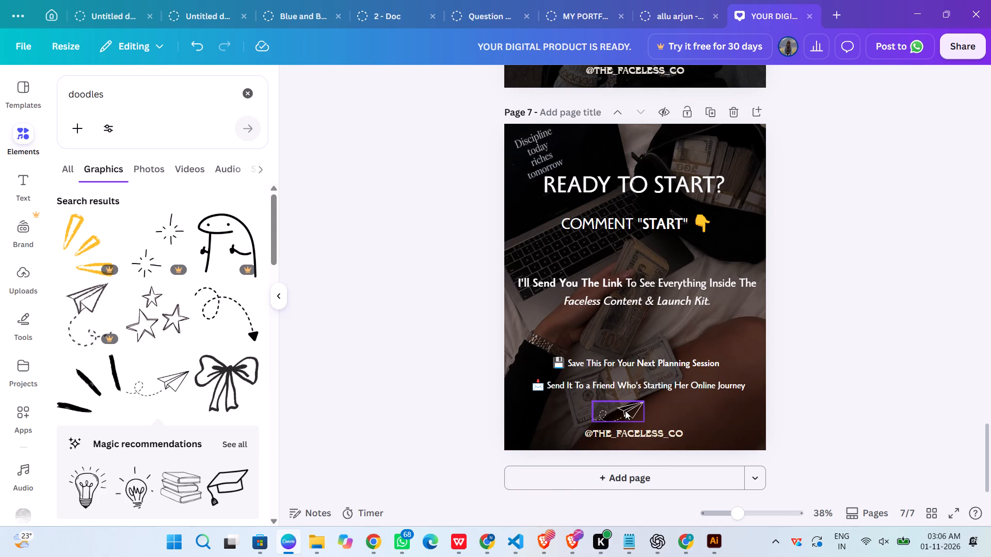
{"action": "left_click_drag", "start_coordinate": [625, 411], "coordinate": [635, 408]}
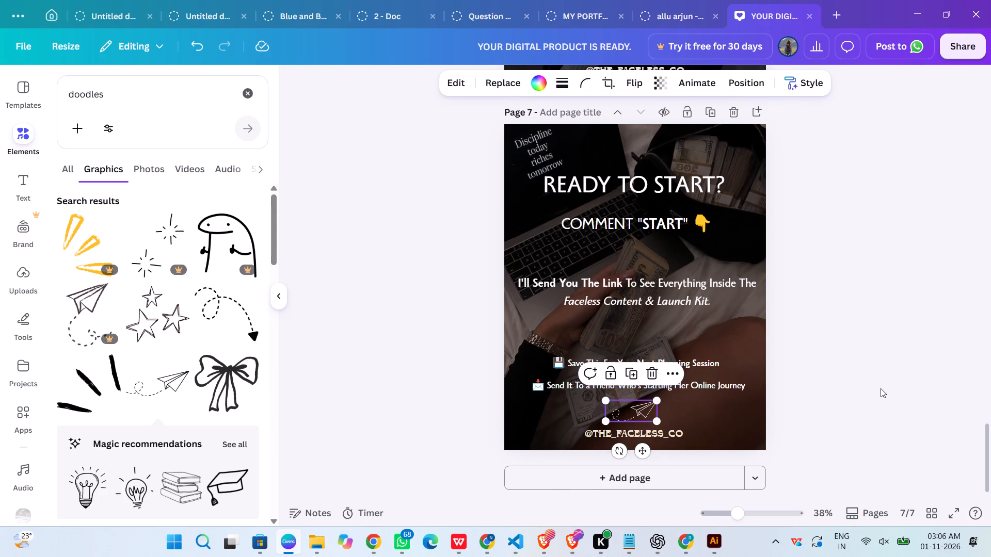
{"action": "left_click", "coordinate": [881, 388]}
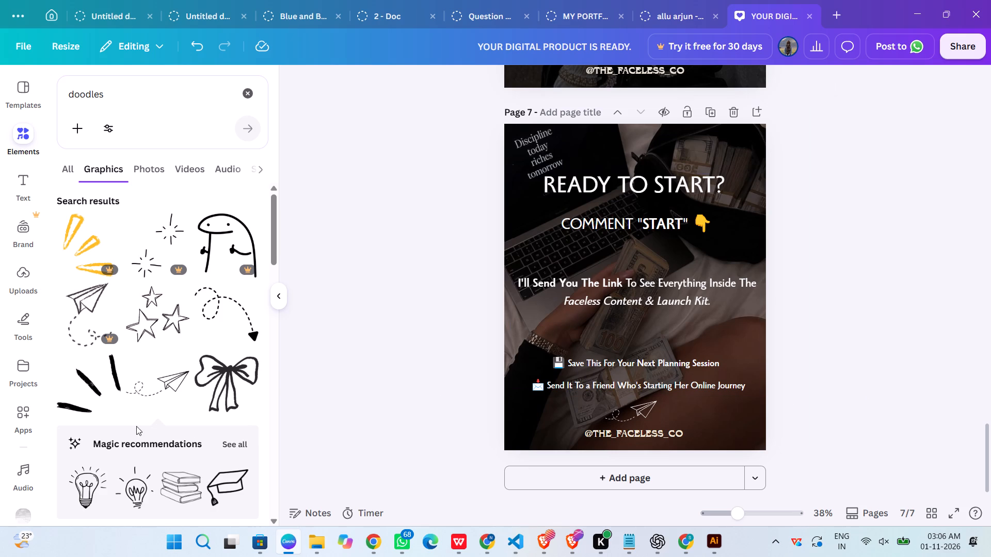
Look through the doodles graphics and photo results for more decorations for the carousel.
{"action": "scroll", "coordinate": [158, 392], "scroll_direction": "down", "scroll_amount": 7}
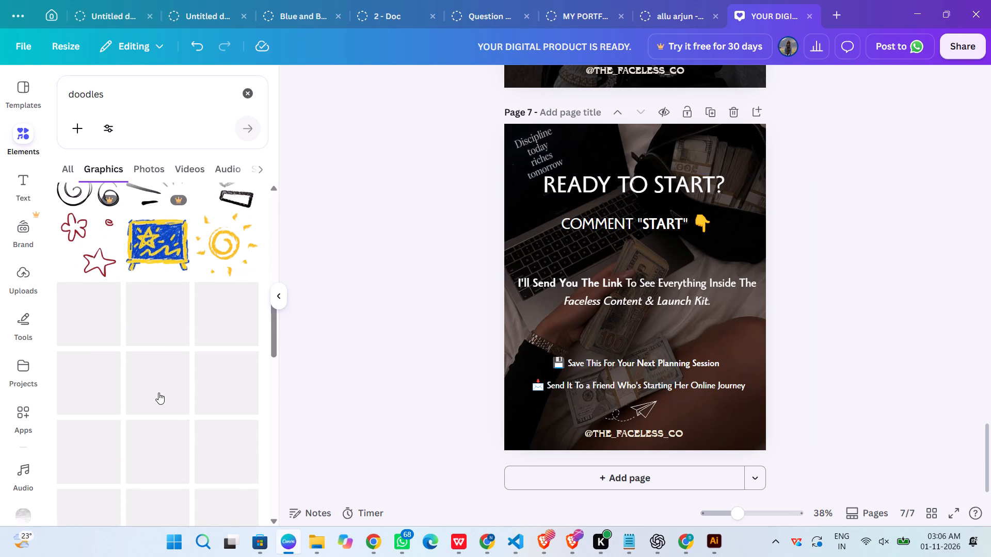
{"action": "scroll", "coordinate": [158, 392], "scroll_direction": "down", "scroll_amount": 7}
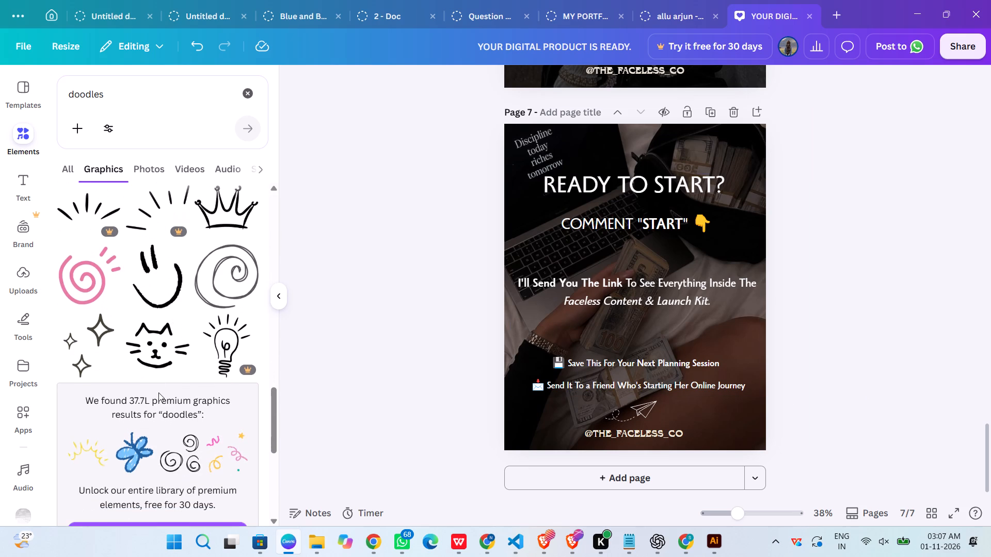
{"action": "scroll", "coordinate": [158, 392], "scroll_direction": "down", "scroll_amount": 8}
{"action": "scroll", "coordinate": [158, 392], "scroll_direction": "up", "scroll_amount": 7}
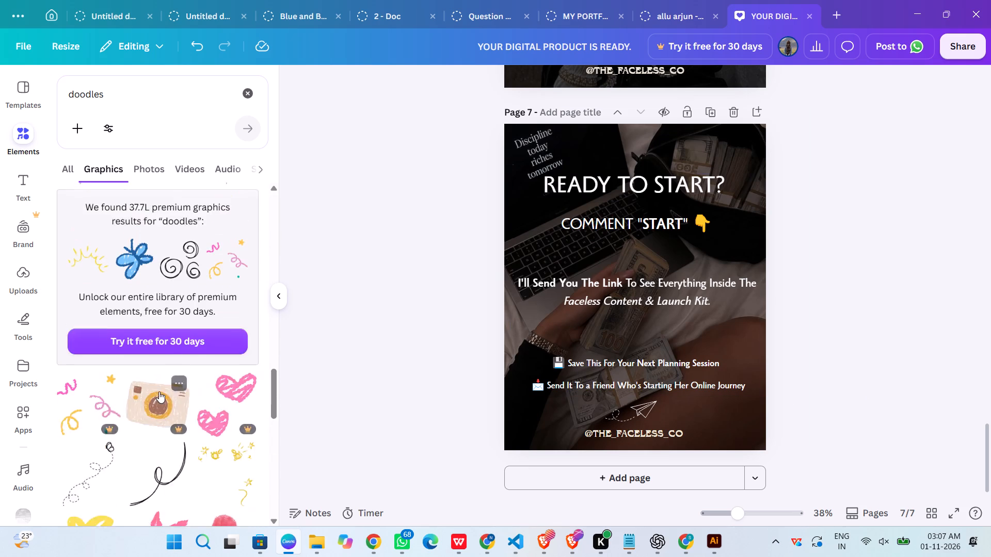
{"action": "scroll", "coordinate": [159, 391], "scroll_direction": "up", "scroll_amount": 20}
{"action": "scroll", "coordinate": [159, 391], "scroll_direction": "up", "scroll_amount": 1}
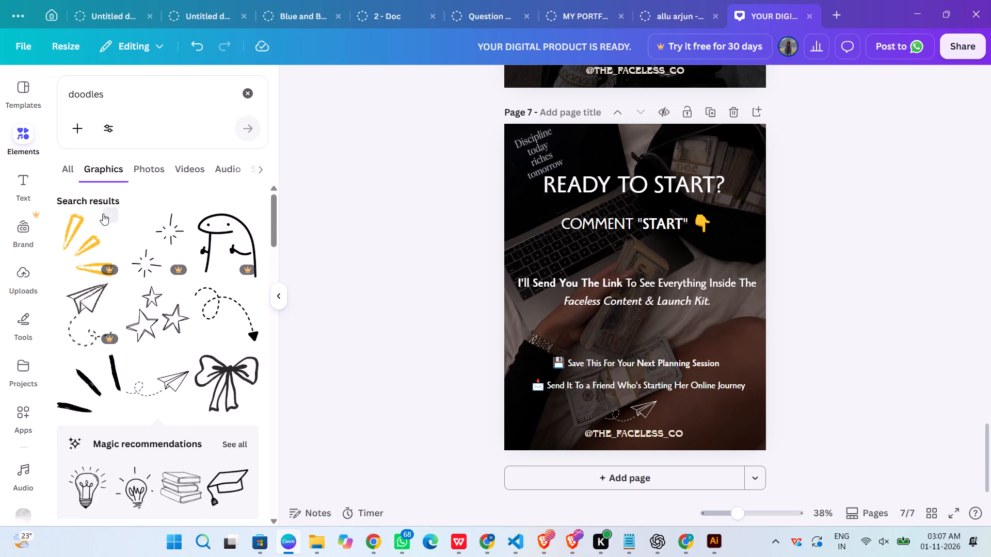
{"action": "left_click", "coordinate": [156, 173]}
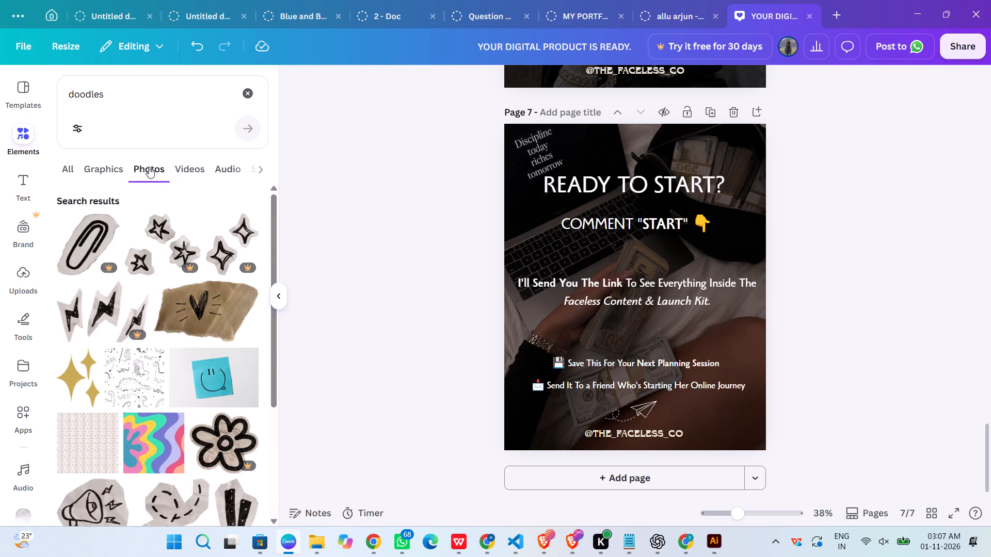
{"action": "left_click", "coordinate": [72, 168]}
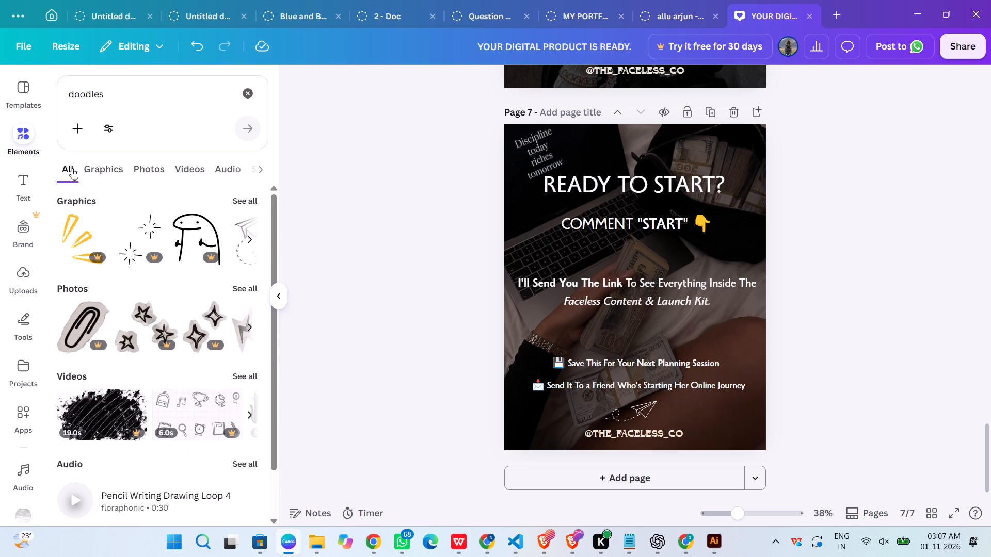
Search the elements for doodles " and look through the results of all types.
{"action": "left_click", "coordinate": [152, 108]}
{"action": "left_click", "coordinate": [154, 104]}
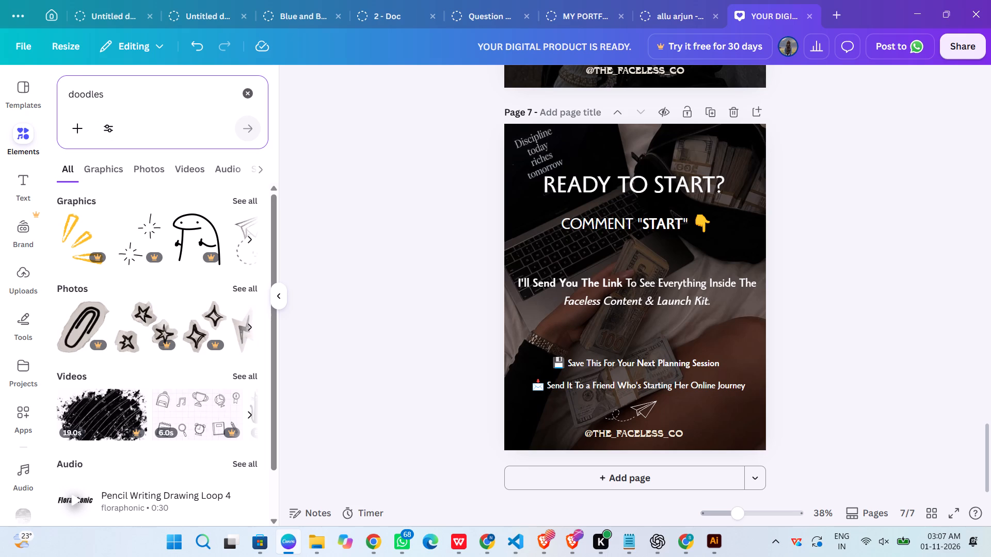
{"action": "left_click", "coordinate": [137, 98]}
{"action": "key", "text": "space"}
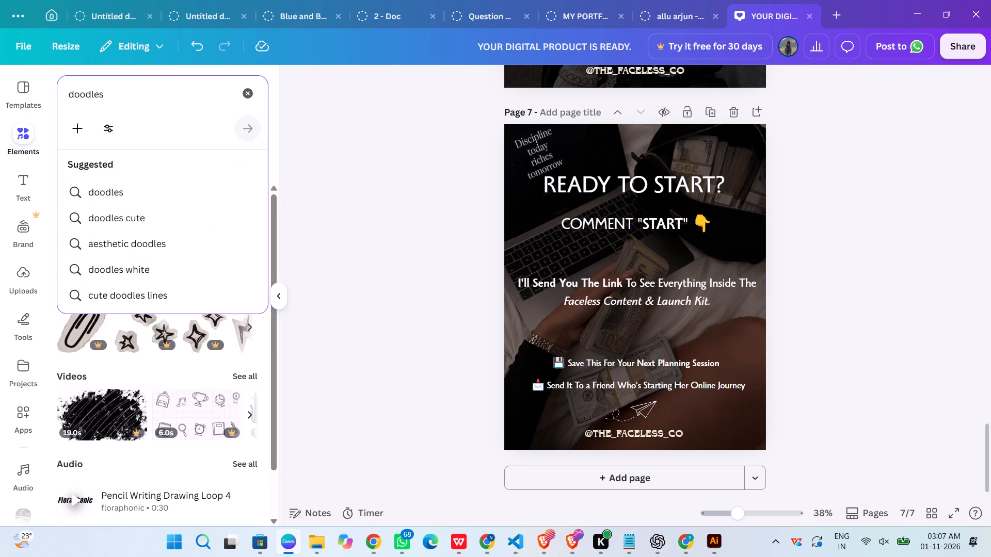
{"action": "key", "text": "BackSpace"}
{"action": "key", "text": "space"}
{"action": "type", "text": "\""}
{"action": "key", "text": "Return"}
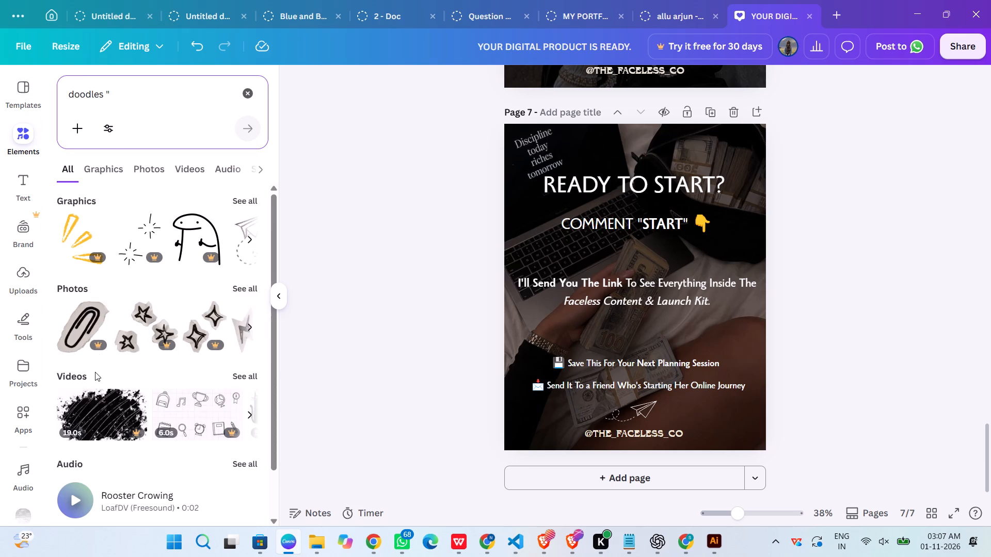
{"action": "scroll", "coordinate": [183, 422], "scroll_direction": "down", "scroll_amount": 8}
{"action": "scroll", "coordinate": [175, 418], "scroll_direction": "up", "scroll_amount": 4}
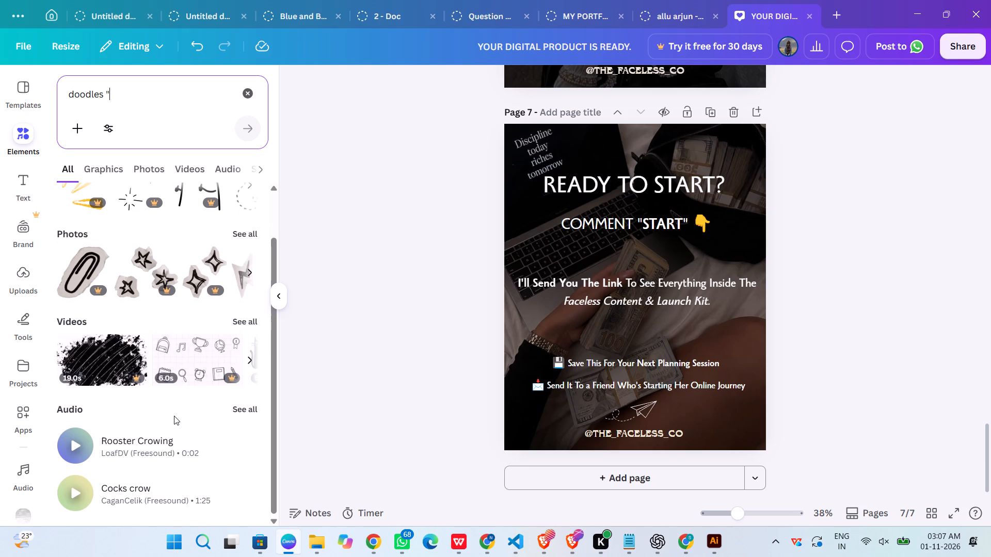
{"action": "scroll", "coordinate": [174, 416], "scroll_direction": "up", "scroll_amount": 2}
Search the elements for "doodles !".
{"action": "left_click", "coordinate": [127, 93]}
{"action": "key", "text": "BackSpace"}
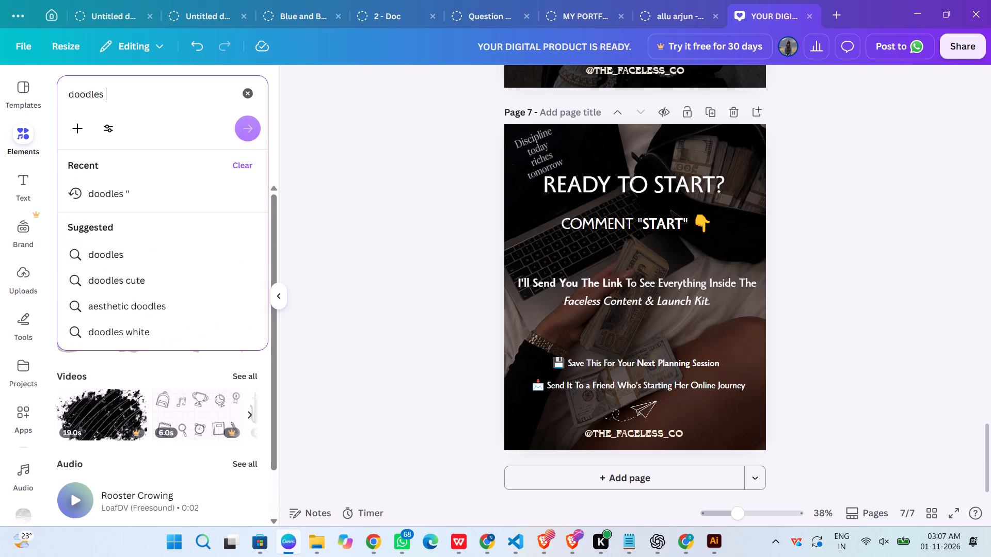
{"action": "key", "text": "shift+exclam"}
{"action": "key", "text": "Return"}
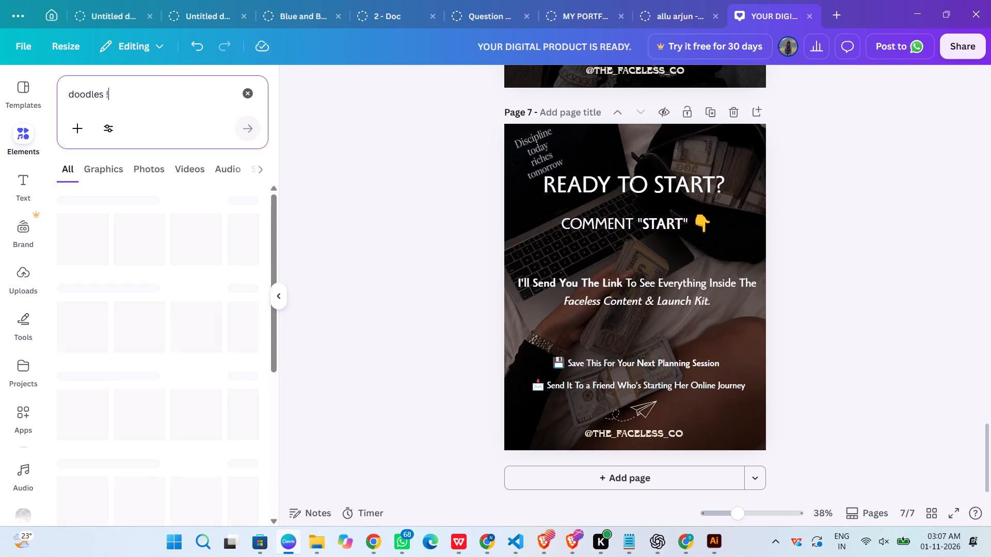
Search the elements for "doodles asthetic".
{"action": "left_click", "coordinate": [148, 71]}
{"action": "key", "text": "BackSpace"}
{"action": "left_click", "coordinate": [175, 90]}
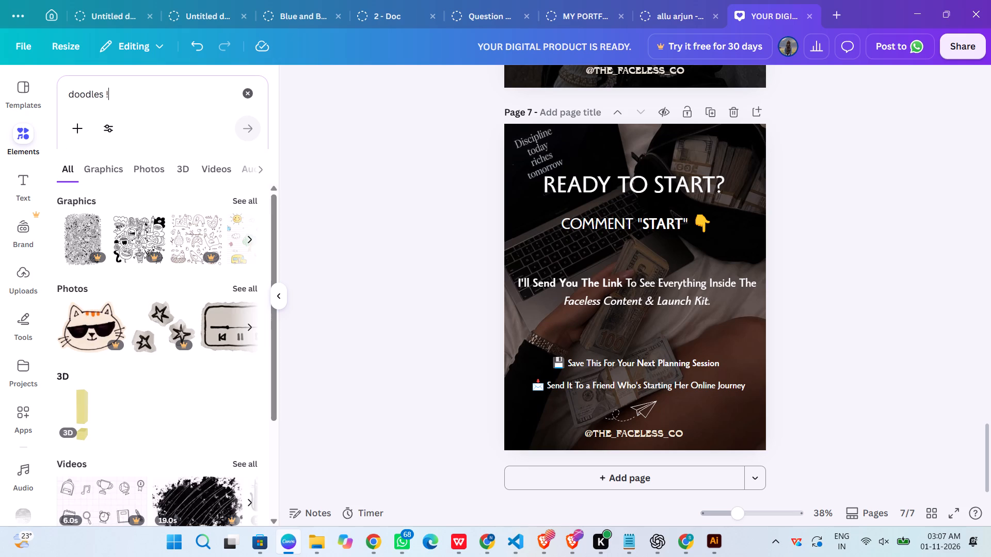
{"action": "key", "text": "BackSpace"}
{"action": "left_click", "coordinate": [175, 90]}
{"action": "key", "text": "a"}
{"action": "type", "text": "sthetic"}
{"action": "key", "text": "Return"}
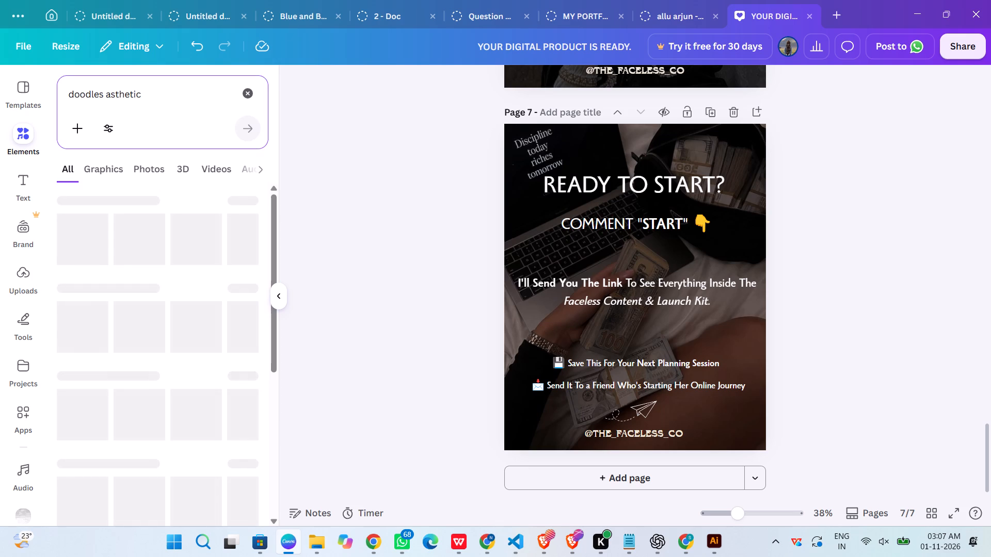
Look through the "doodles asthetic" graphics results for decorations that suit the carousel pages.
{"action": "scroll", "coordinate": [142, 395], "scroll_direction": "down", "scroll_amount": 5}
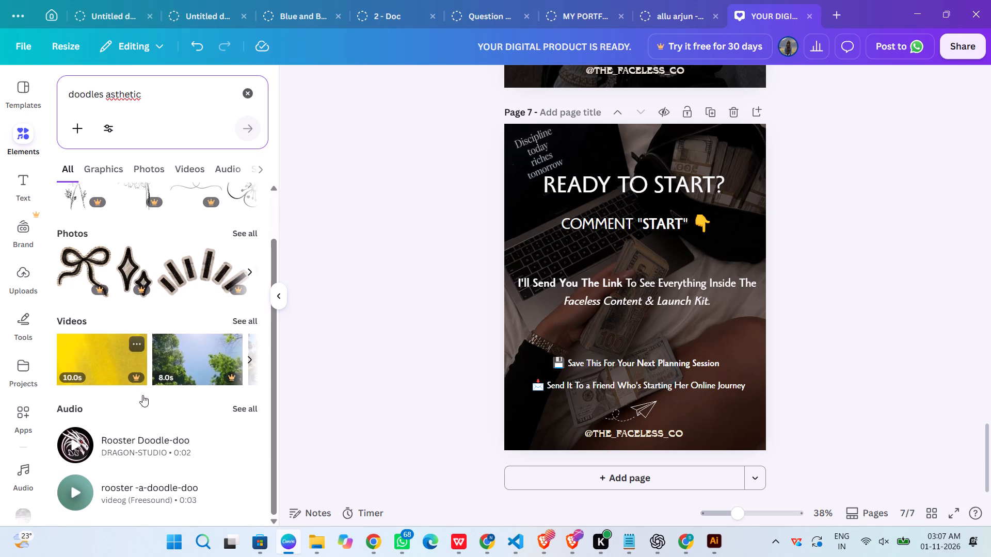
{"action": "scroll", "coordinate": [142, 394], "scroll_direction": "up", "scroll_amount": 5}
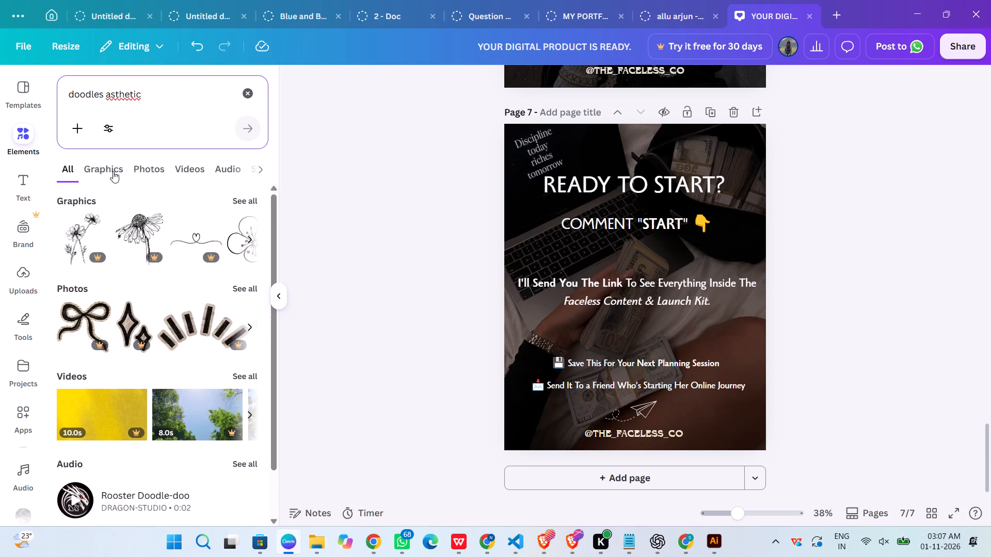
{"action": "left_click", "coordinate": [113, 171]}
{"action": "scroll", "coordinate": [189, 345], "scroll_direction": "down", "scroll_amount": 3}
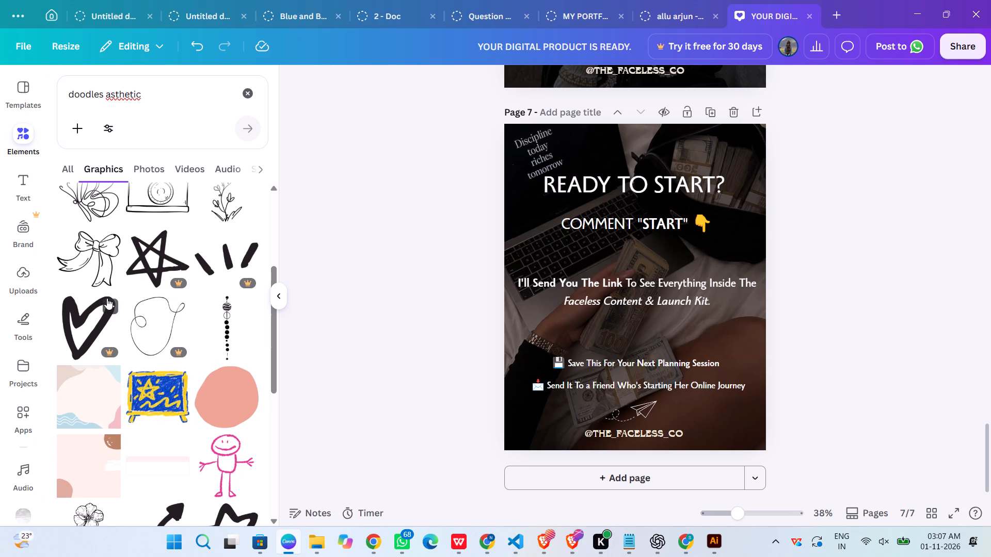
{"action": "scroll", "coordinate": [107, 298], "scroll_direction": "down", "scroll_amount": 6}
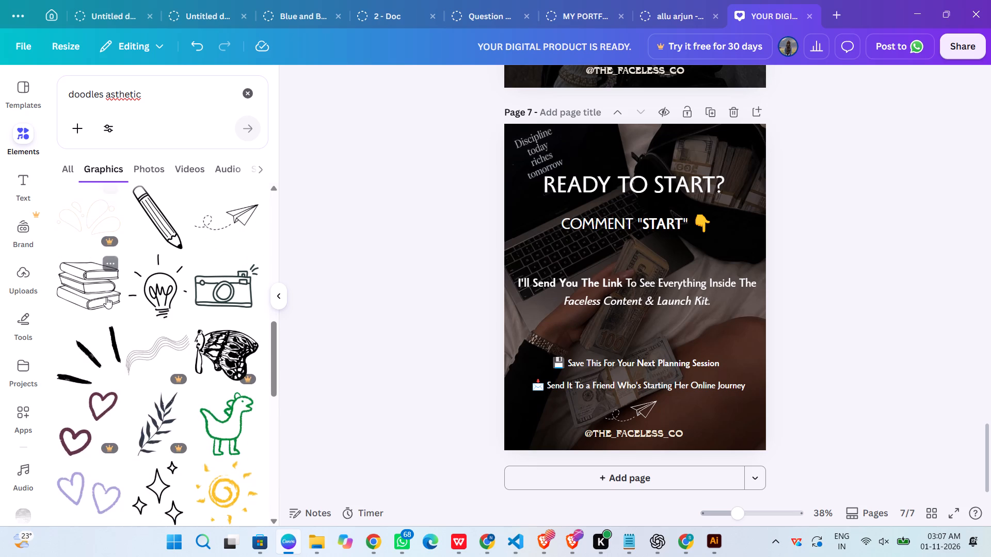
{"action": "scroll", "coordinate": [106, 297], "scroll_direction": "down", "scroll_amount": 6}
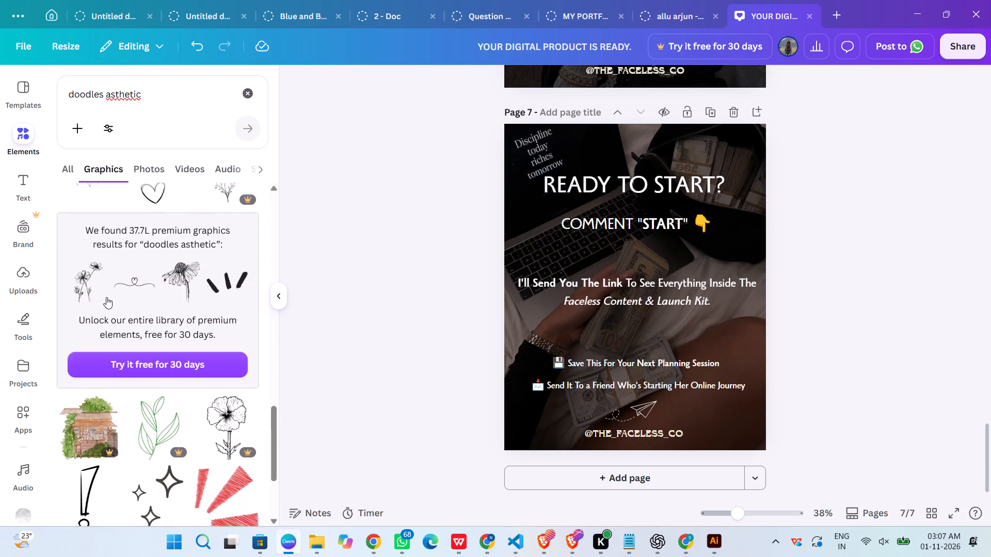
{"action": "scroll", "coordinate": [106, 297], "scroll_direction": "down", "scroll_amount": 2}
{"action": "scroll", "coordinate": [106, 297], "scroll_direction": "up", "scroll_amount": 5}
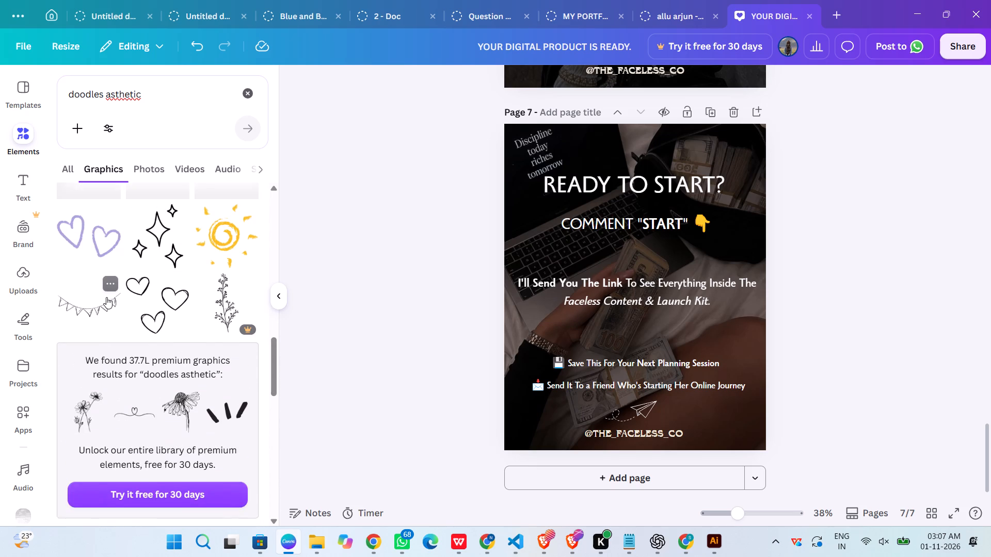
{"action": "scroll", "coordinate": [106, 297], "scroll_direction": "up", "scroll_amount": 3}
{"action": "scroll", "coordinate": [106, 297], "scroll_direction": "down", "scroll_amount": 4}
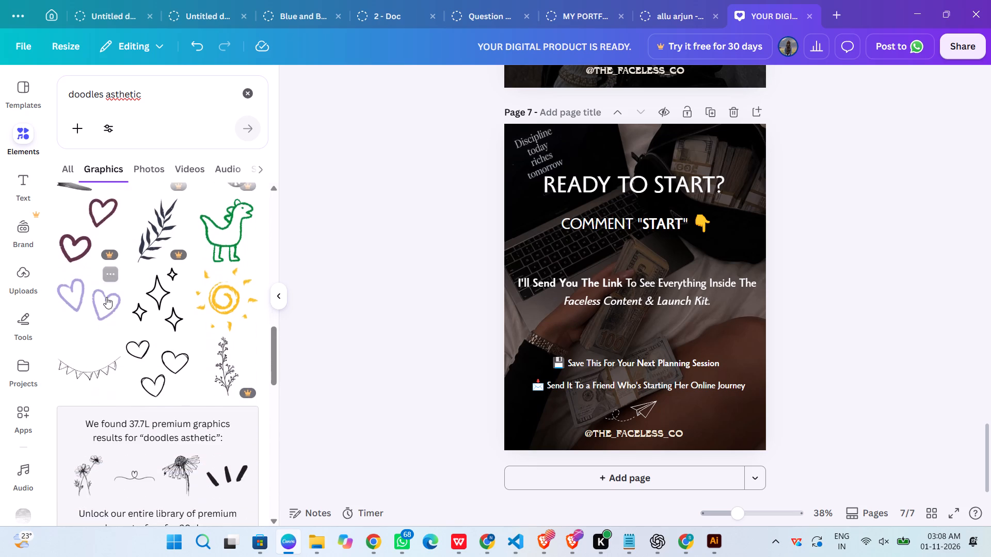
{"action": "scroll", "coordinate": [106, 297], "scroll_direction": "down", "scroll_amount": 4}
{"action": "scroll", "coordinate": [106, 297], "scroll_direction": "up", "scroll_amount": 5}
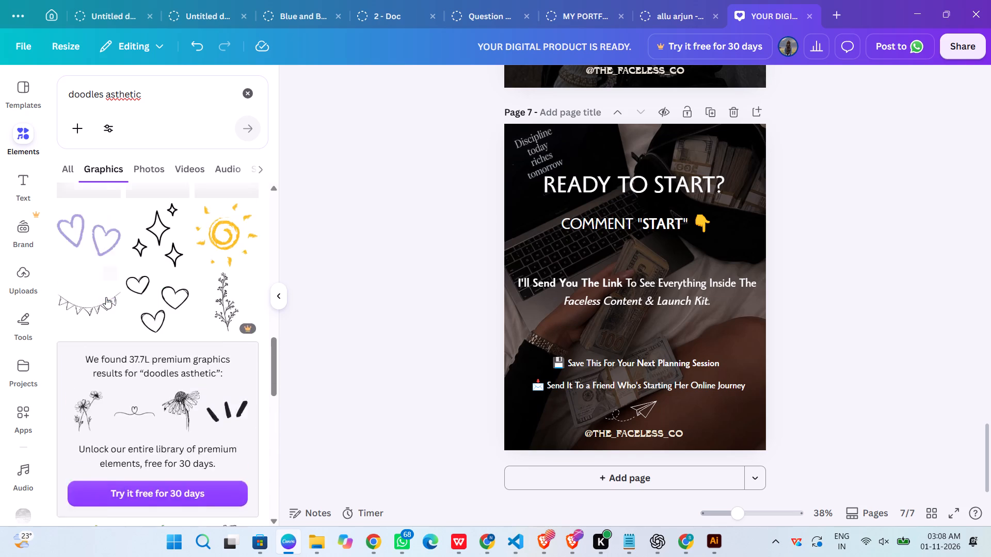
{"action": "scroll", "coordinate": [106, 297], "scroll_direction": "up", "scroll_amount": 3}
{"action": "scroll", "coordinate": [114, 373], "scroll_direction": "up", "scroll_amount": 3}
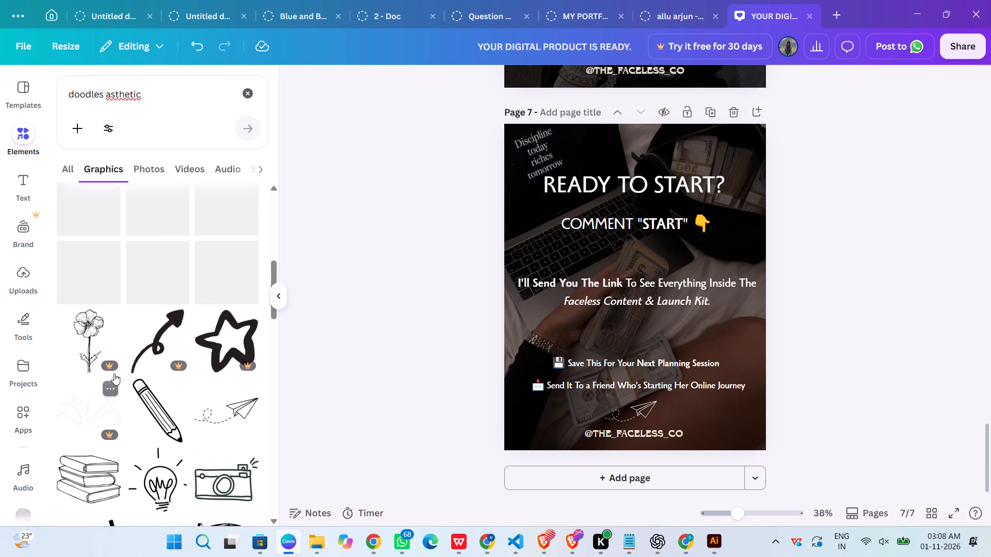
{"action": "scroll", "coordinate": [114, 373], "scroll_direction": "up", "scroll_amount": 6}
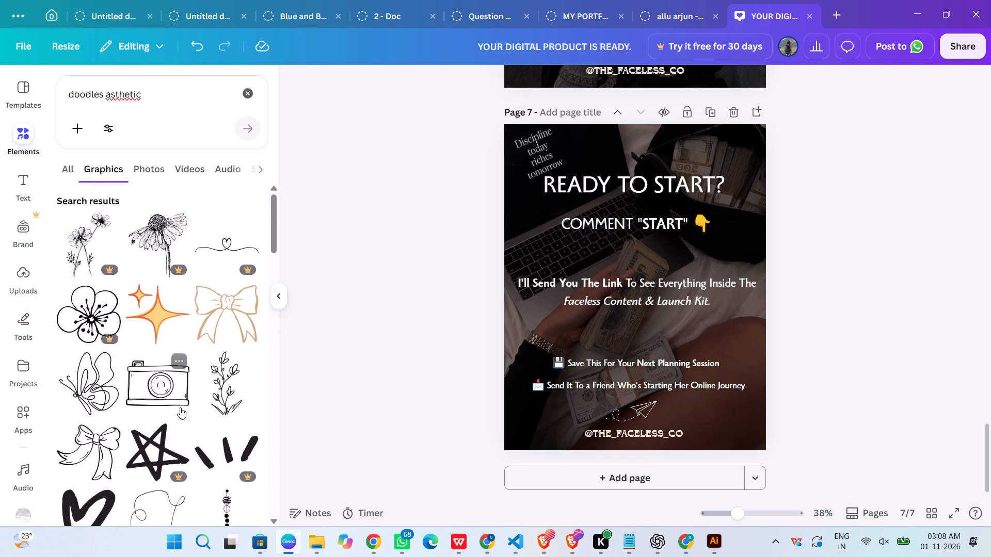
{"action": "scroll", "coordinate": [213, 391], "scroll_direction": "up", "scroll_amount": 2}
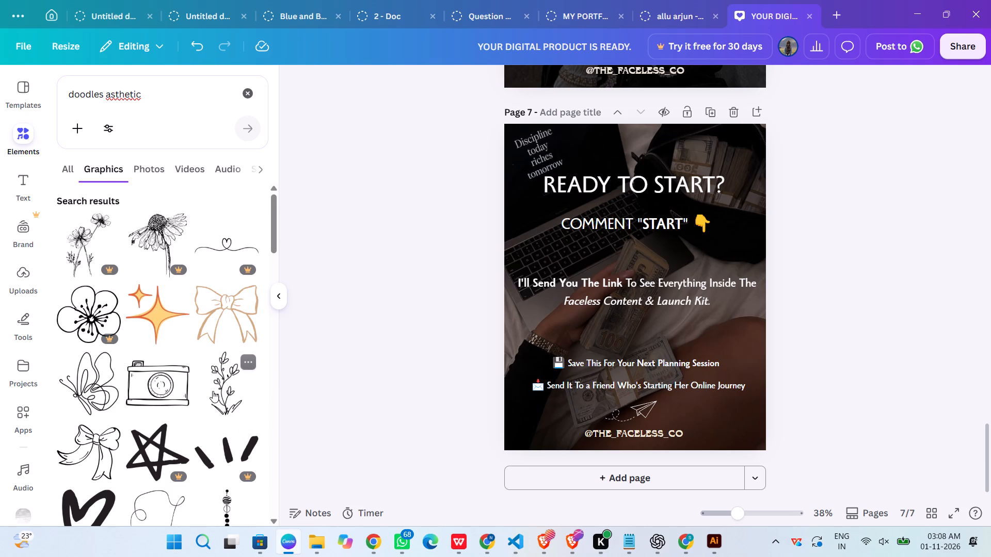
{"action": "scroll", "coordinate": [213, 391], "scroll_direction": "up", "scroll_amount": 1}
Add the outlined ribbon bow doodle to page 6 and recolour it white.
{"action": "scroll", "coordinate": [663, 318], "scroll_direction": "up", "scroll_amount": 4}
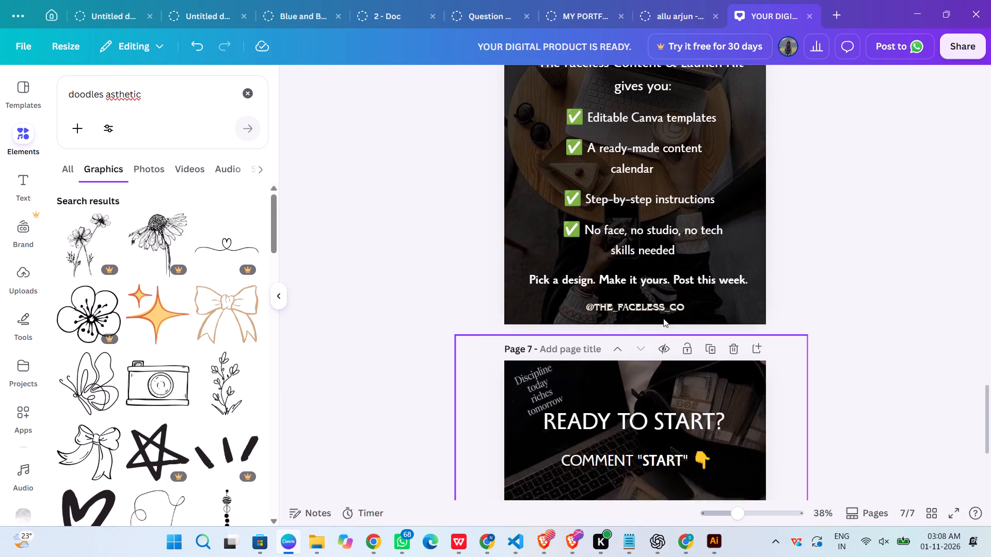
{"action": "scroll", "coordinate": [663, 318], "scroll_direction": "up", "scroll_amount": 2}
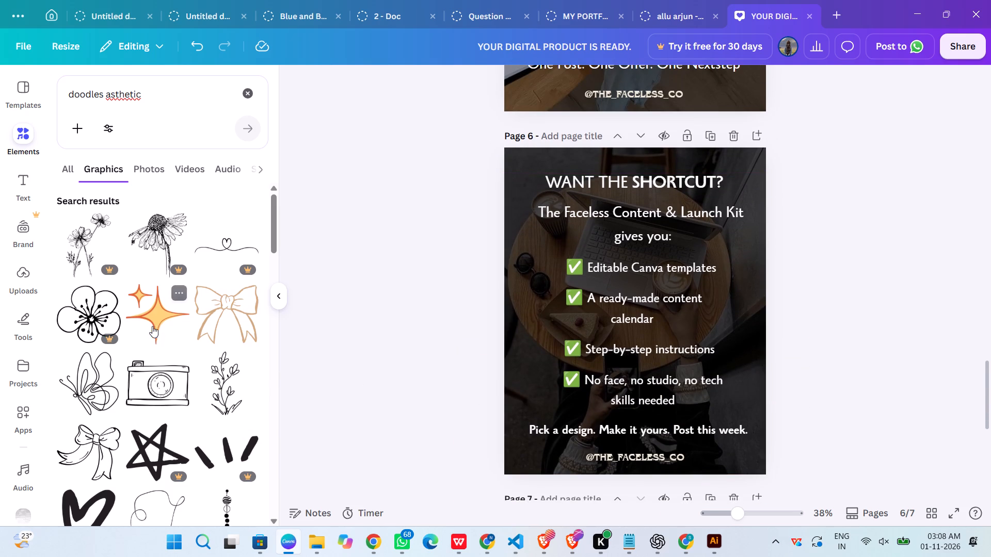
{"action": "scroll", "coordinate": [129, 359], "scroll_direction": "up", "scroll_amount": 2}
{"action": "scroll", "coordinate": [129, 359], "scroll_direction": "down", "scroll_amount": 3}
{"action": "scroll", "coordinate": [127, 361], "scroll_direction": "up", "scroll_amount": 1}
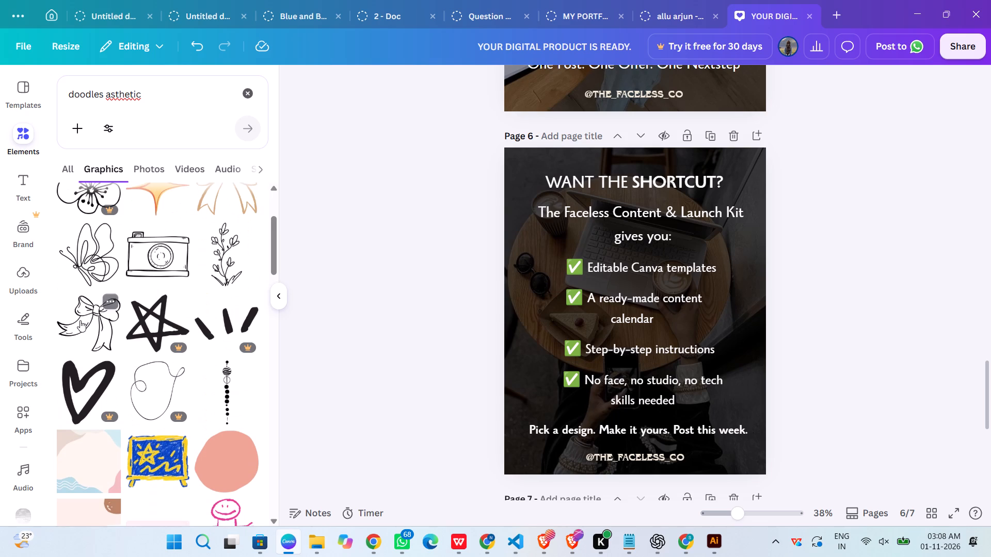
{"action": "left_click", "coordinate": [80, 320]}
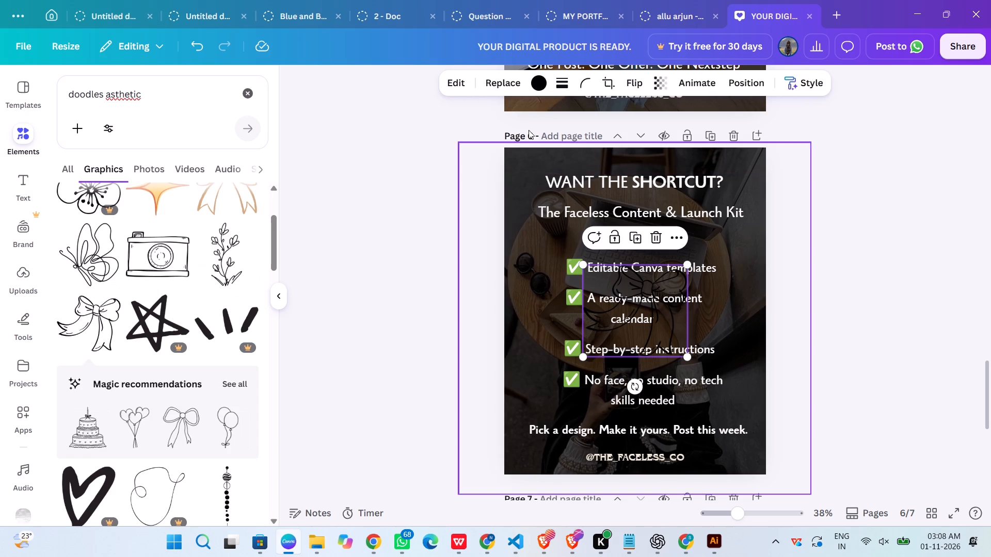
{"action": "left_click", "coordinate": [538, 73]}
{"action": "left_click", "coordinate": [131, 173]}
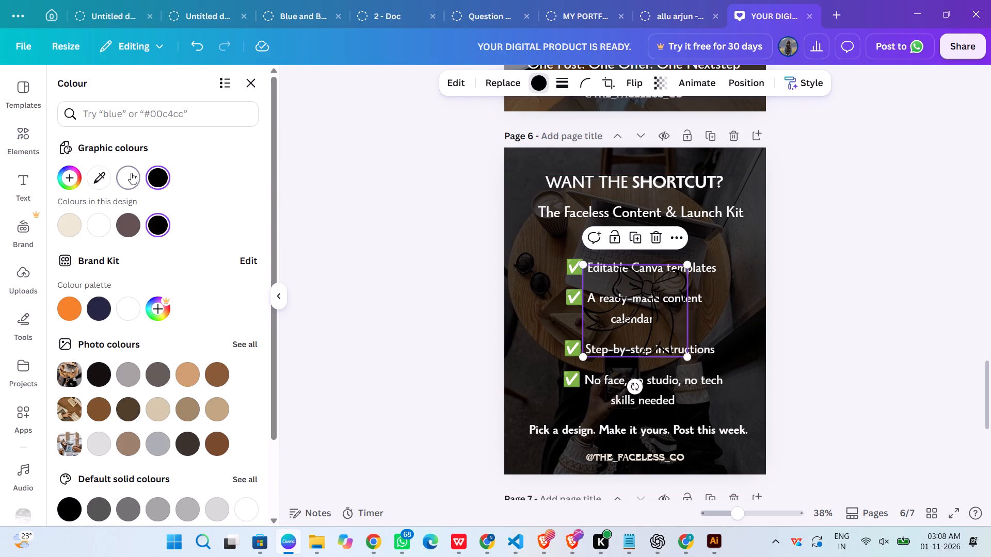
{"action": "left_click", "coordinate": [354, 240]}
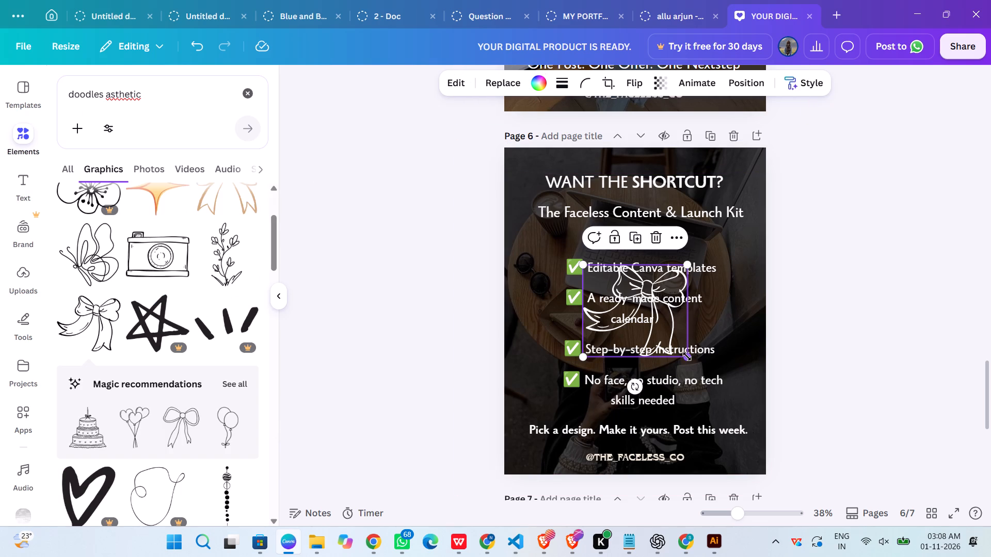
Shrink the bow to about 148 by 130, tilt it clockwise and place it at page 6's left edge beside "A ready-made content calendar".
{"action": "left_click_drag", "start_coordinate": [689, 357], "coordinate": [618, 299]}
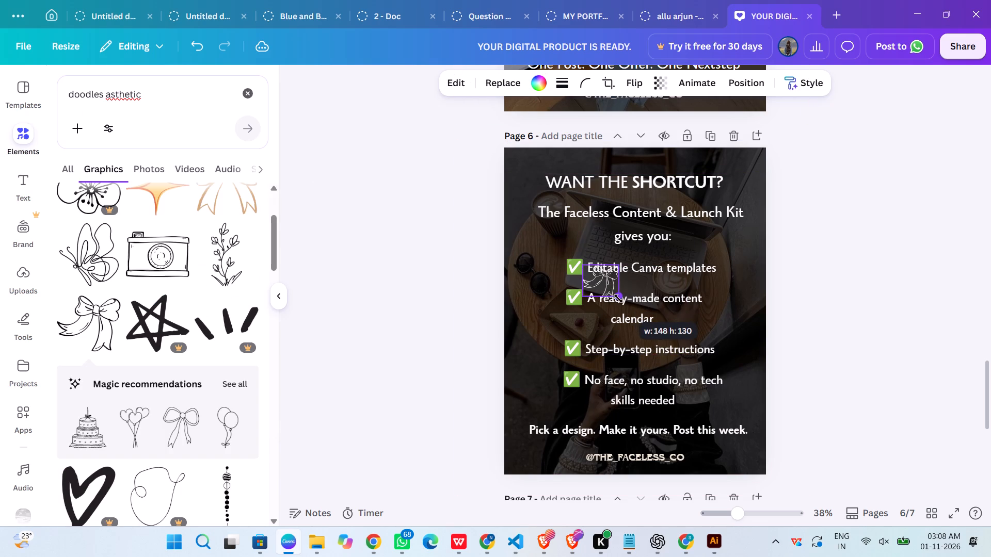
{"action": "left_click_drag", "start_coordinate": [586, 329], "coordinate": [580, 329]}
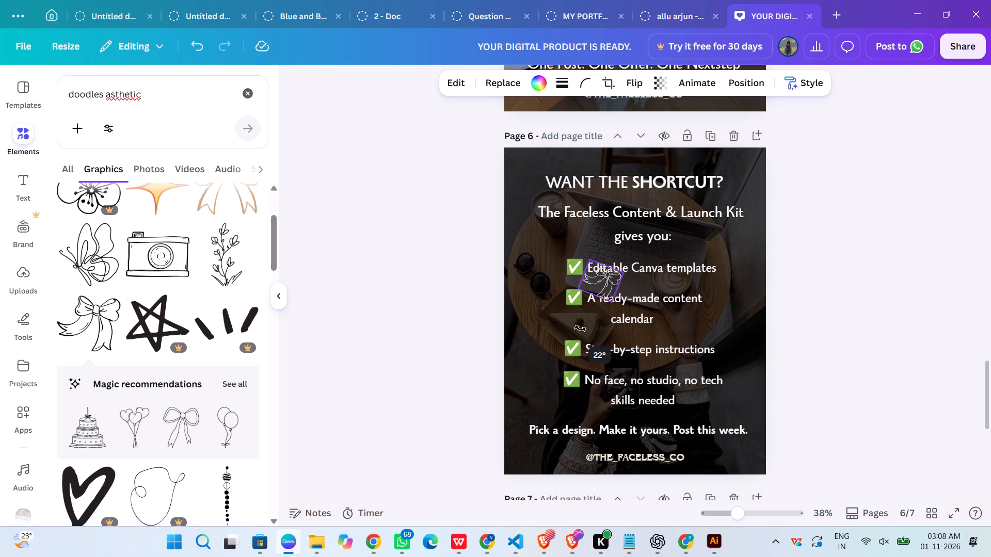
{"action": "left_click_drag", "start_coordinate": [580, 329], "coordinate": [622, 328]}
{"action": "left_click_drag", "start_coordinate": [603, 285], "coordinate": [603, 285]}
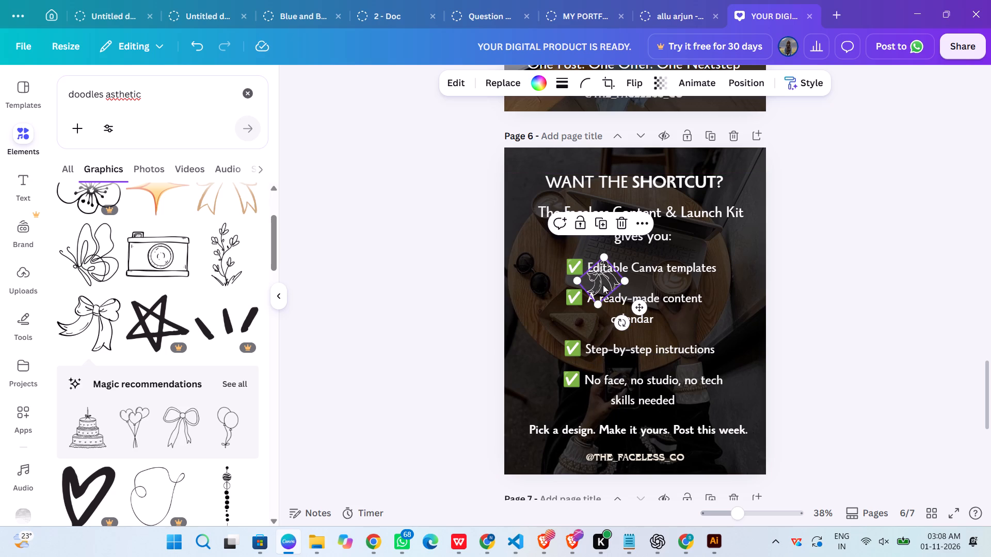
{"action": "left_click_drag", "start_coordinate": [603, 285], "coordinate": [549, 255]}
{"action": "left_click", "coordinate": [869, 263]}
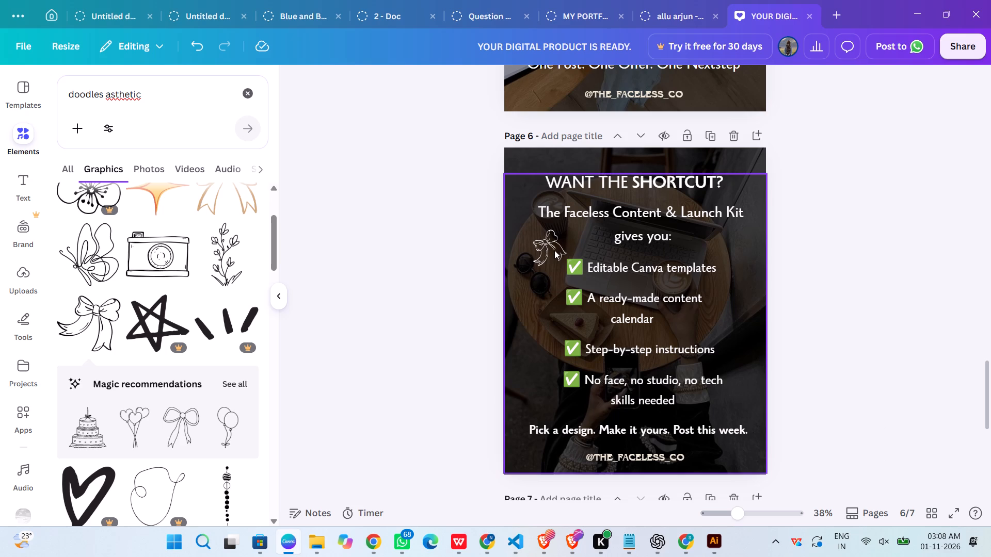
{"action": "left_click_drag", "start_coordinate": [554, 250], "coordinate": [537, 326]}
{"action": "left_click", "coordinate": [935, 280]}
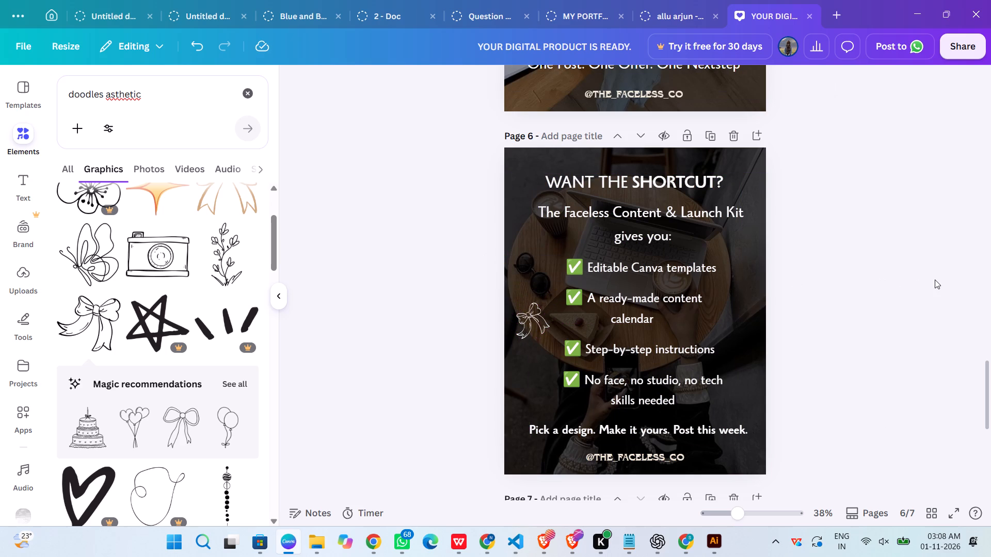
Duplicate the bow, place the copy above the first checkmark left of "gives you:", and reduce its tilt.
{"action": "left_click", "coordinate": [527, 321]}
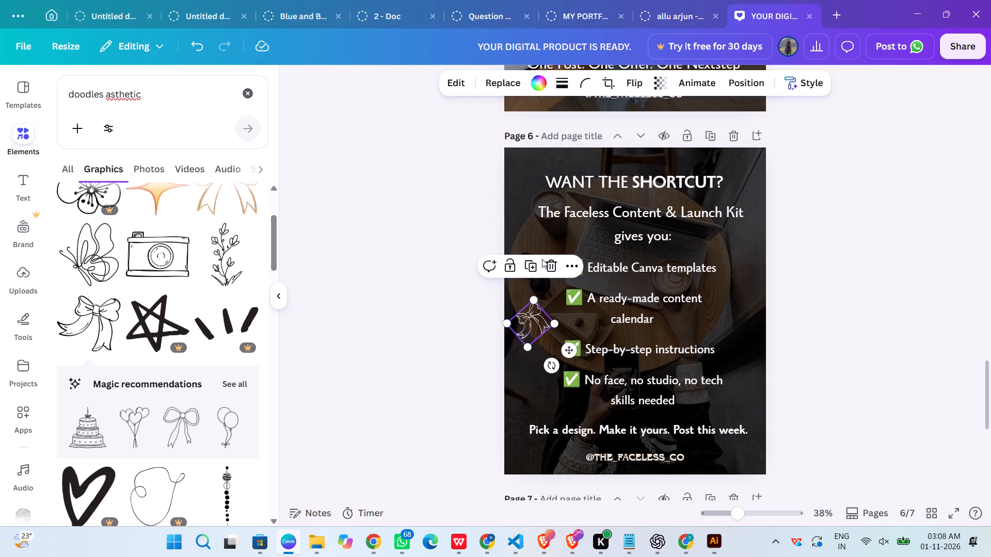
{"action": "left_click", "coordinate": [535, 267]}
{"action": "left_click_drag", "start_coordinate": [537, 331], "coordinate": [547, 243]}
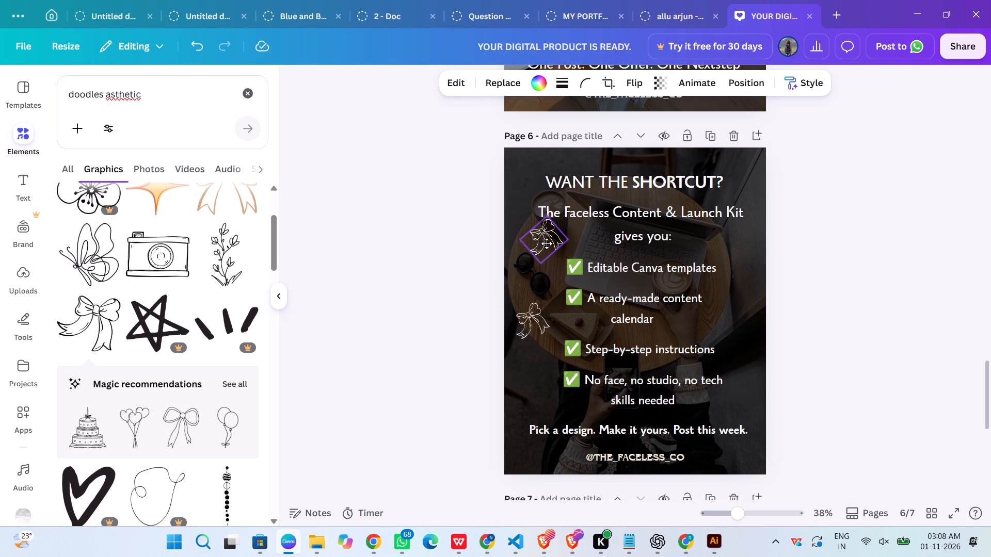
{"action": "left_click_drag", "start_coordinate": [547, 243], "coordinate": [550, 249]}
{"action": "left_click_drag", "start_coordinate": [571, 287], "coordinate": [571, 289]}
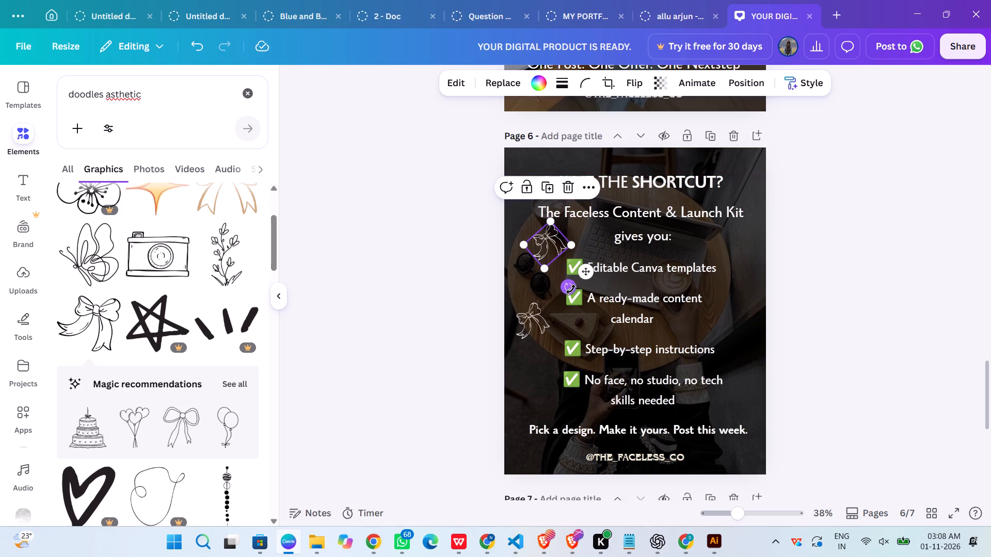
{"action": "left_click_drag", "start_coordinate": [571, 289], "coordinate": [527, 295]}
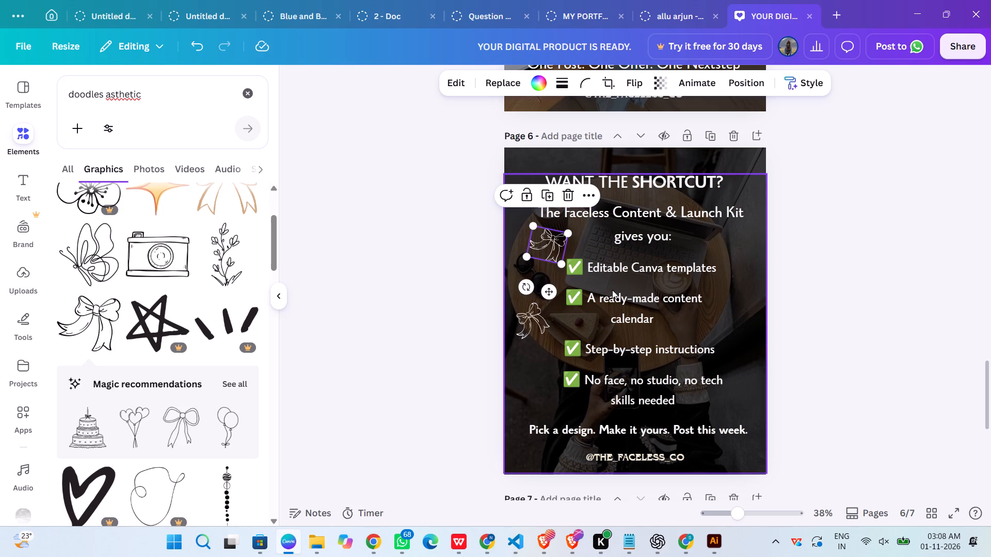
Duplicate the upper bow, place the copy at page 6's right edge beside the checklist, and rotate it to about 17°.
{"action": "left_click", "coordinate": [540, 196]}
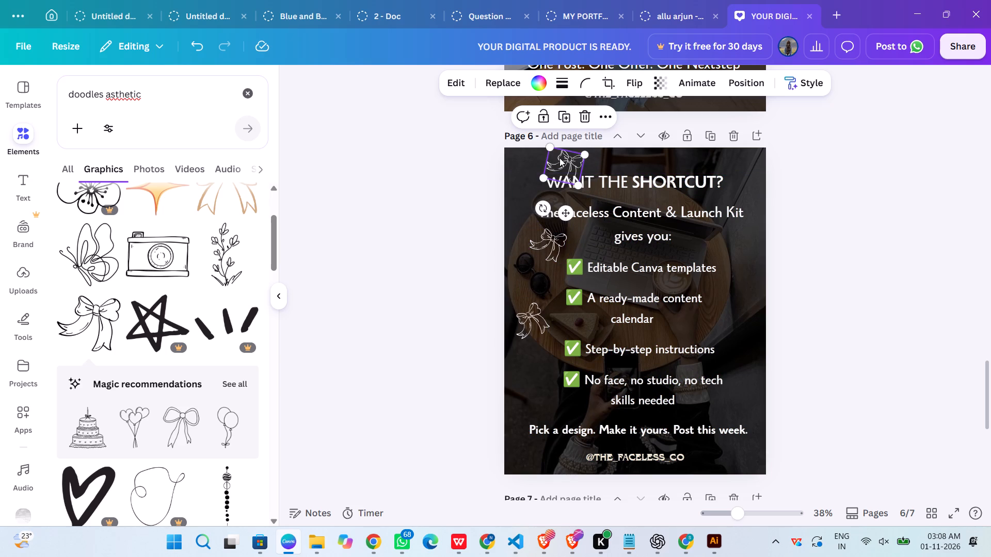
{"action": "left_click_drag", "start_coordinate": [560, 158], "coordinate": [734, 322]}
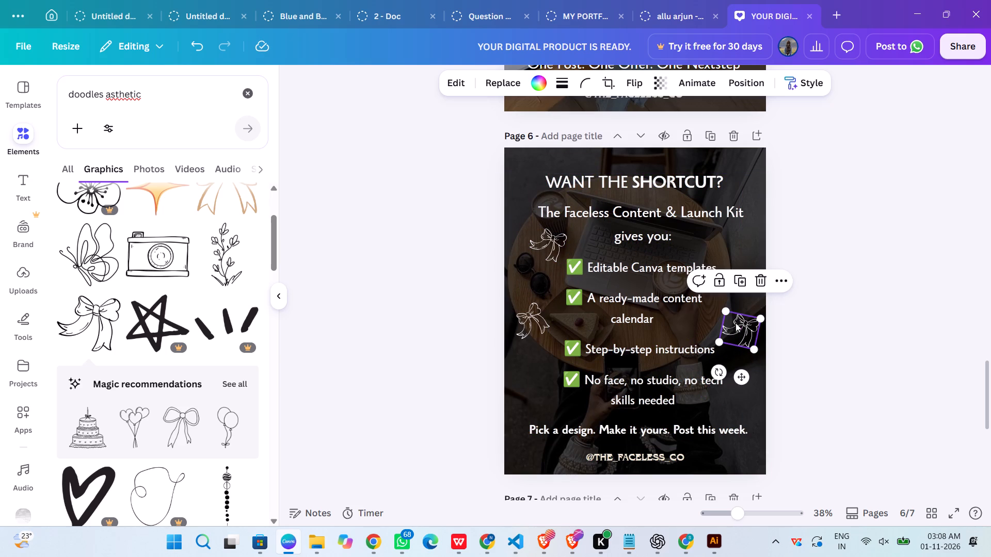
{"action": "left_click_drag", "start_coordinate": [717, 371], "coordinate": [755, 383]}
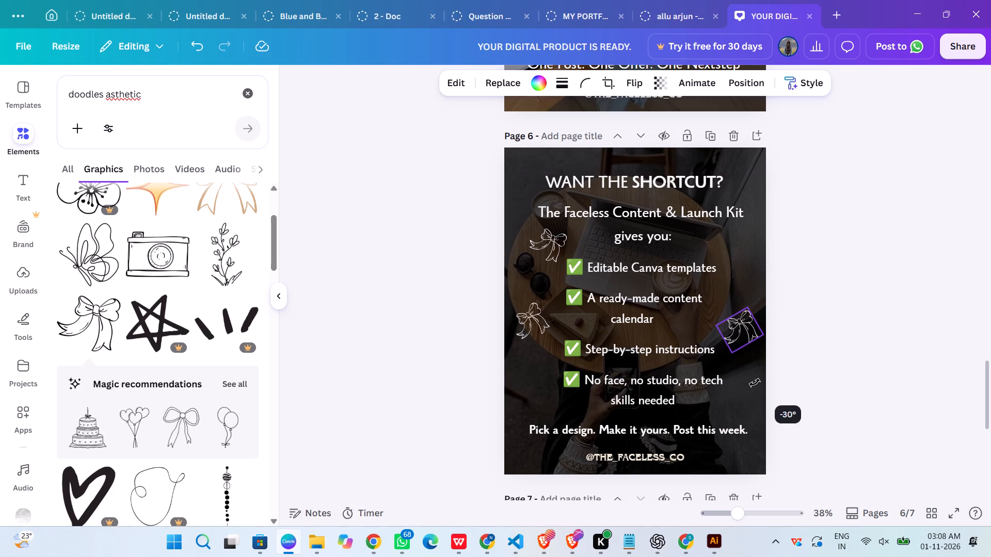
{"action": "left_click_drag", "start_coordinate": [755, 383], "coordinate": [709, 382]}
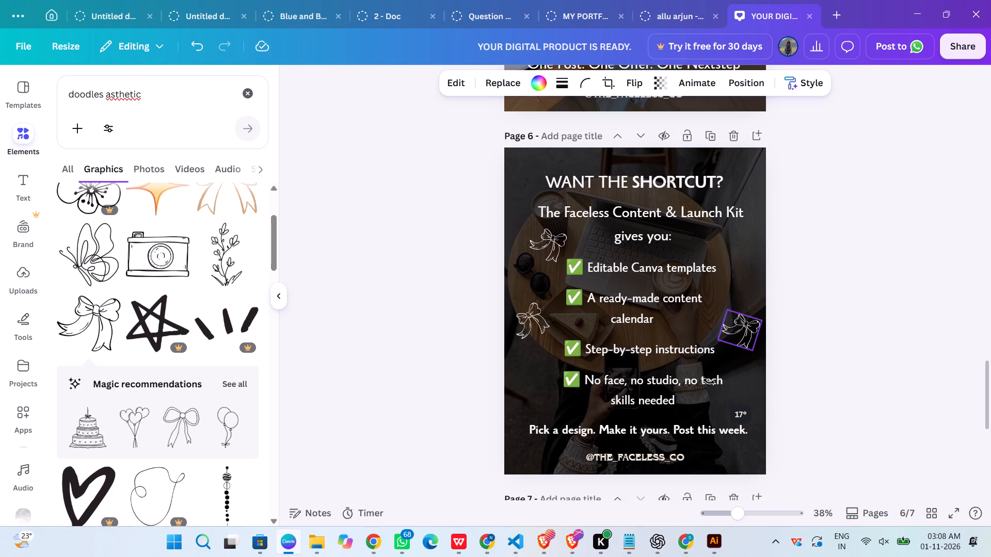
{"action": "left_click_drag", "start_coordinate": [709, 382], "coordinate": [708, 382]}
{"action": "left_click", "coordinate": [832, 299]}
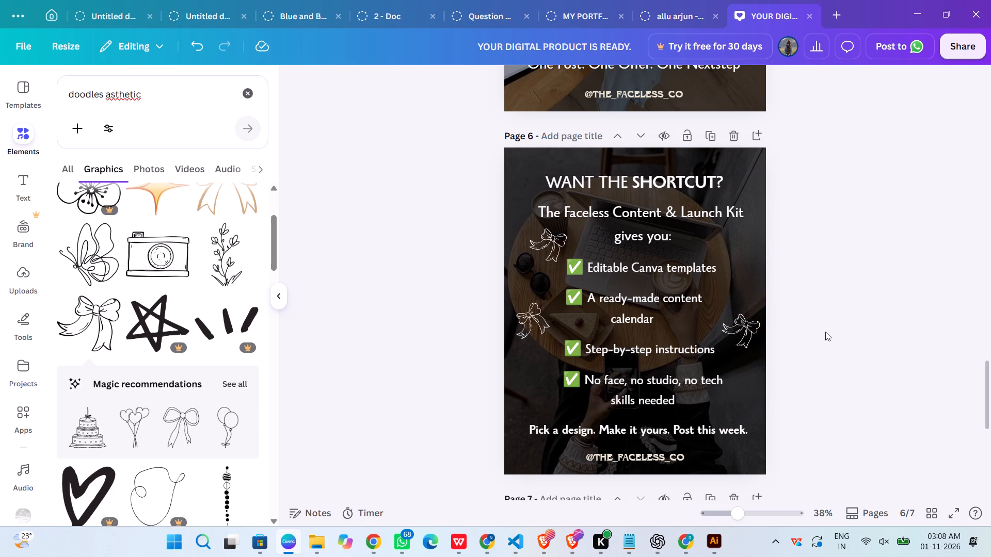
{"action": "left_click_drag", "start_coordinate": [738, 329], "coordinate": [726, 319]}
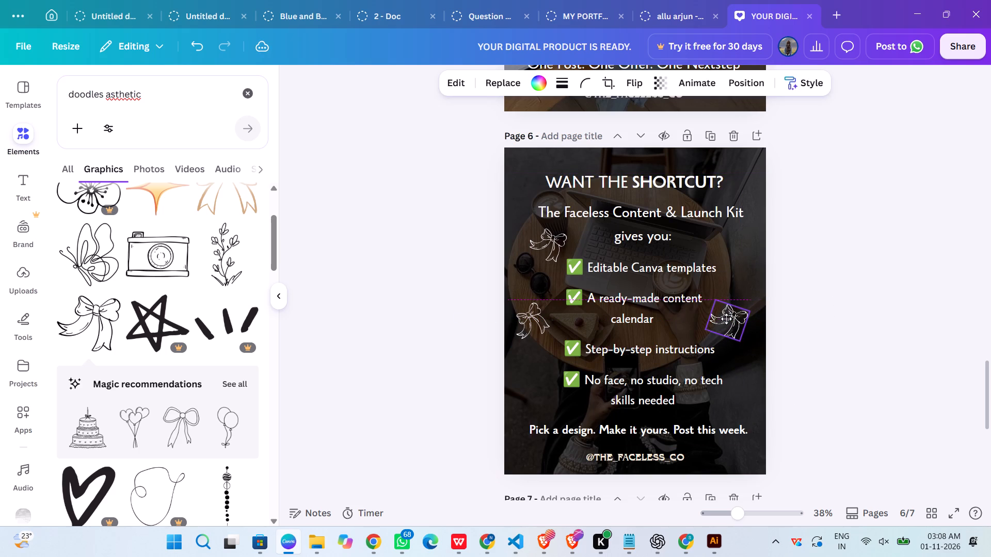
{"action": "left_click_drag", "start_coordinate": [726, 319], "coordinate": [735, 316]}
Duplicate the bow at page 6's right edge and place the copy in the top-right corner above "SHORTCUT?".
{"action": "left_click", "coordinate": [739, 264]}
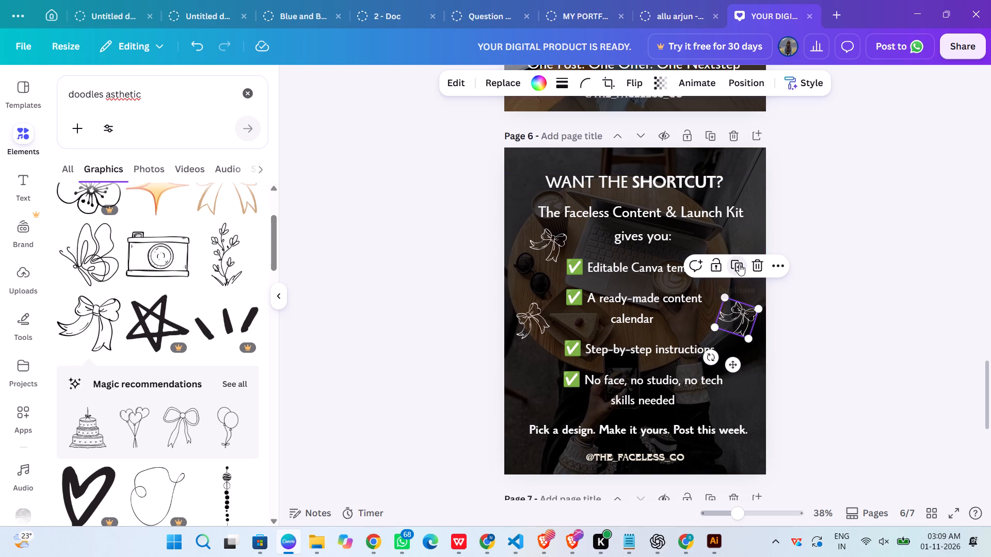
{"action": "left_click_drag", "start_coordinate": [734, 330], "coordinate": [734, 177]}
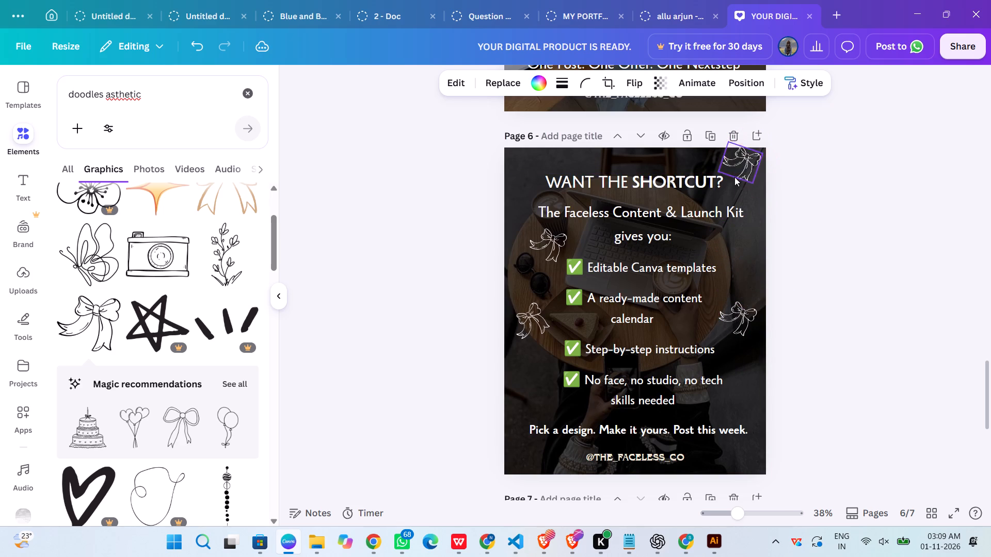
{"action": "left_click_drag", "start_coordinate": [734, 177], "coordinate": [740, 177]}
{"action": "left_click", "coordinate": [849, 206]}
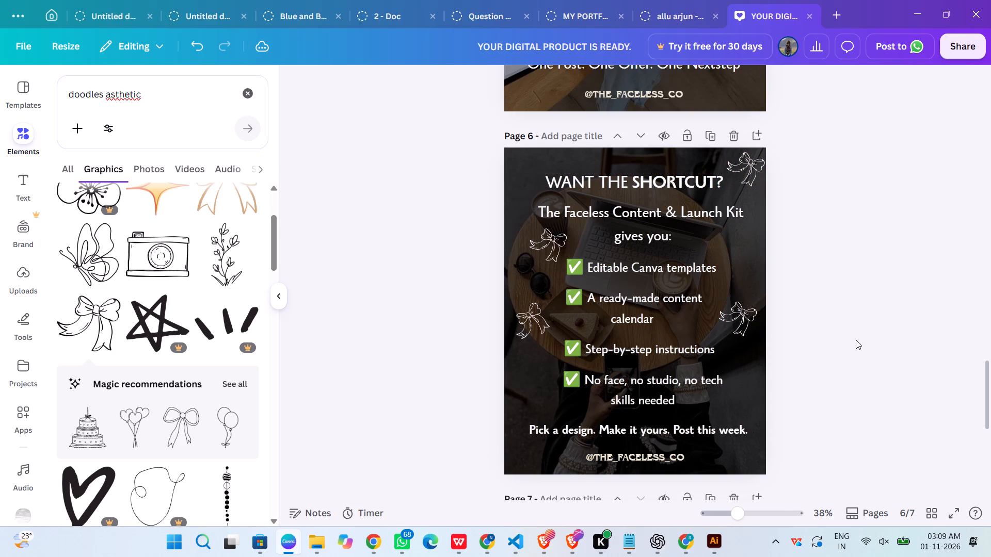
{"action": "left_click", "coordinate": [733, 325]}
{"action": "left_click", "coordinate": [732, 271]}
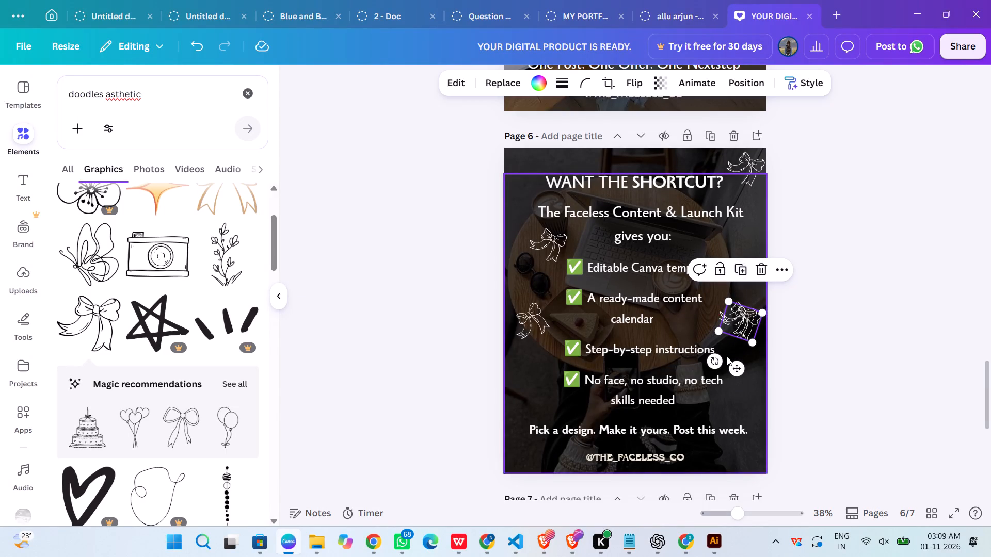
{"action": "left_click_drag", "start_coordinate": [744, 317], "coordinate": [721, 461]}
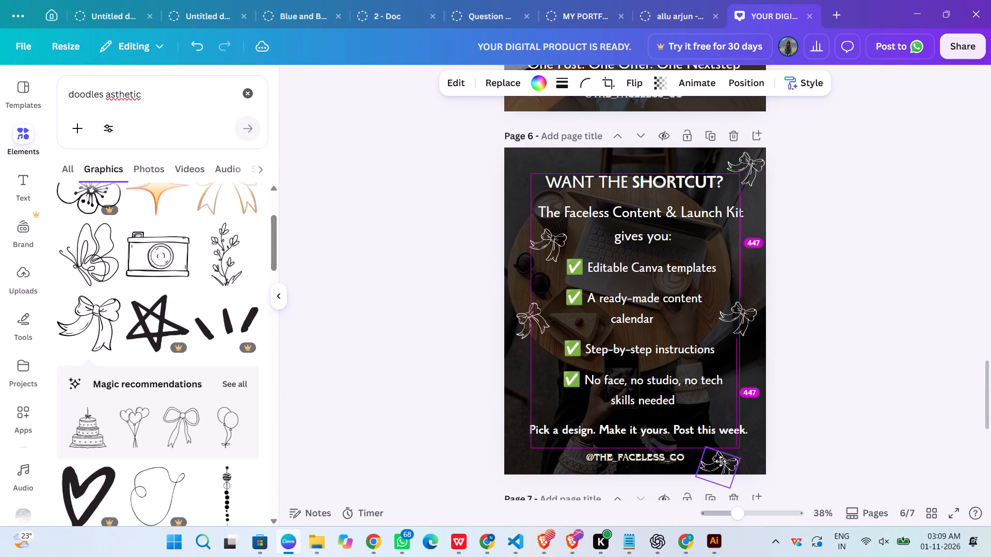
{"action": "left_click_drag", "start_coordinate": [721, 461], "coordinate": [721, 465]}
{"action": "left_click", "coordinate": [844, 356]}
Duplicate the right-edge bow once more and place the copy at page 6's left edge beside "Pick a design", partly off the page.
{"action": "left_click", "coordinate": [741, 321]}
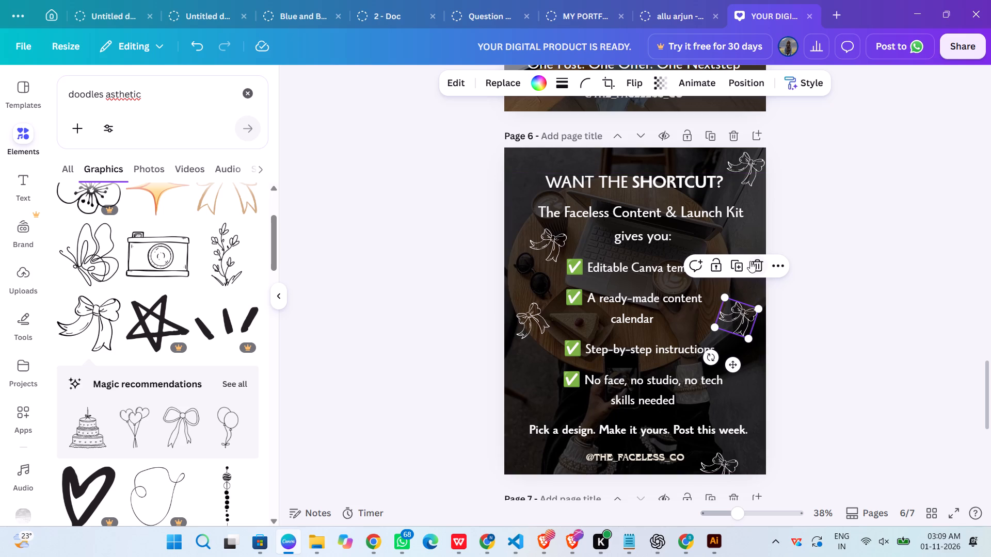
{"action": "left_click", "coordinate": [732, 267]}
{"action": "left_click_drag", "start_coordinate": [738, 325], "coordinate": [502, 428]}
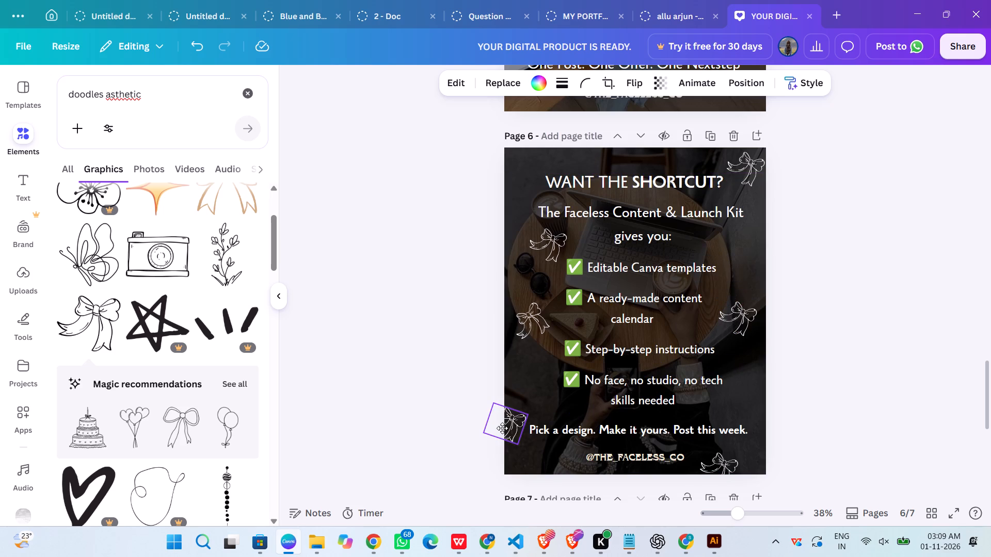
{"action": "left_click_drag", "start_coordinate": [502, 428], "coordinate": [505, 417]}
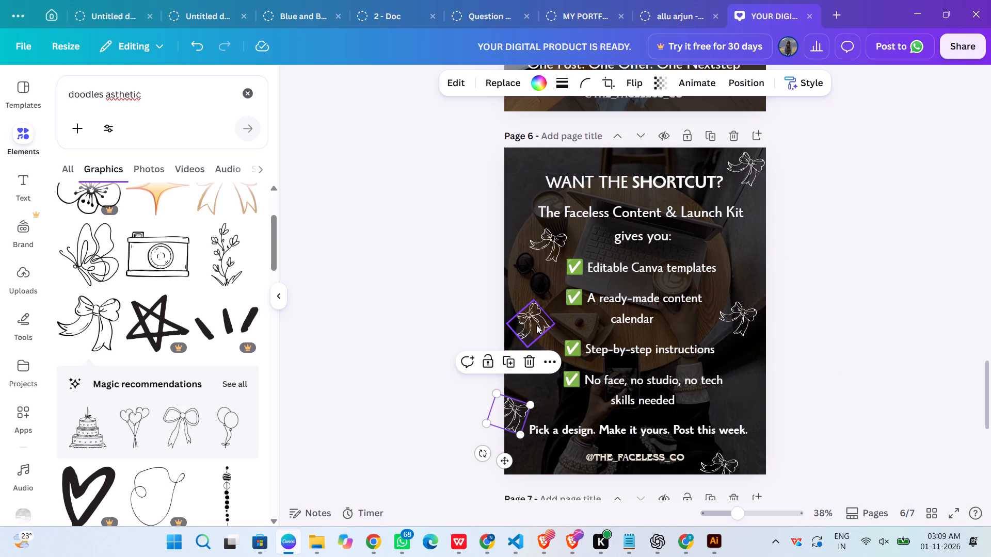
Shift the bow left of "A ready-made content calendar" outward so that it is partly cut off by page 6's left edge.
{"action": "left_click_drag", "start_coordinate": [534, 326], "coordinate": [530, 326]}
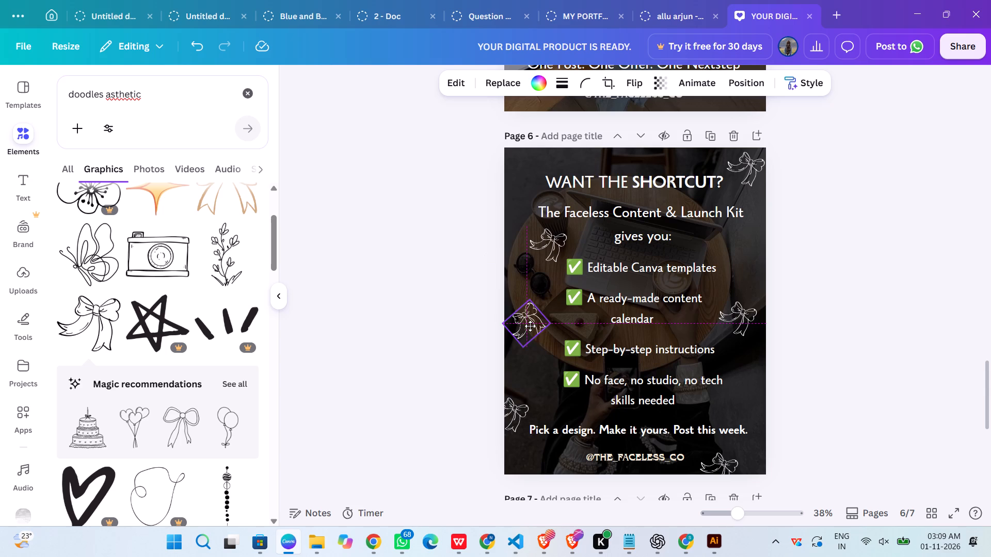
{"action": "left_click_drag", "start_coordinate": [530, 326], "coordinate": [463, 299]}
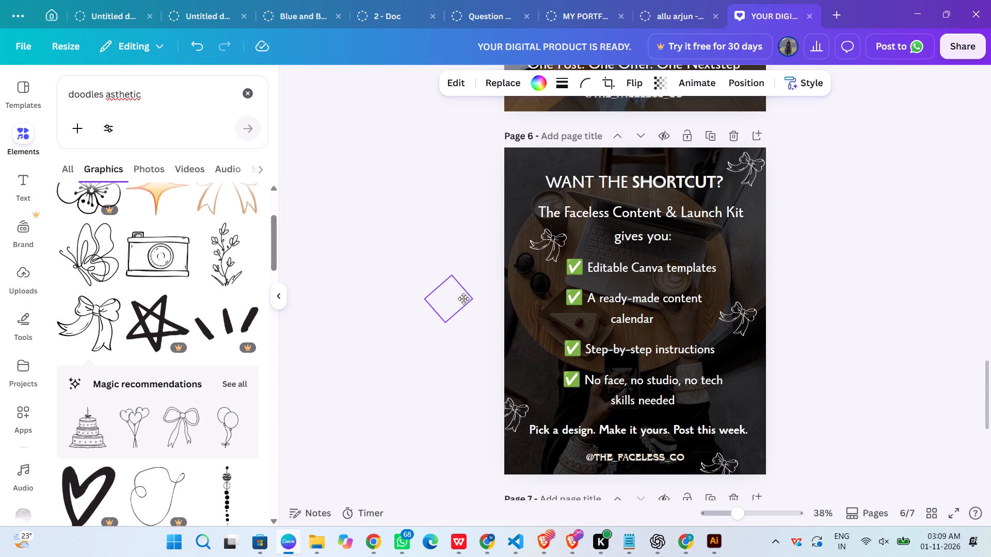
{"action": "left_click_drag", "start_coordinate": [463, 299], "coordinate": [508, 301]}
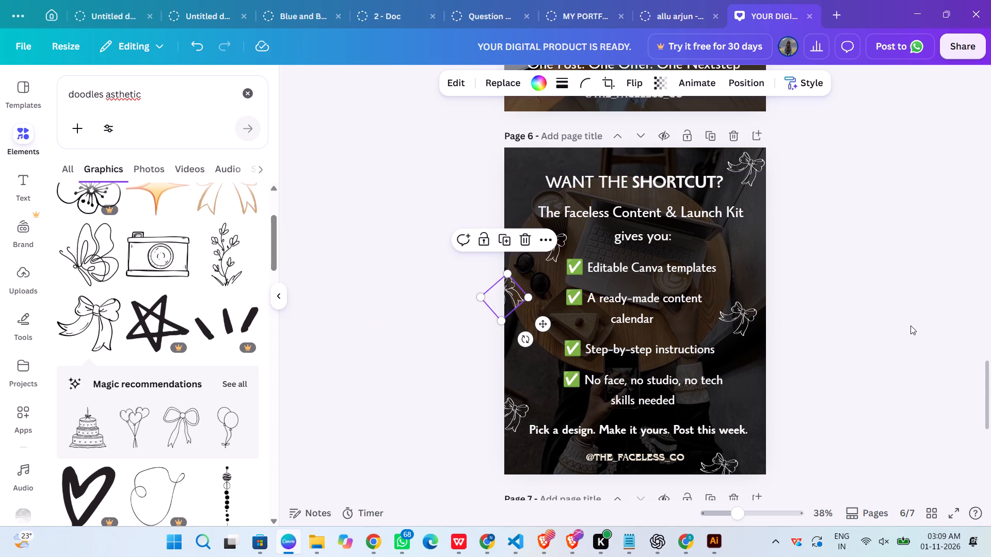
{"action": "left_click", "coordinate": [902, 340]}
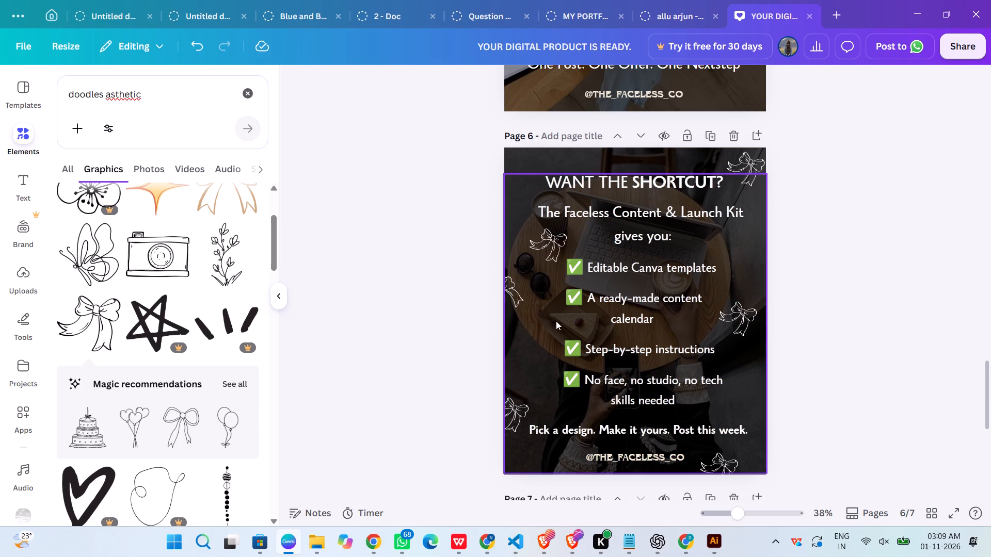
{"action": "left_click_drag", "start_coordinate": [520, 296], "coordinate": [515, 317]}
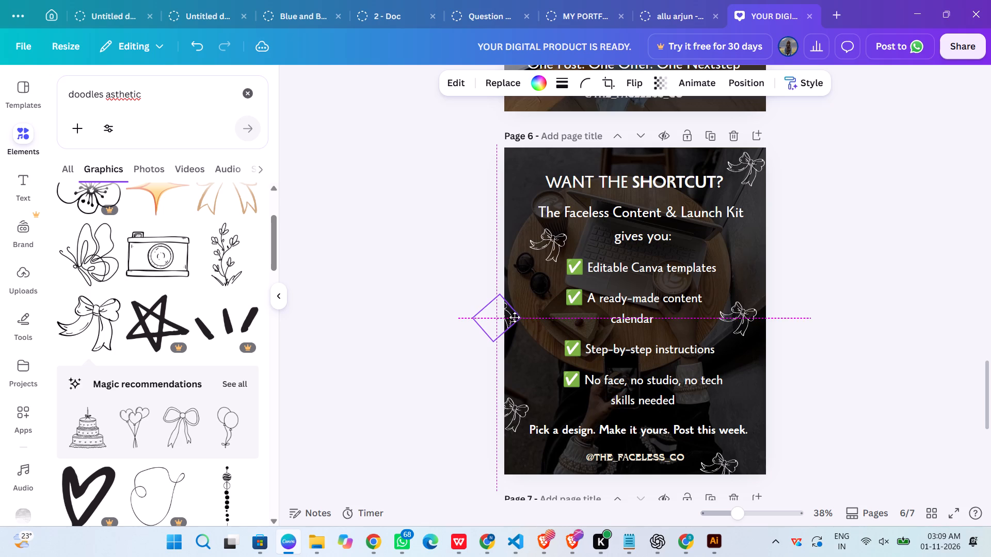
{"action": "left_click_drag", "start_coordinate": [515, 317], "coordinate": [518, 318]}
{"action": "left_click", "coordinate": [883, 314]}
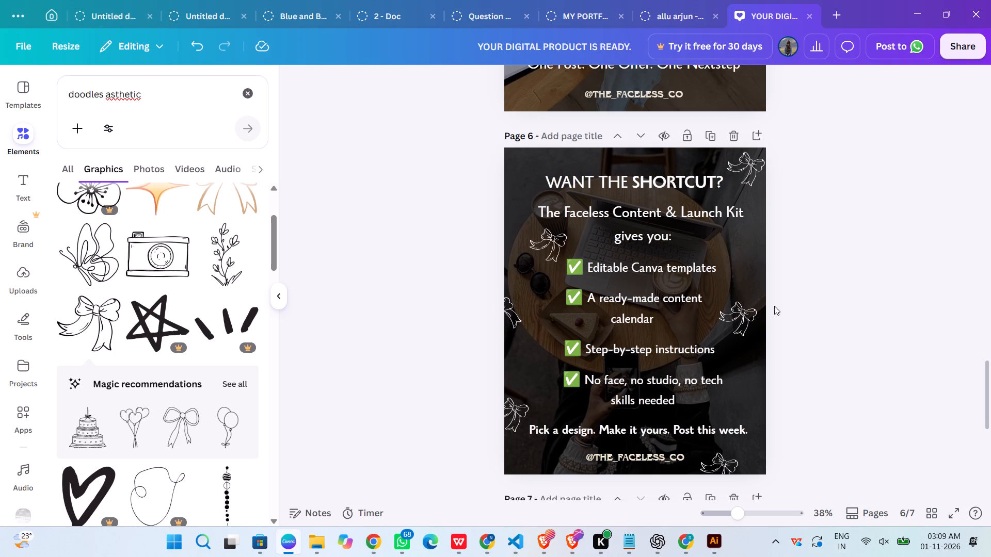
Move the right-edge bow slightly lower and closer to the edge, between "calendar" and "Step-by-step instructions".
{"action": "left_click_drag", "start_coordinate": [740, 307], "coordinate": [756, 297]}
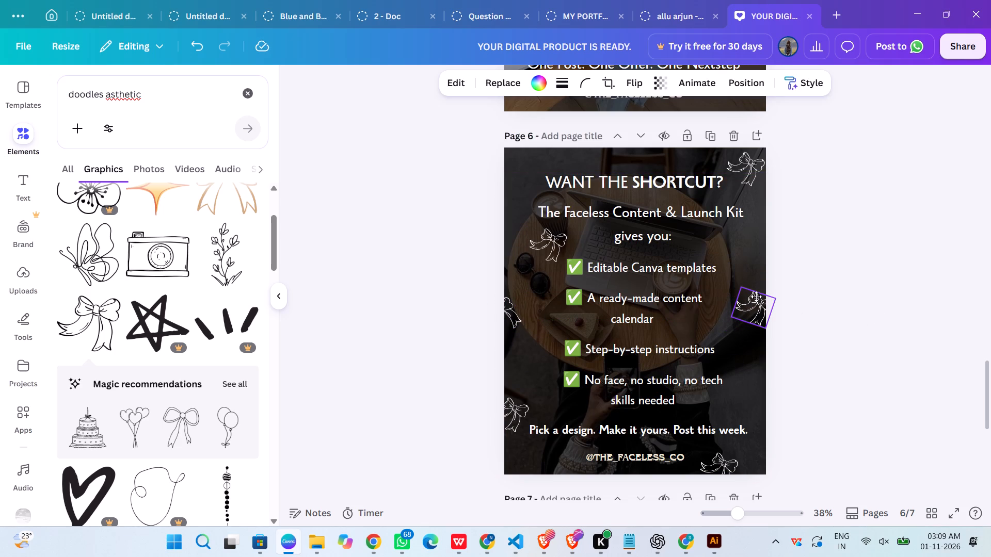
{"action": "left_click_drag", "start_coordinate": [756, 297], "coordinate": [745, 309]}
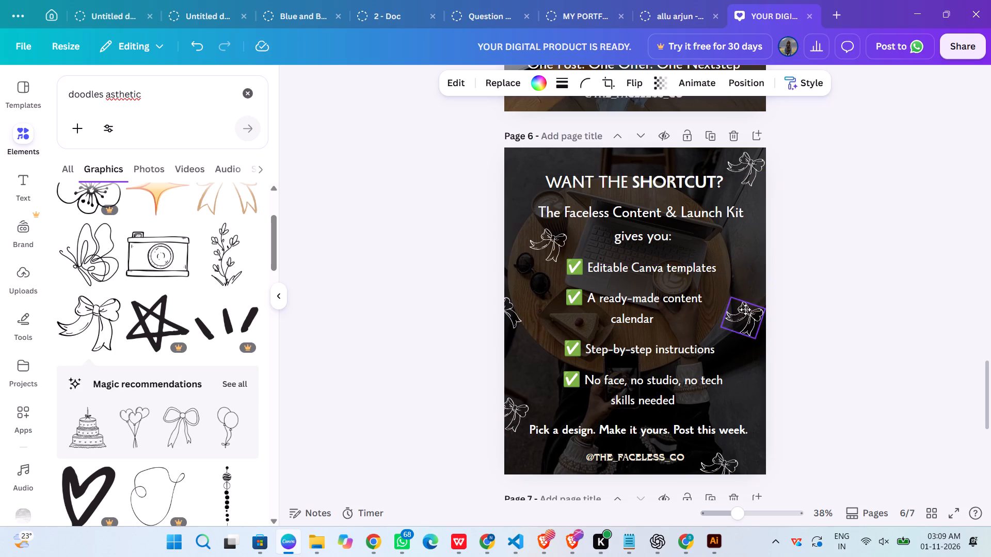
{"action": "left_click_drag", "start_coordinate": [745, 309], "coordinate": [744, 319]}
{"action": "left_click", "coordinate": [795, 291]}
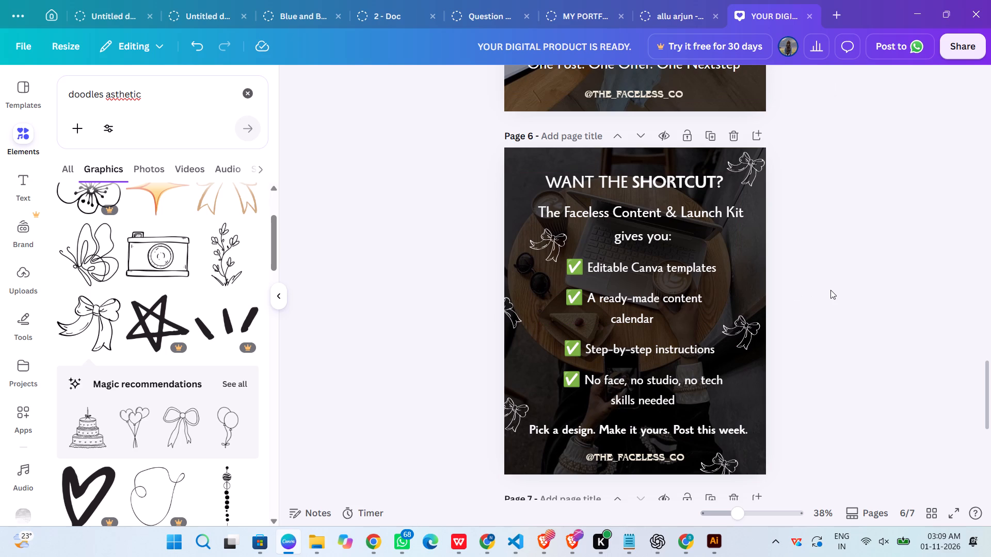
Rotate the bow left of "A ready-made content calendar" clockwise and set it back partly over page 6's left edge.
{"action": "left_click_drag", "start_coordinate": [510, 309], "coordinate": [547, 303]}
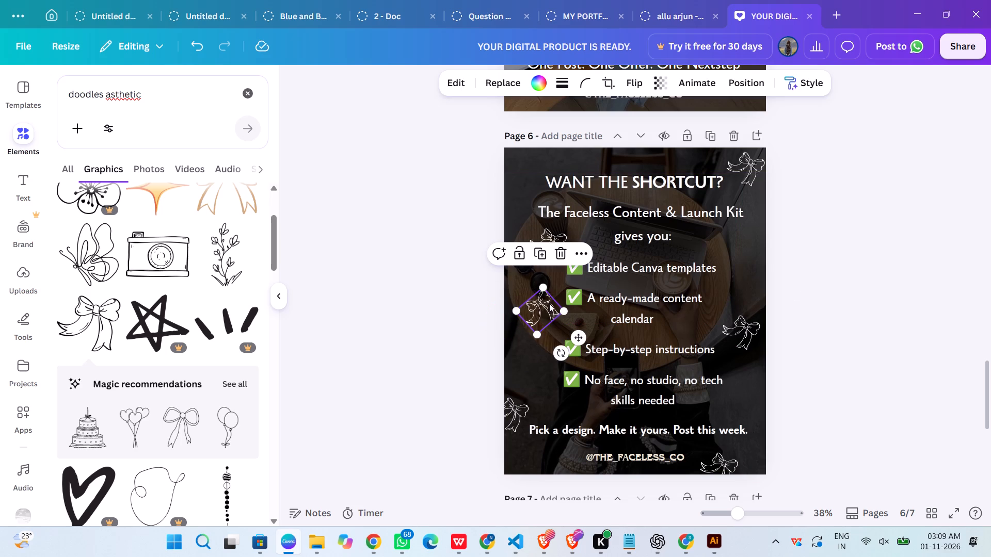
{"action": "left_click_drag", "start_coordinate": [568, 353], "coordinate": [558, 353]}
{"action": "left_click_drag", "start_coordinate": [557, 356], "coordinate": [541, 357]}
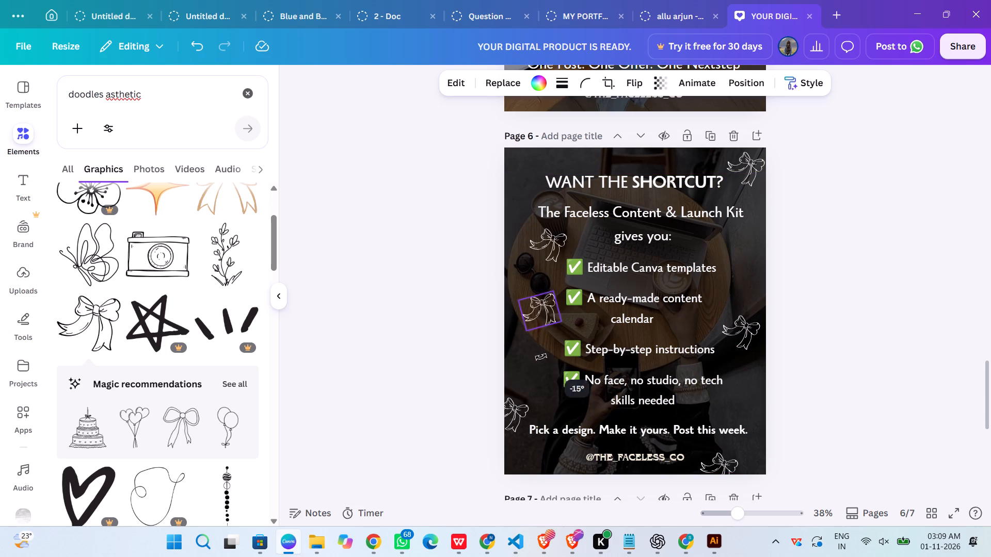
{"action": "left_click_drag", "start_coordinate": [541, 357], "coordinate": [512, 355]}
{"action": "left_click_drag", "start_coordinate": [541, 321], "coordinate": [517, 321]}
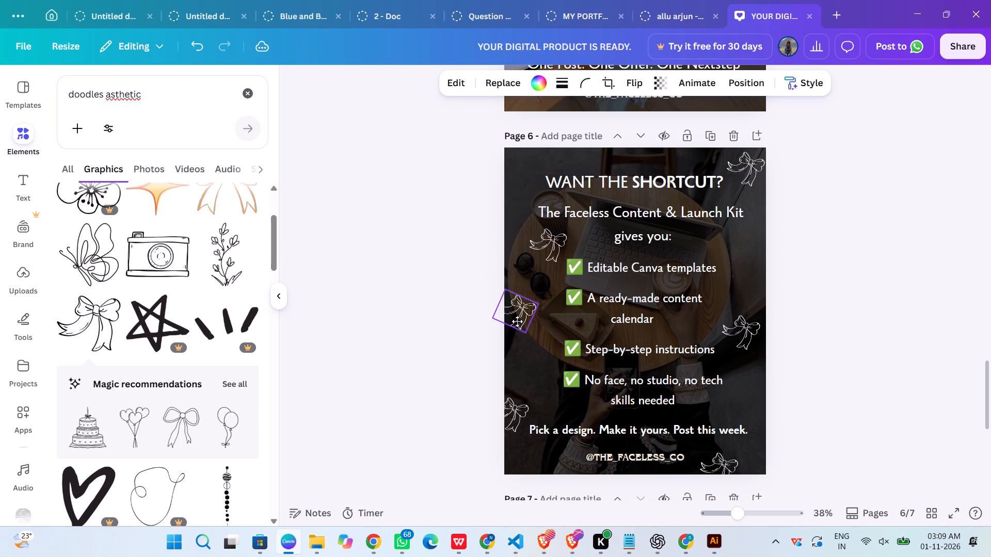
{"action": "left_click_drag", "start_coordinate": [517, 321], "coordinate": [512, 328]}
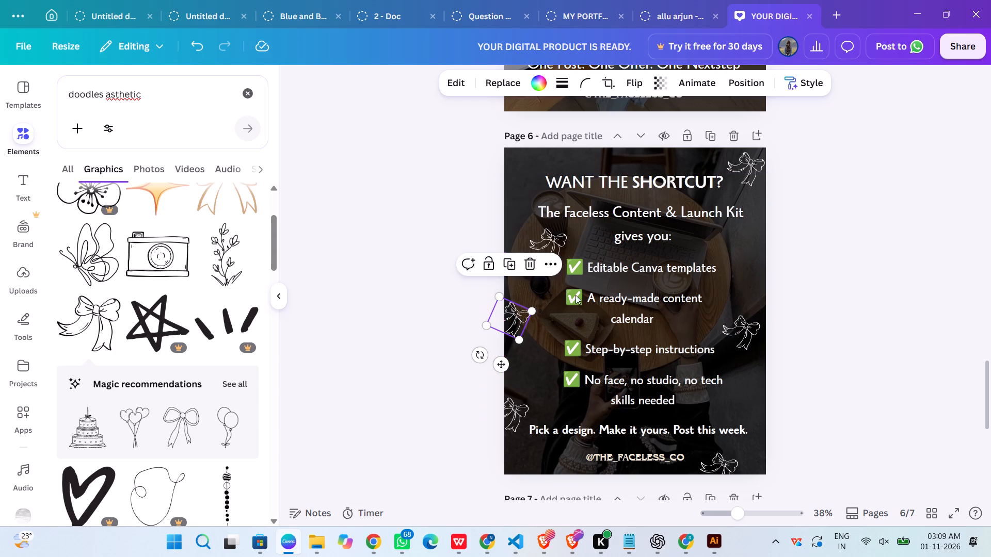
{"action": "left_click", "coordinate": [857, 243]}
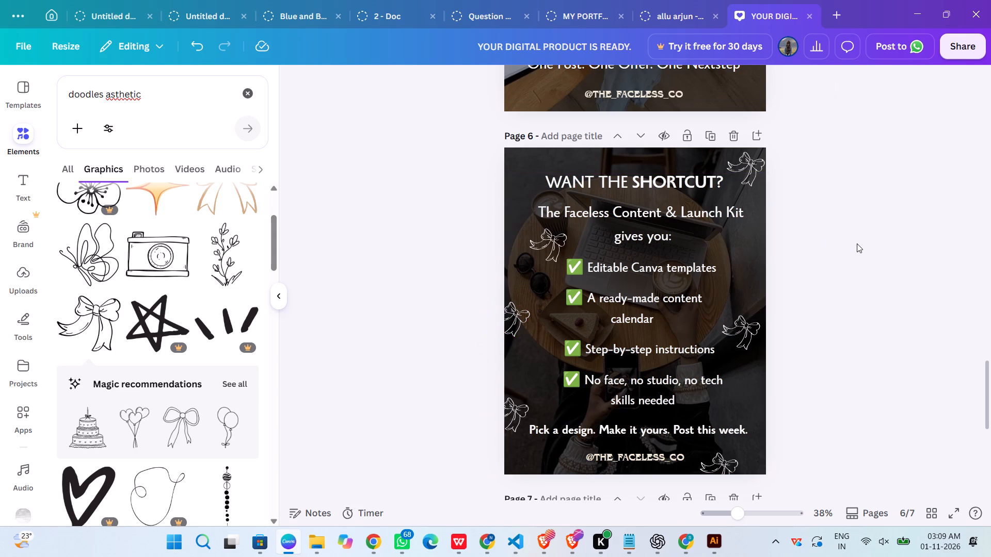
Delete the bow at page 6's left edge beside "A ready-made content calendar".
{"action": "left_click", "coordinate": [519, 312]}
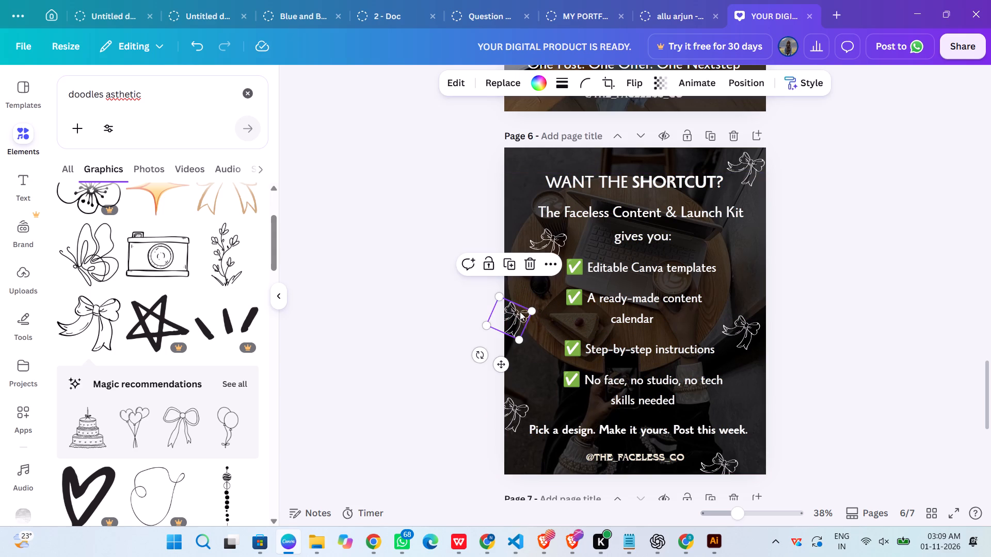
{"action": "key", "text": "Delete"}
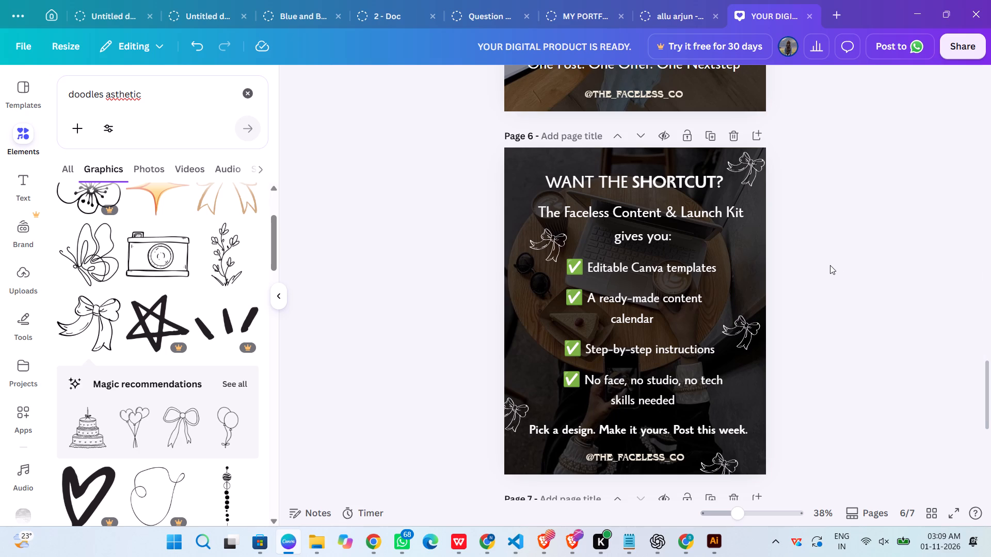
Browse all the recommended graphics related to the bow for doodles to decorate pages 4 and 5.
{"action": "scroll", "coordinate": [830, 170], "scroll_direction": "up", "scroll_amount": 5}
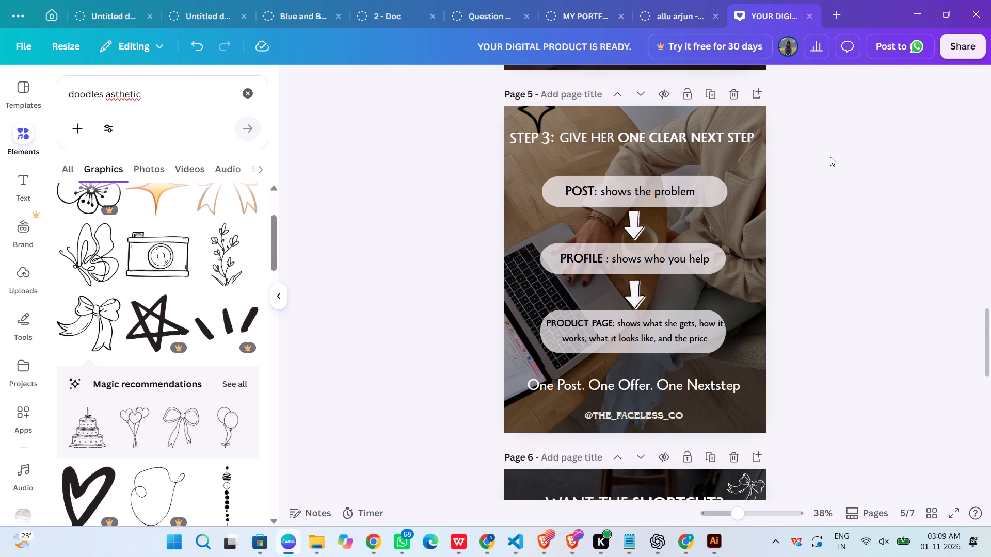
{"action": "scroll", "coordinate": [171, 395], "scroll_direction": "up", "scroll_amount": 2}
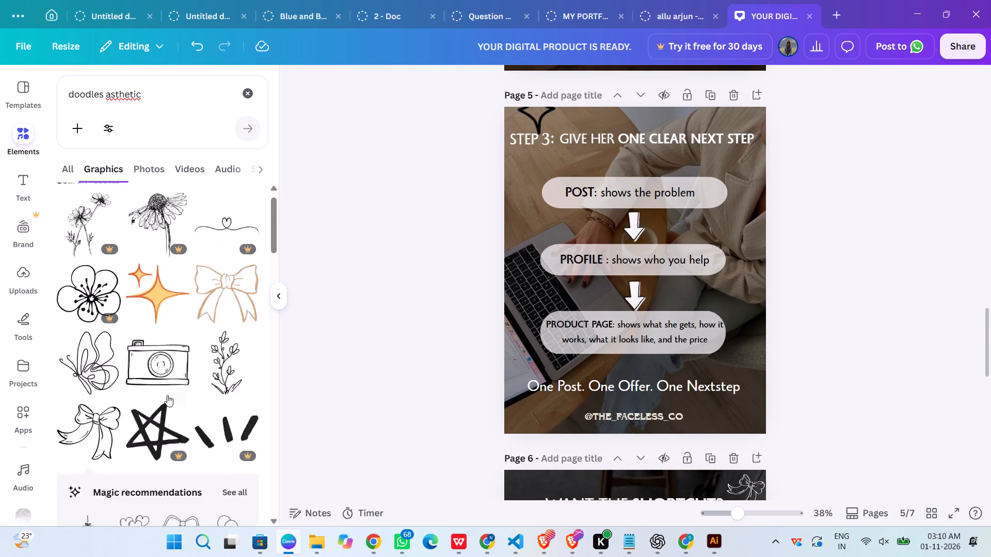
{"action": "scroll", "coordinate": [165, 386], "scroll_direction": "down", "scroll_amount": 3}
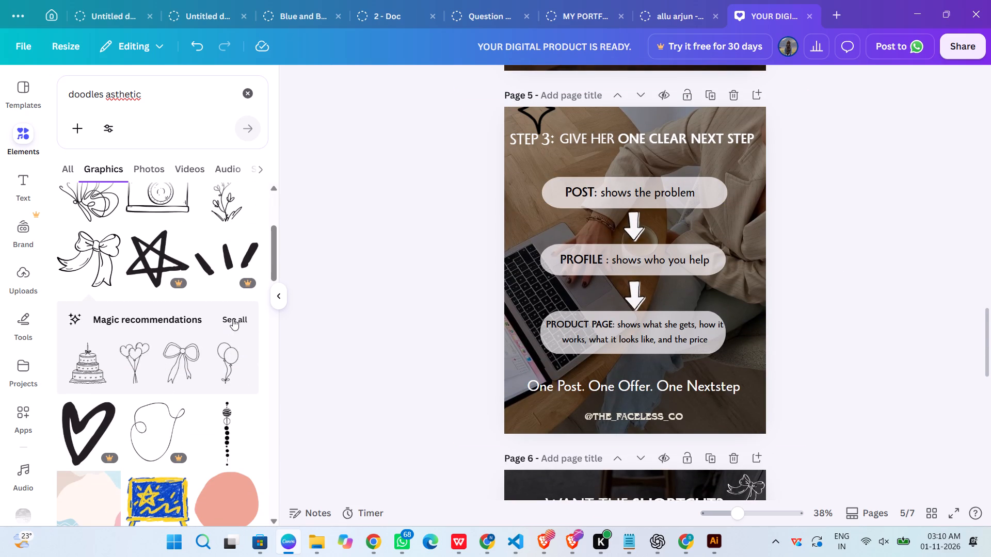
{"action": "left_click", "coordinate": [233, 318]}
{"action": "scroll", "coordinate": [171, 317], "scroll_direction": "down", "scroll_amount": 3}
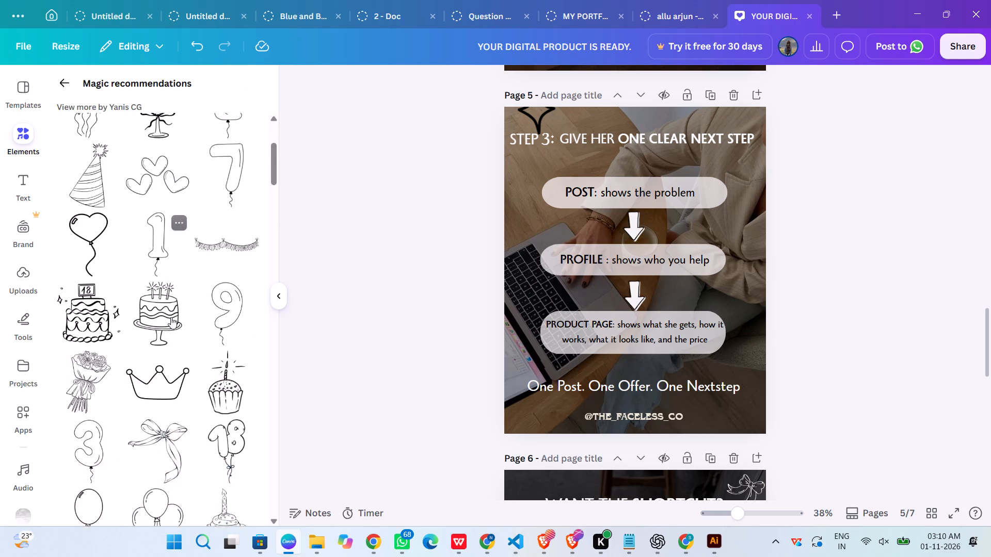
{"action": "scroll", "coordinate": [171, 317], "scroll_direction": "down", "scroll_amount": 1}
{"action": "scroll", "coordinate": [171, 317], "scroll_direction": "up", "scroll_amount": 2}
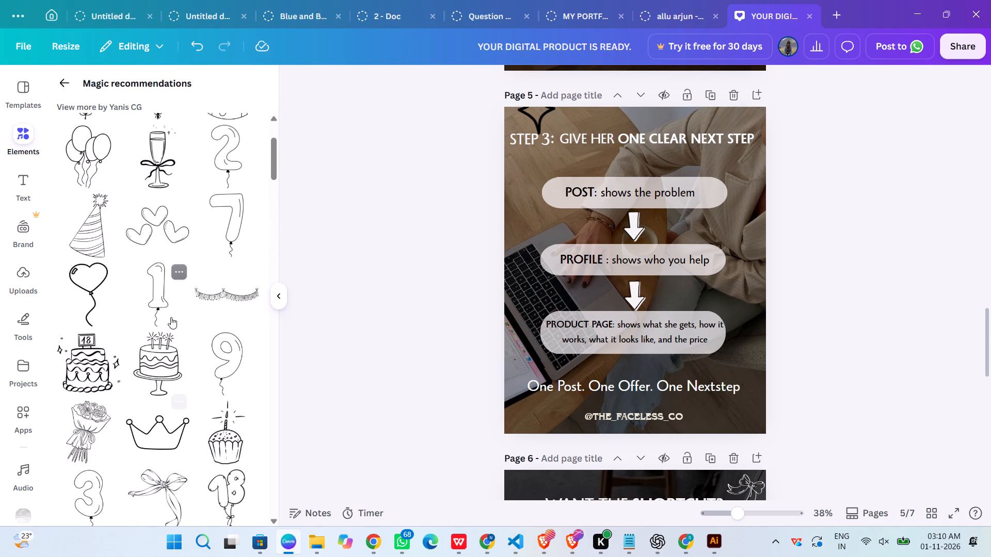
{"action": "scroll", "coordinate": [171, 317], "scroll_direction": "down", "scroll_amount": 6}
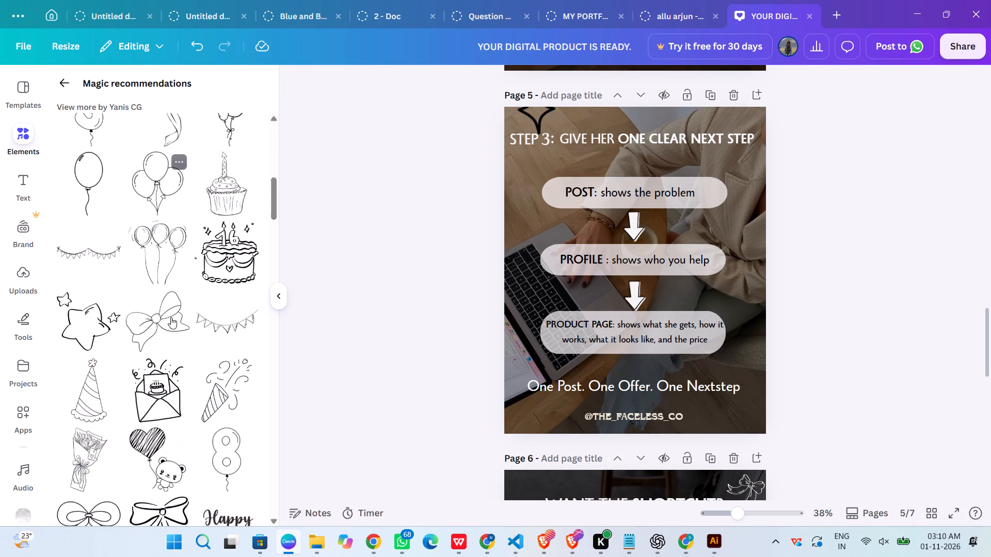
{"action": "scroll", "coordinate": [171, 317], "scroll_direction": "down", "scroll_amount": 4}
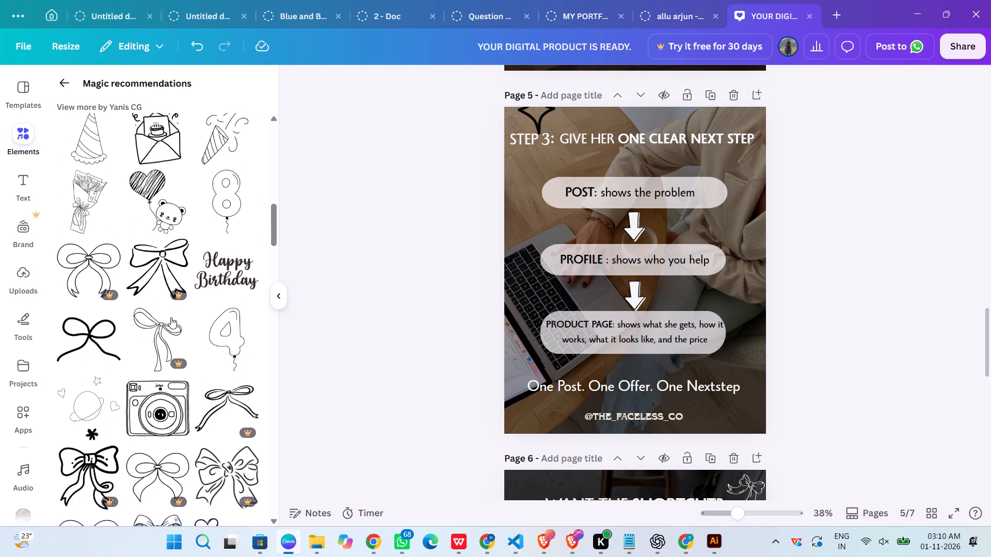
{"action": "scroll", "coordinate": [171, 317], "scroll_direction": "down", "scroll_amount": 7}
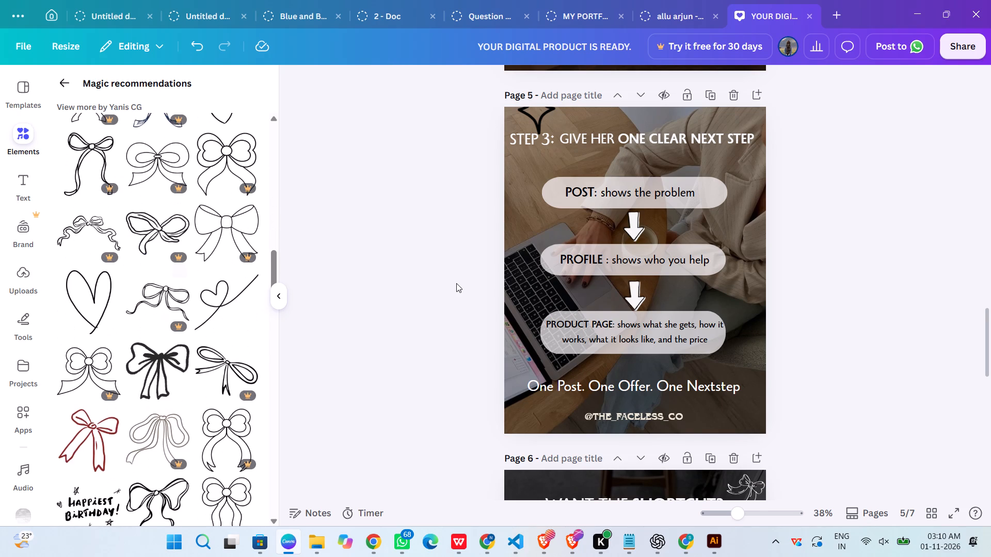
{"action": "scroll", "coordinate": [456, 283], "scroll_direction": "up", "scroll_amount": 9}
{"action": "scroll", "coordinate": [457, 282], "scroll_direction": "down", "scroll_amount": 4}
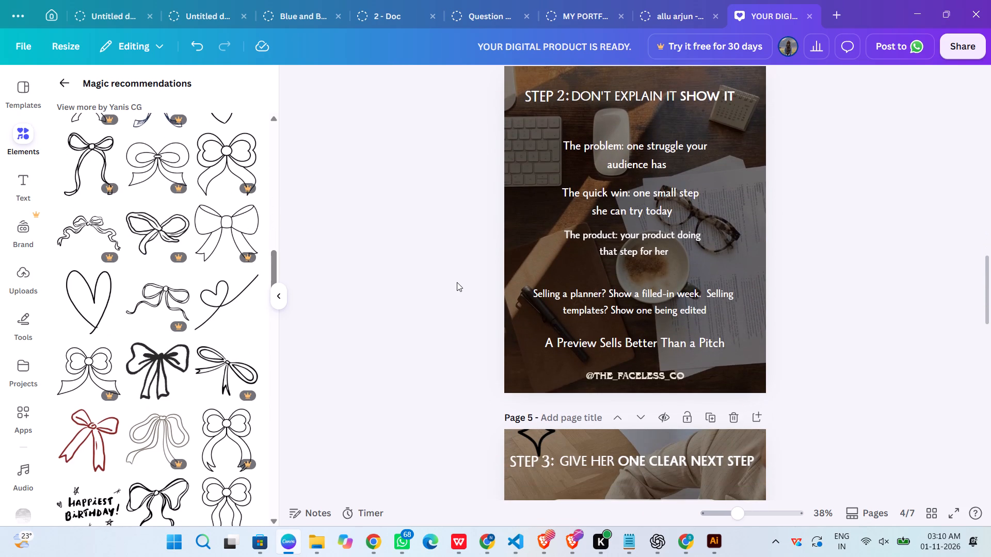
{"action": "scroll", "coordinate": [141, 290], "scroll_direction": "down", "scroll_amount": 15}
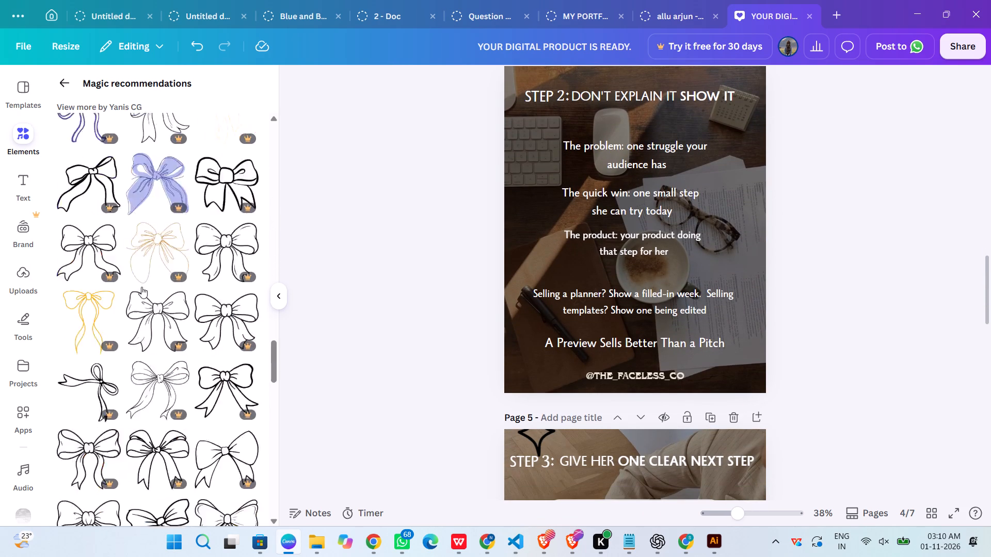
{"action": "scroll", "coordinate": [142, 283], "scroll_direction": "down", "scroll_amount": 19}
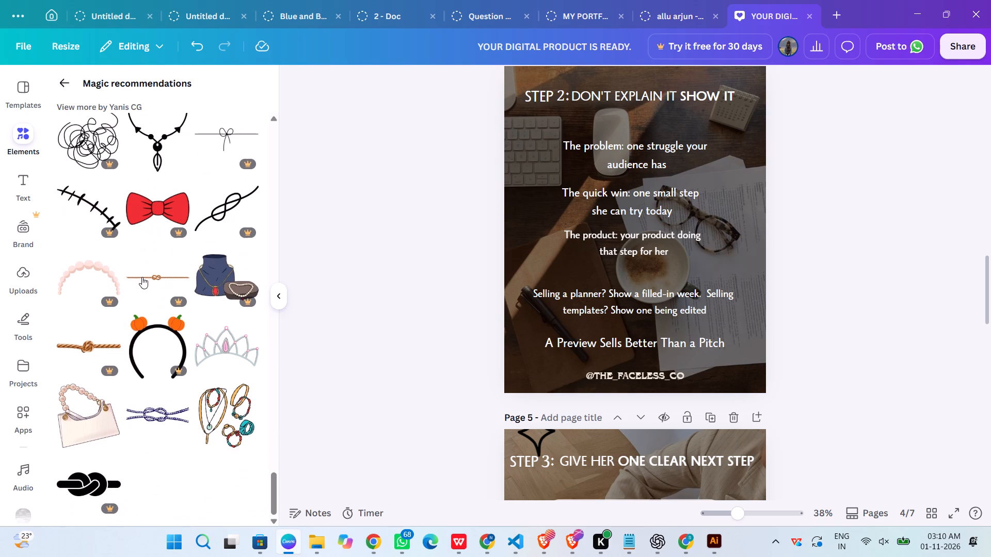
Look through the bow recommendations again and the "doodles asthetic" graphics results for another doodle.
{"action": "scroll", "coordinate": [142, 277], "scroll_direction": "down", "scroll_amount": 4}
{"action": "scroll", "coordinate": [142, 277], "scroll_direction": "up", "scroll_amount": 20}
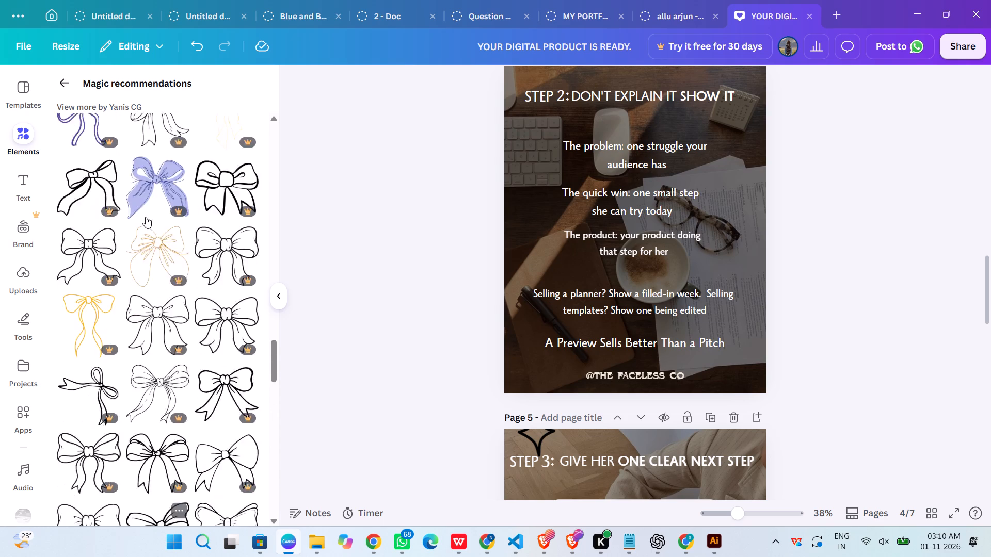
{"action": "scroll", "coordinate": [146, 217], "scroll_direction": "up", "scroll_amount": 14}
{"action": "scroll", "coordinate": [146, 217], "scroll_direction": "up", "scroll_amount": 10}
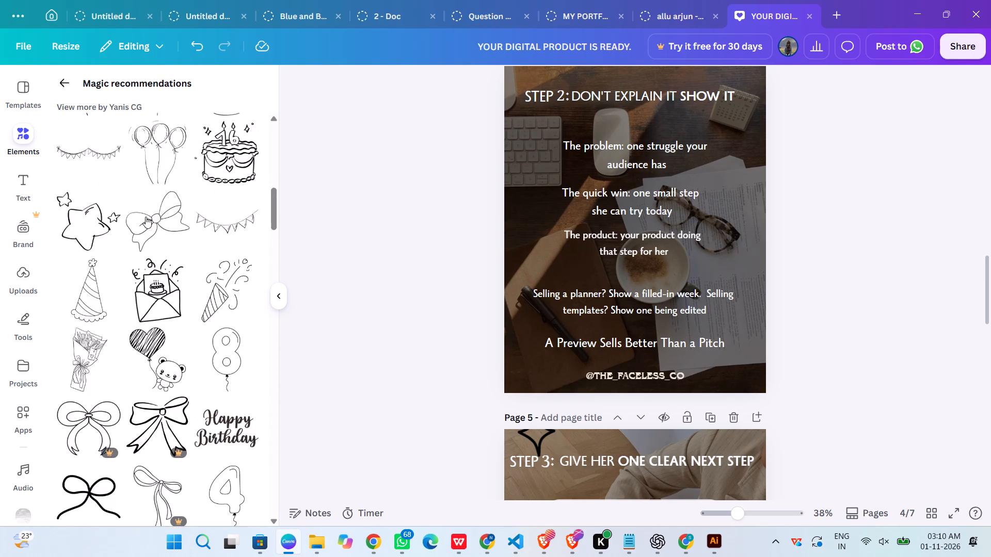
{"action": "scroll", "coordinate": [146, 217], "scroll_direction": "up", "scroll_amount": 17}
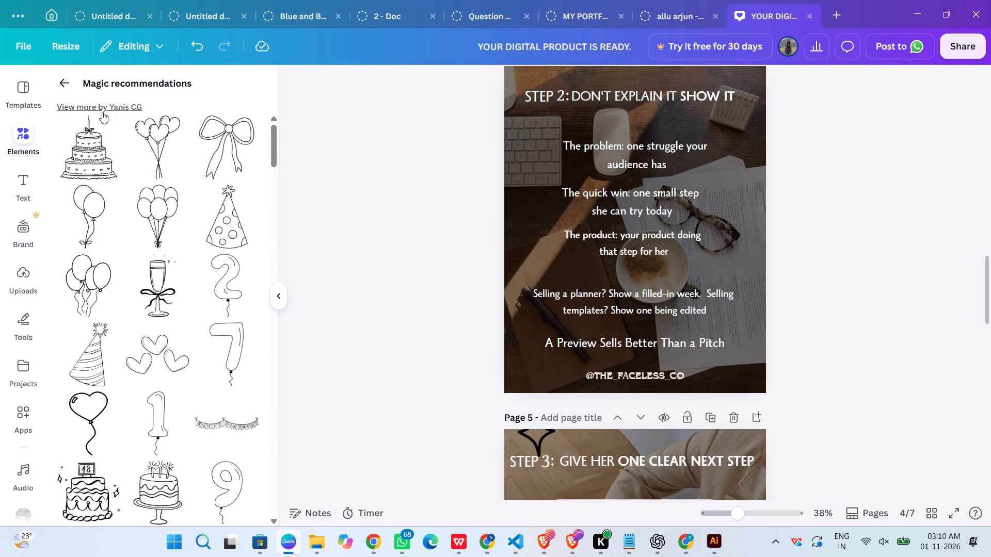
{"action": "left_click", "coordinate": [59, 86]}
{"action": "scroll", "coordinate": [139, 269], "scroll_direction": "down", "scroll_amount": 8}
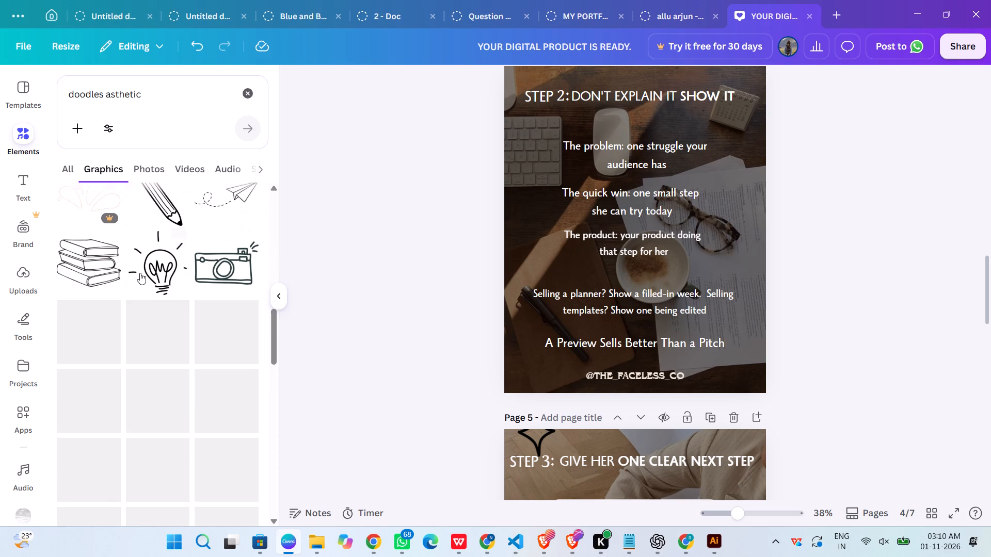
{"action": "scroll", "coordinate": [140, 273], "scroll_direction": "down", "scroll_amount": 1}
{"action": "scroll", "coordinate": [140, 272], "scroll_direction": "up", "scroll_amount": 2}
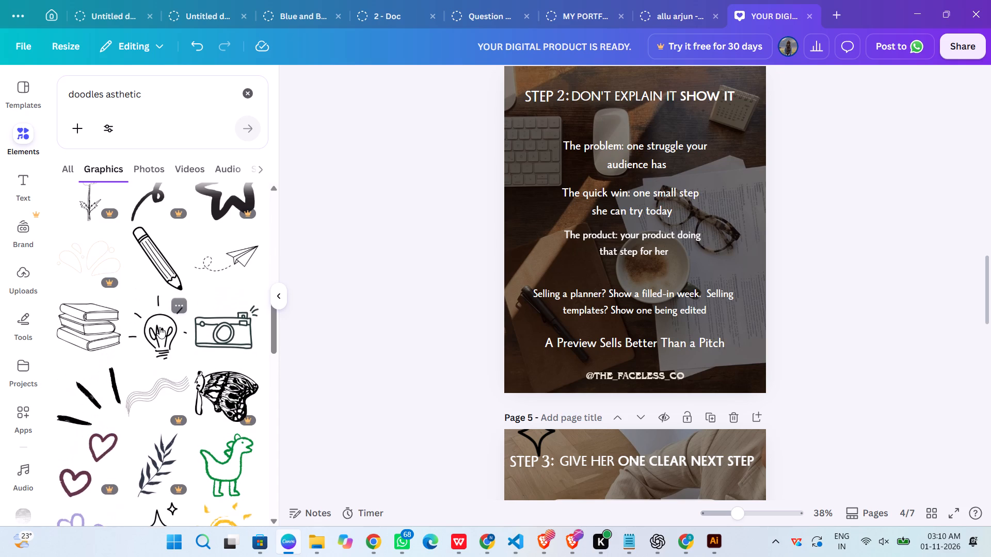
Delete the paper plane doodle beside "Here's How To Fix It" on page 2.
{"action": "scroll", "coordinate": [478, 333], "scroll_direction": "up", "scroll_amount": 7}
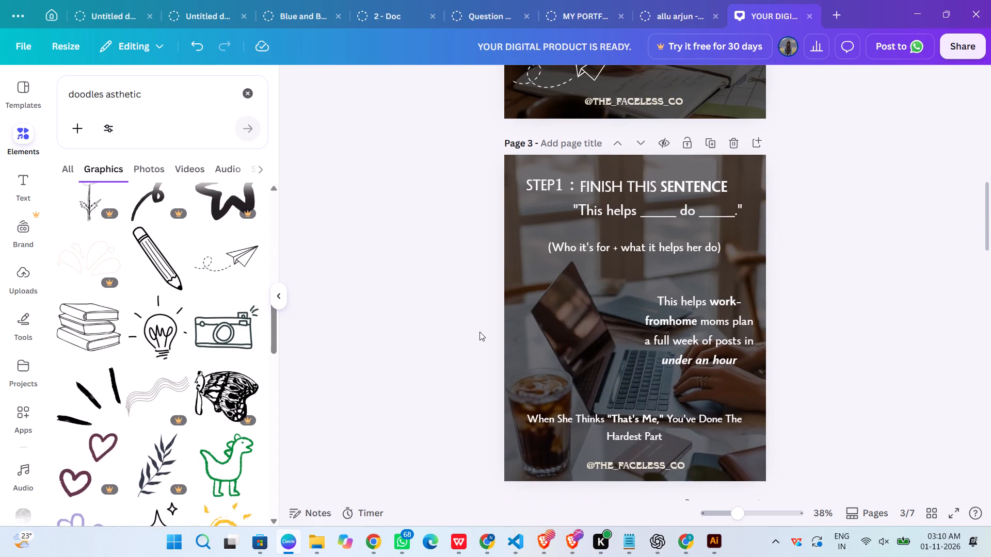
{"action": "scroll", "coordinate": [479, 329], "scroll_direction": "up", "scroll_amount": 3}
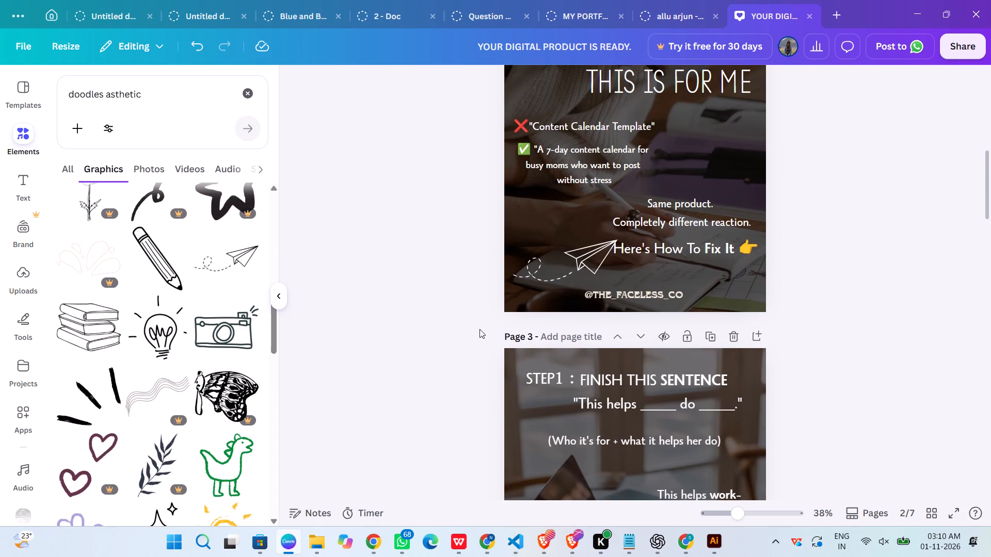
{"action": "left_click", "coordinate": [582, 277]}
{"action": "key", "text": "Delete"}
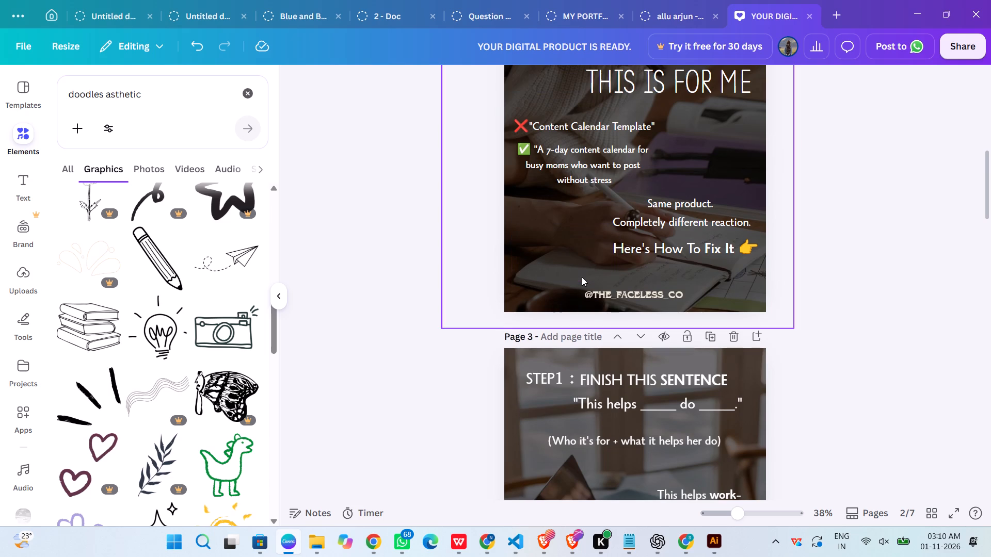
Add the light bulb doodle to page 2 and recolour it white.
{"action": "scroll", "coordinate": [582, 277], "scroll_direction": "up", "scroll_amount": 1}
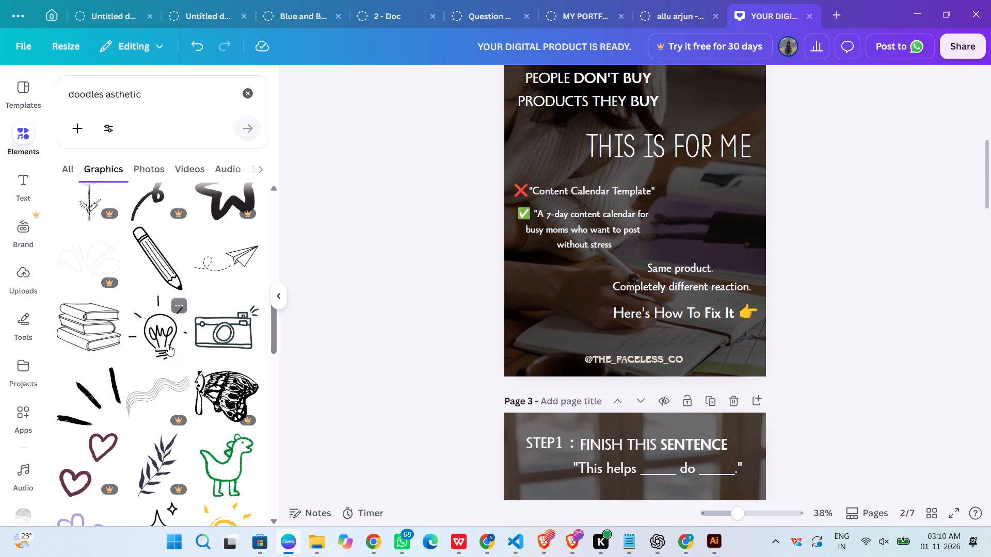
{"action": "left_click", "coordinate": [164, 341]}
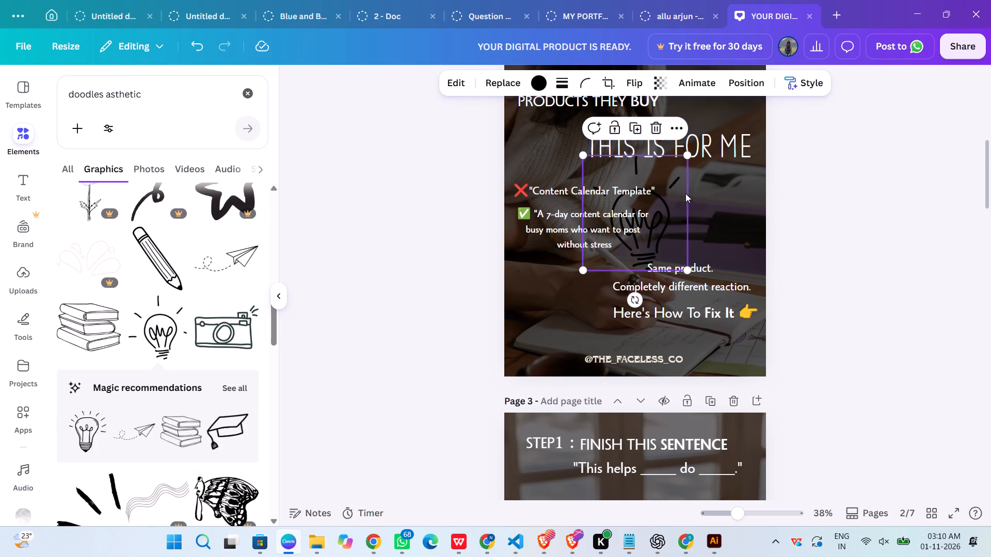
{"action": "left_click", "coordinate": [537, 81]}
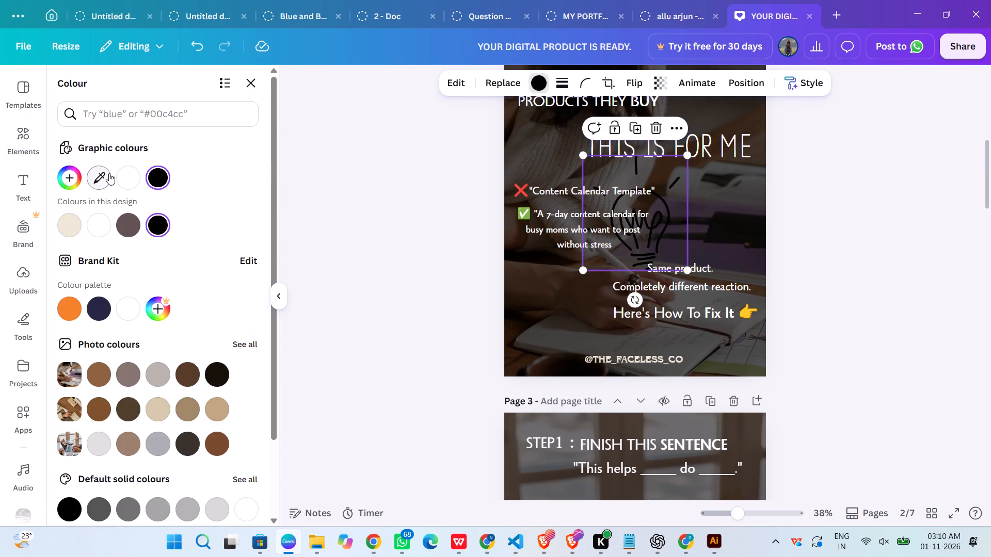
{"action": "left_click", "coordinate": [119, 174]}
{"action": "left_click", "coordinate": [876, 237]}
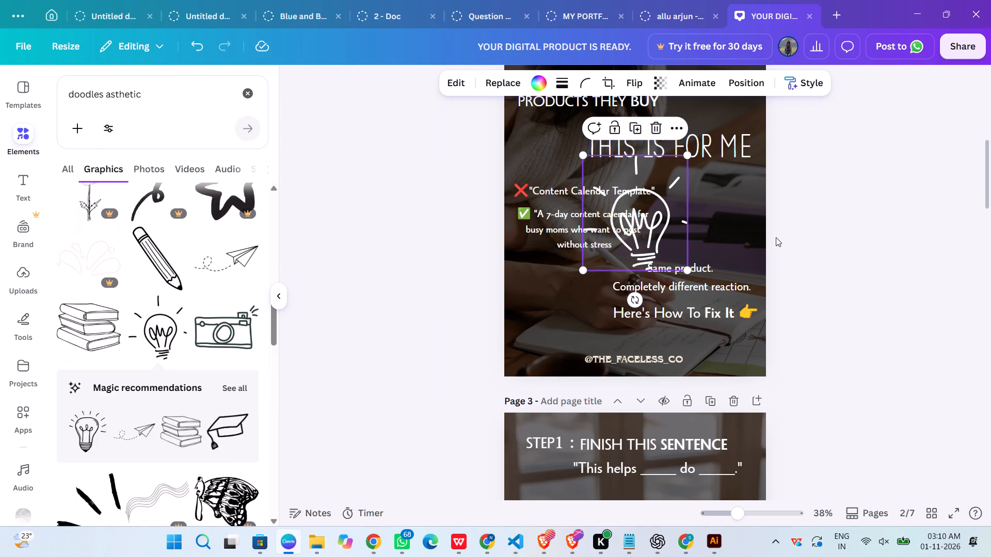
Shrink the light bulb, tilt it so its top leans outward, and place it just before "Here's How To Fix It".
{"action": "left_click_drag", "start_coordinate": [659, 246], "coordinate": [581, 303]}
{"action": "left_click_drag", "start_coordinate": [614, 331], "coordinate": [553, 305]}
{"action": "left_click_drag", "start_coordinate": [540, 267], "coordinate": [548, 312]}
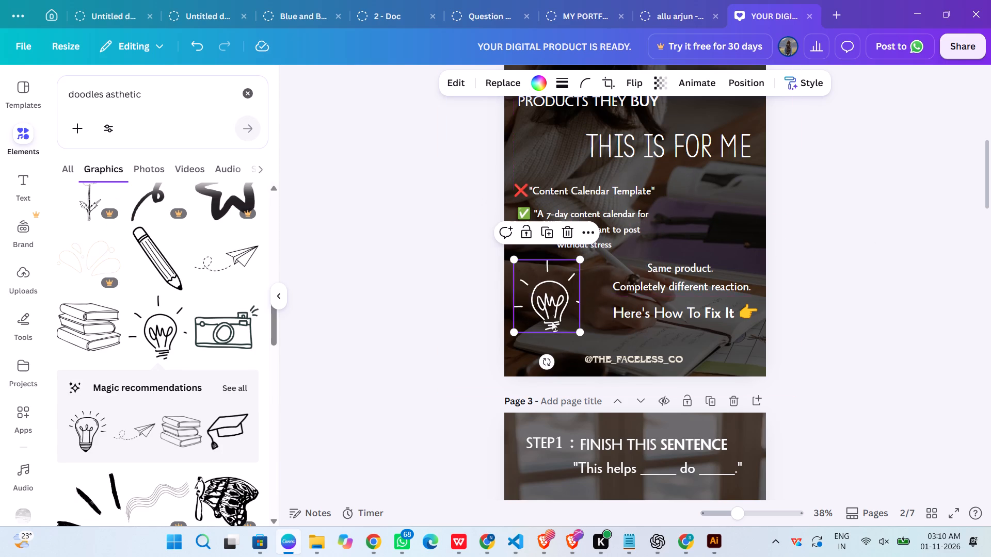
{"action": "left_click_drag", "start_coordinate": [550, 359], "coordinate": [597, 350]}
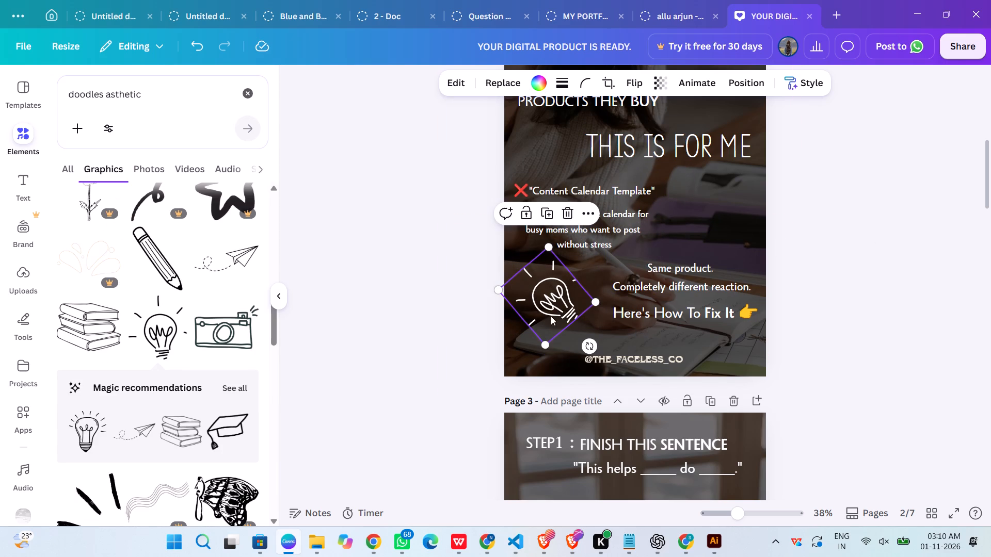
{"action": "left_click_drag", "start_coordinate": [545, 304], "coordinate": [544, 333]}
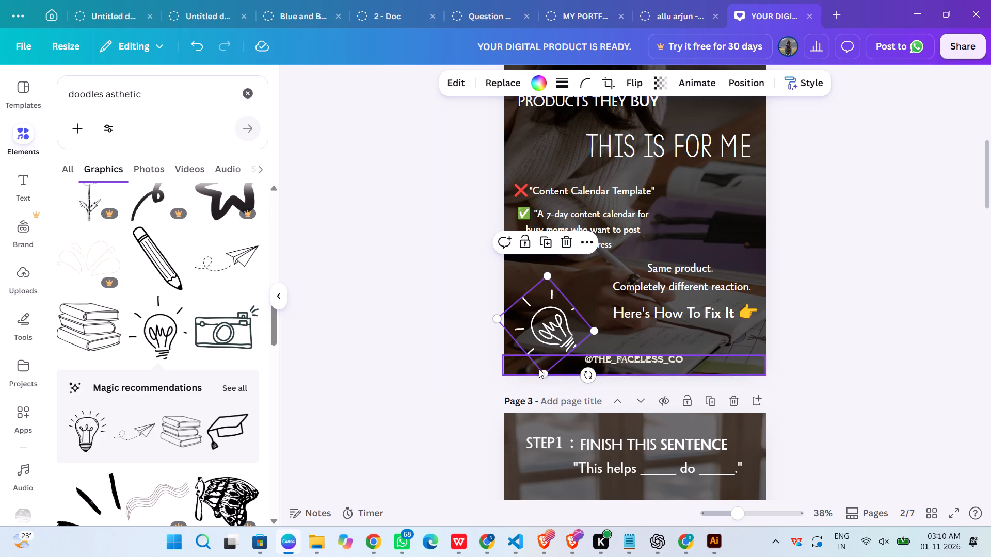
{"action": "left_click_drag", "start_coordinate": [546, 374], "coordinate": [548, 324]}
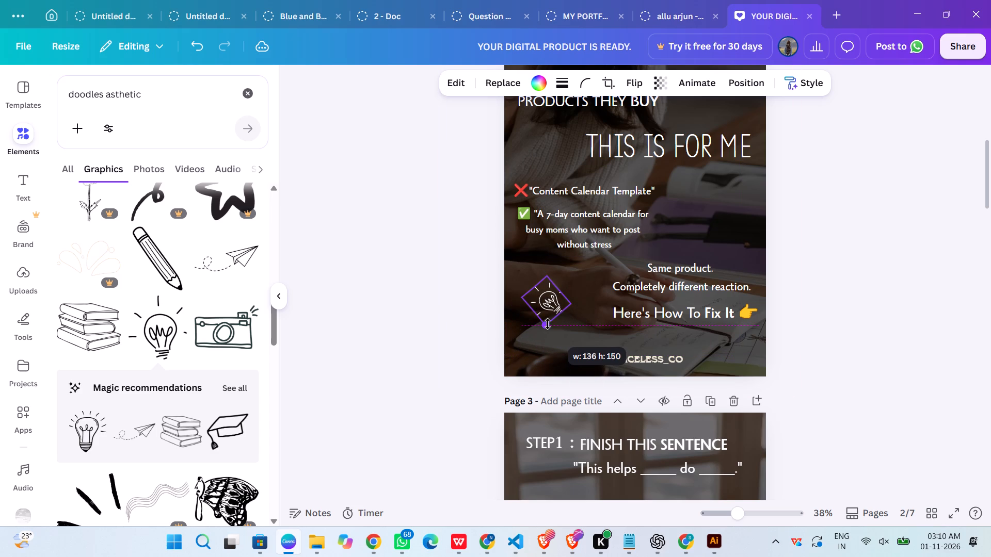
{"action": "left_click_drag", "start_coordinate": [548, 324], "coordinate": [528, 321]}
{"action": "left_click_drag", "start_coordinate": [554, 307], "coordinate": [597, 310]}
{"action": "left_click", "coordinate": [918, 251]}
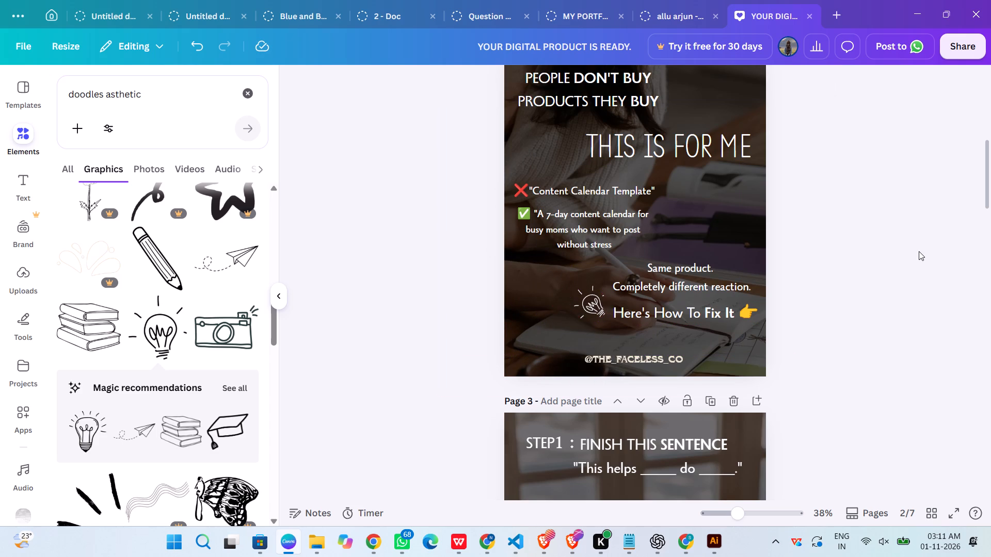
Add the three-stroke burst doodle to page 3 and recolour it white.
{"action": "scroll", "coordinate": [836, 324], "scroll_direction": "up", "scroll_amount": 1}
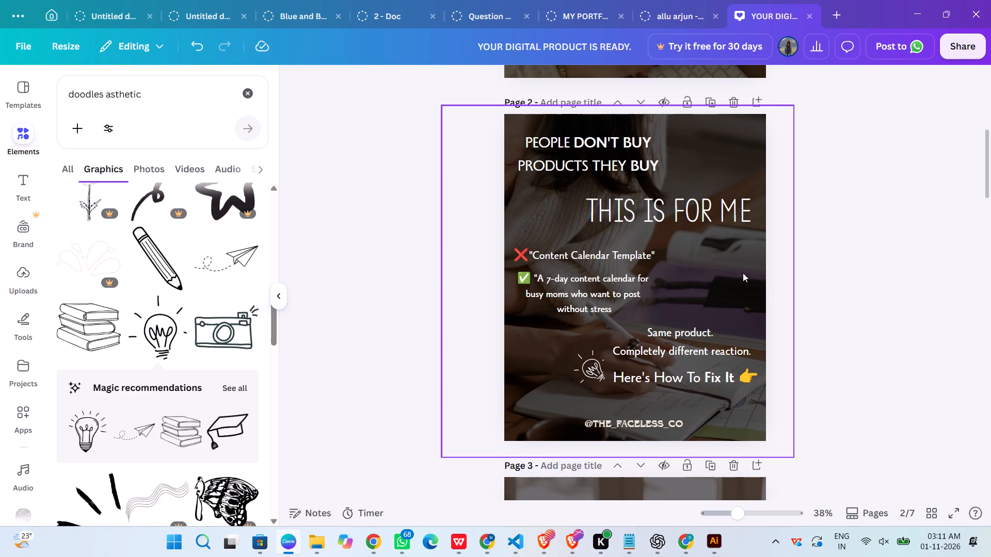
{"action": "scroll", "coordinate": [775, 261], "scroll_direction": "down", "scroll_amount": 3}
{"action": "scroll", "coordinate": [775, 261], "scroll_direction": "up", "scroll_amount": 1}
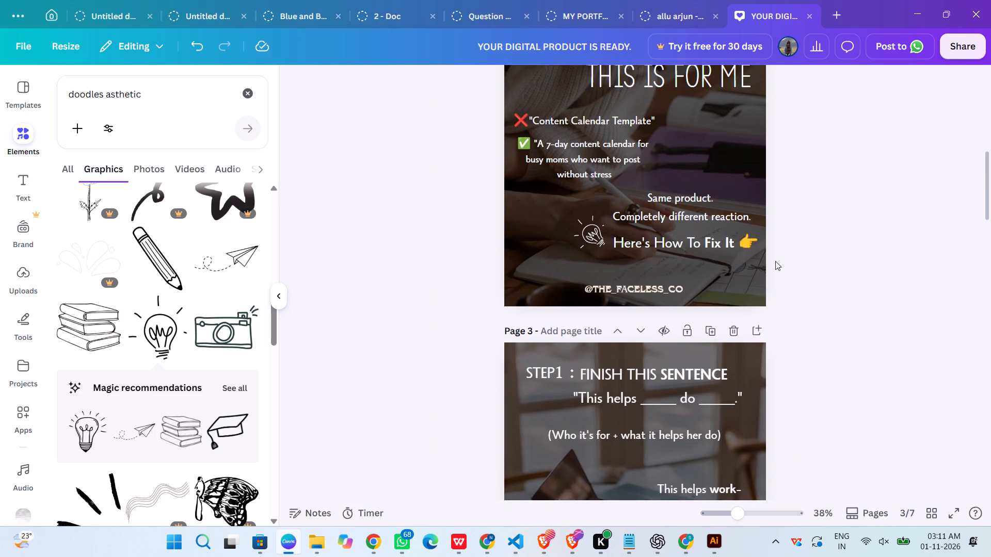
{"action": "scroll", "coordinate": [775, 261], "scroll_direction": "down", "scroll_amount": 1}
{"action": "scroll", "coordinate": [175, 413], "scroll_direction": "down", "scroll_amount": 3}
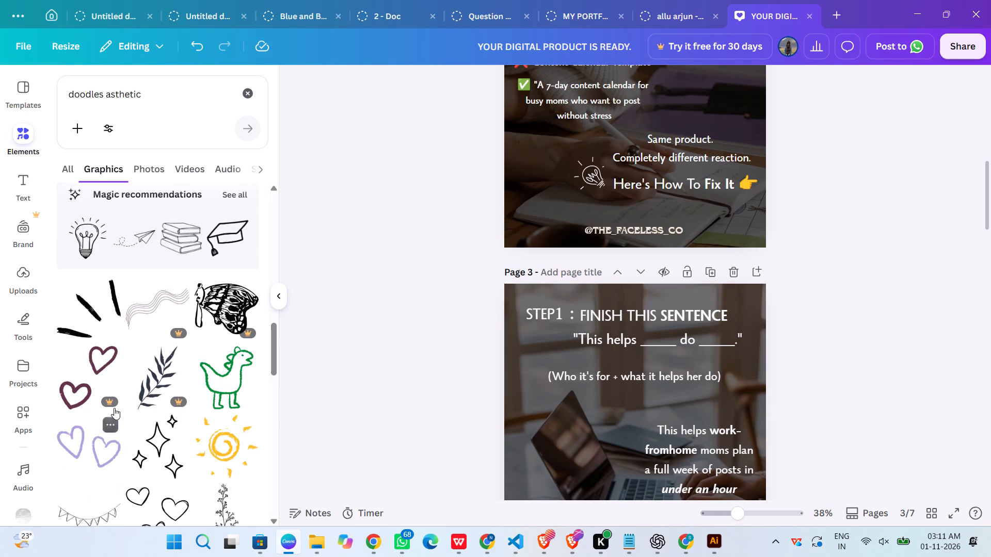
{"action": "left_click", "coordinate": [104, 324]}
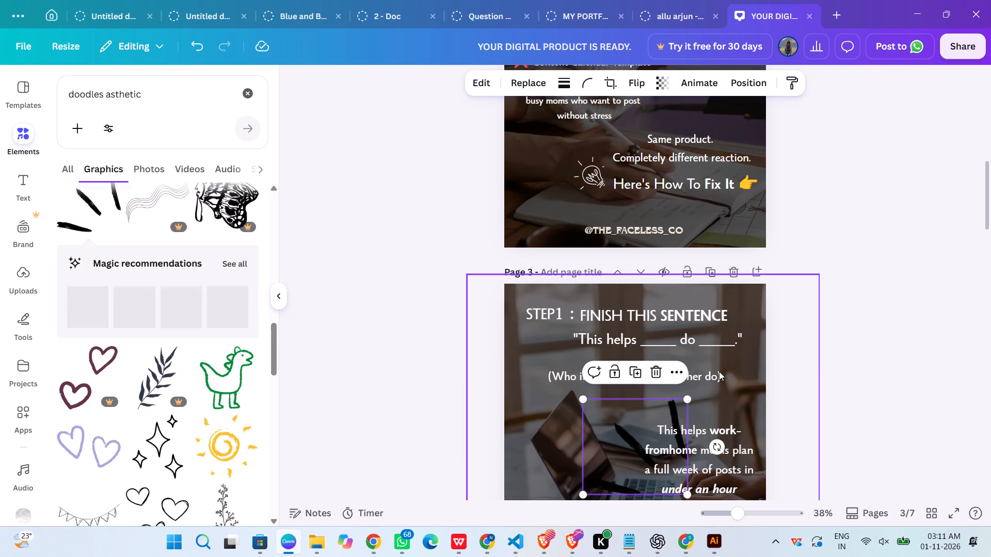
{"action": "left_click", "coordinate": [530, 86]}
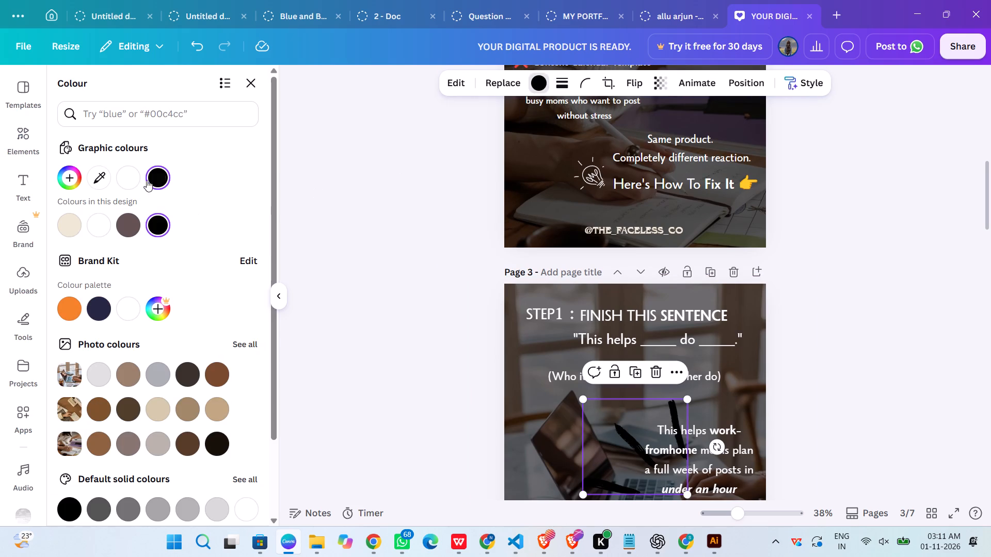
{"action": "left_click", "coordinate": [124, 178]}
{"action": "left_click", "coordinate": [278, 210]}
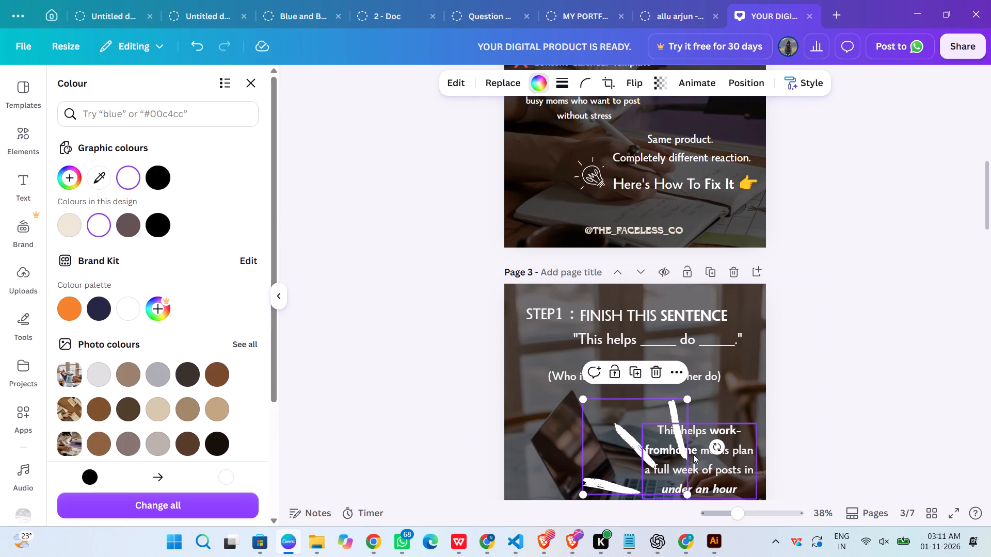
Move the burst doodle up beneath page 3's "STEP1" heading and shrink it to a small accent.
{"action": "left_click_drag", "start_coordinate": [614, 453], "coordinate": [512, 378]}
{"action": "left_click_drag", "start_coordinate": [480, 419], "coordinate": [526, 368]}
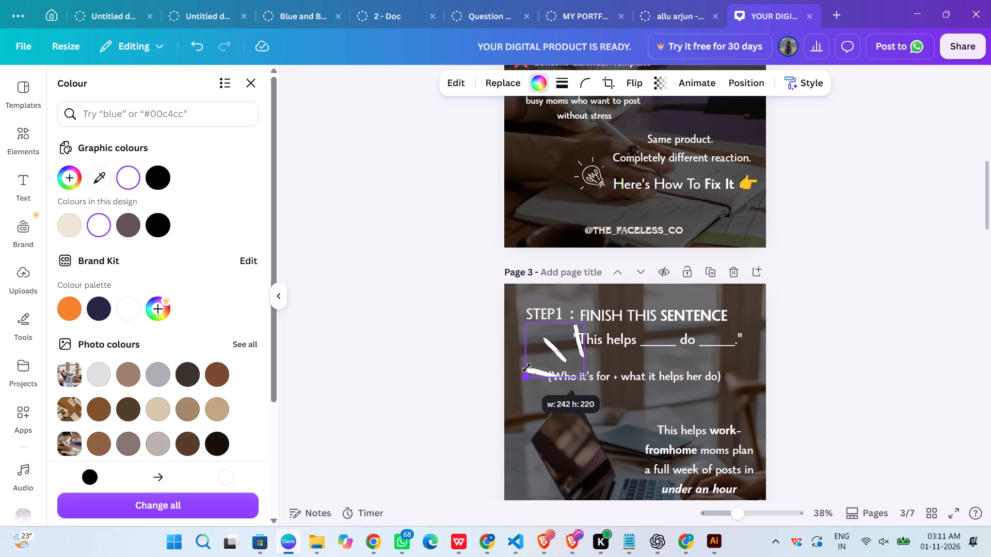
{"action": "left_click_drag", "start_coordinate": [526, 368], "coordinate": [553, 340]}
Move the burst doodle to page 1, shrink it further, and set it just above the start of "It's Not Your Product.".
{"action": "left_click_drag", "start_coordinate": [572, 332], "coordinate": [514, 250]}
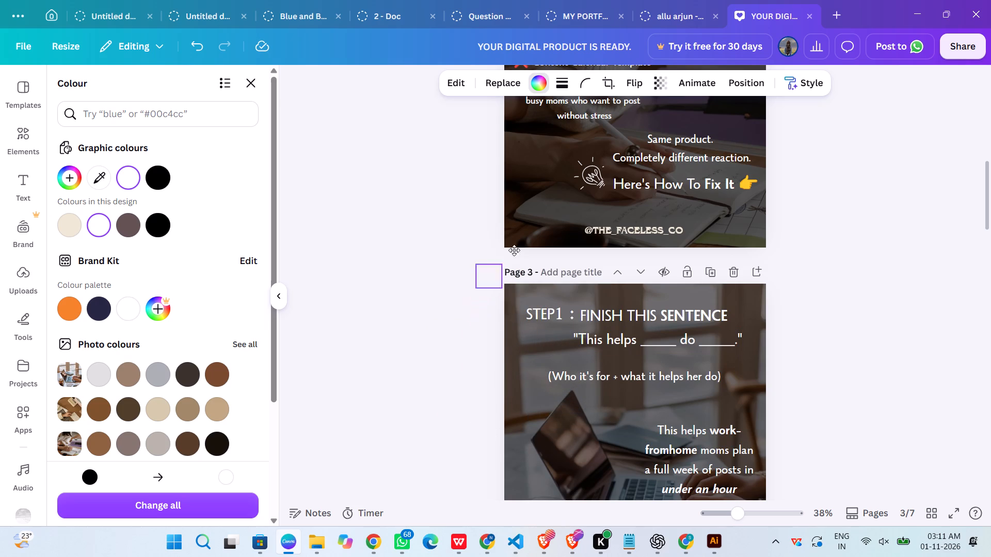
{"action": "left_click_drag", "start_coordinate": [514, 250], "coordinate": [559, 190]}
{"action": "right_click", "coordinate": [559, 190]}
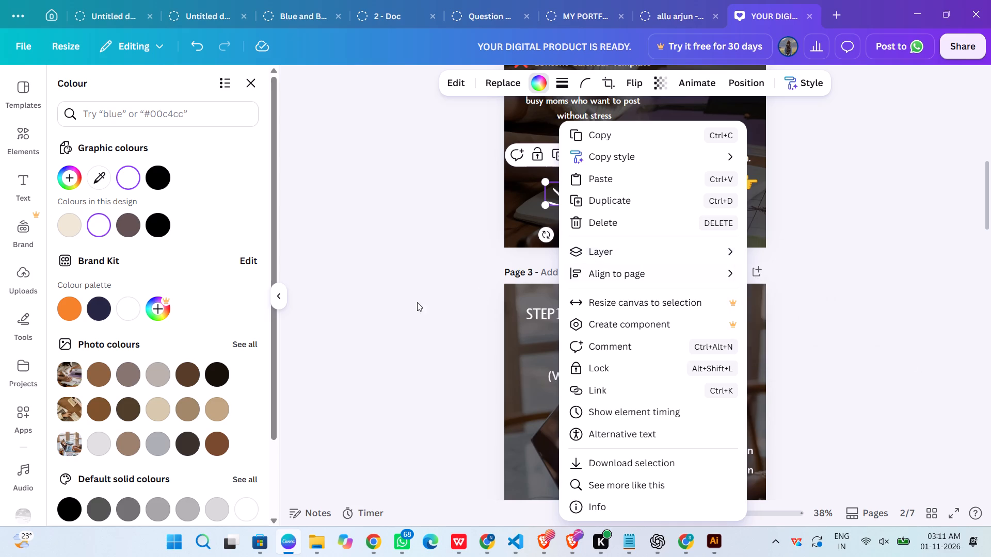
{"action": "left_click", "coordinate": [402, 303]}
{"action": "scroll", "coordinate": [441, 284], "scroll_direction": "up", "scroll_amount": 3}
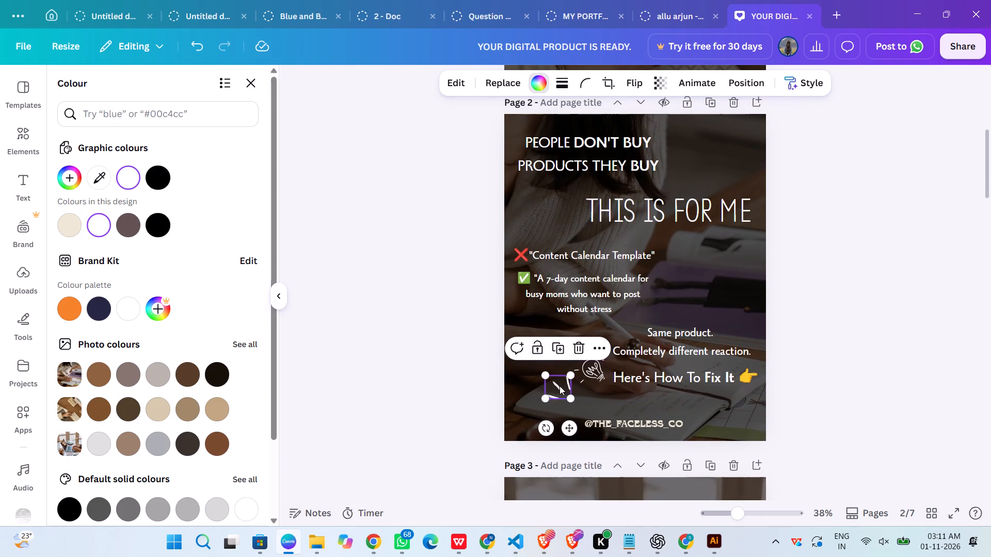
{"action": "left_click_drag", "start_coordinate": [559, 385], "coordinate": [544, 44]}
{"action": "scroll", "coordinate": [593, 212], "scroll_direction": "up", "scroll_amount": 4}
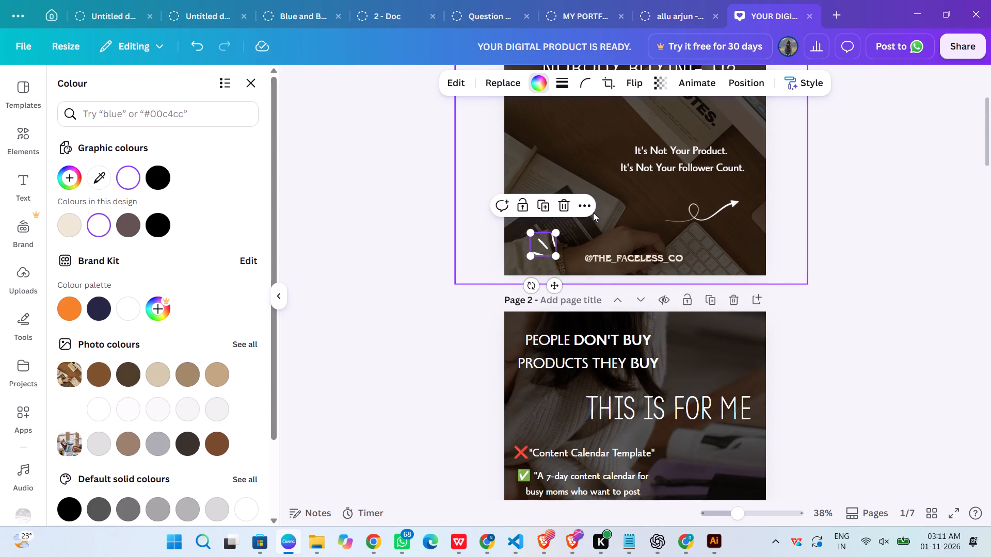
{"action": "scroll", "coordinate": [596, 280], "scroll_direction": "up", "scroll_amount": 3}
{"action": "left_click_drag", "start_coordinate": [544, 418], "coordinate": [630, 307]}
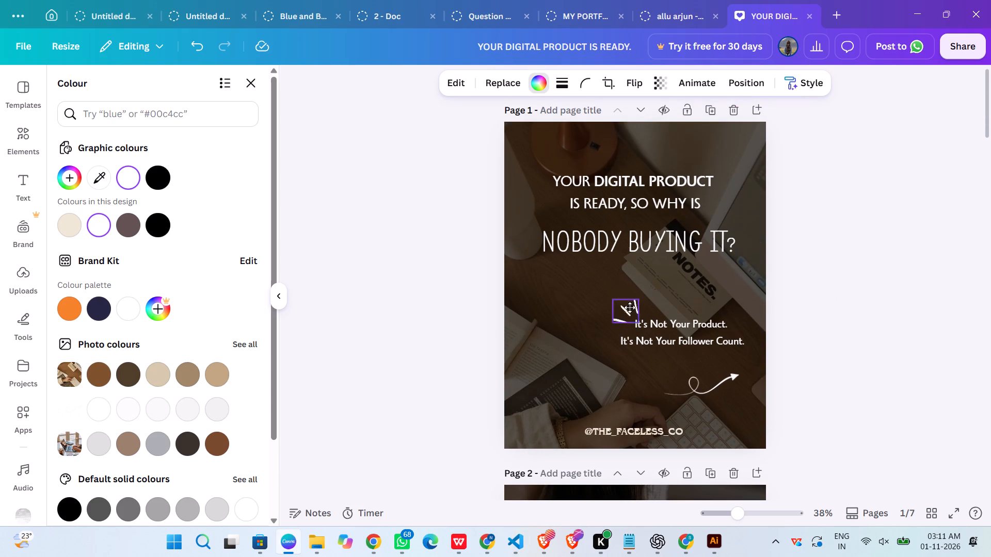
{"action": "left_click_drag", "start_coordinate": [630, 307], "coordinate": [635, 326]}
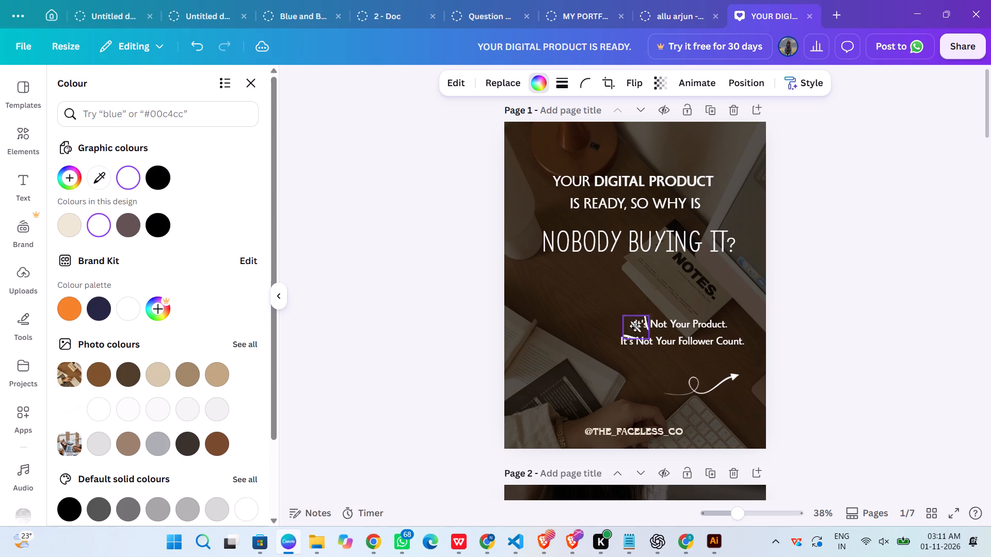
{"action": "left_click_drag", "start_coordinate": [635, 326], "coordinate": [620, 315]}
{"action": "left_click_drag", "start_coordinate": [608, 329], "coordinate": [617, 305]}
{"action": "left_click", "coordinate": [569, 350]}
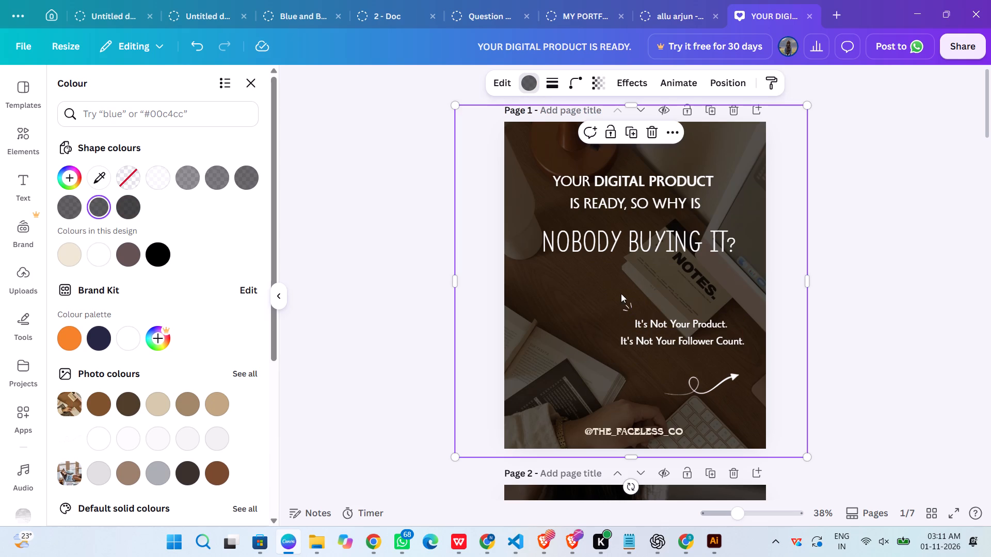
Duplicate page 1's burst doodle, rotate the copy to lean the other way, and place it above the end of "It's Not Your Product.".
{"action": "left_click", "coordinate": [628, 310]}
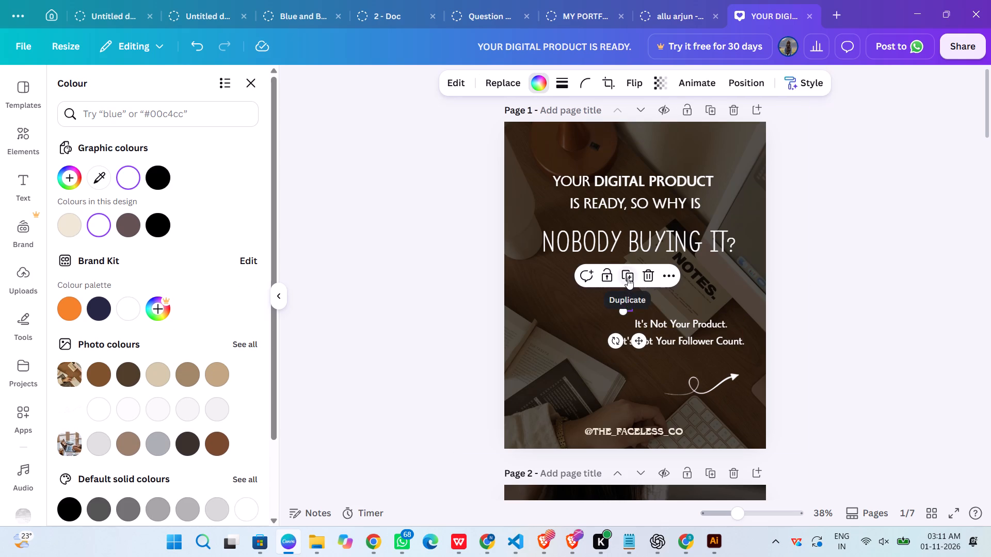
{"action": "left_click", "coordinate": [628, 278]}
{"action": "left_click_drag", "start_coordinate": [618, 347], "coordinate": [600, 340]}
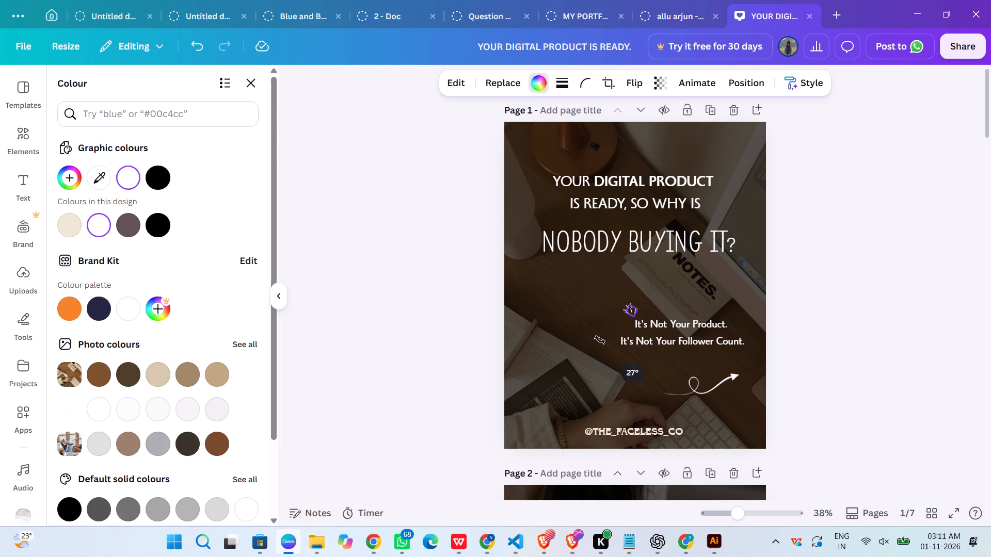
{"action": "left_click_drag", "start_coordinate": [600, 340], "coordinate": [589, 321]}
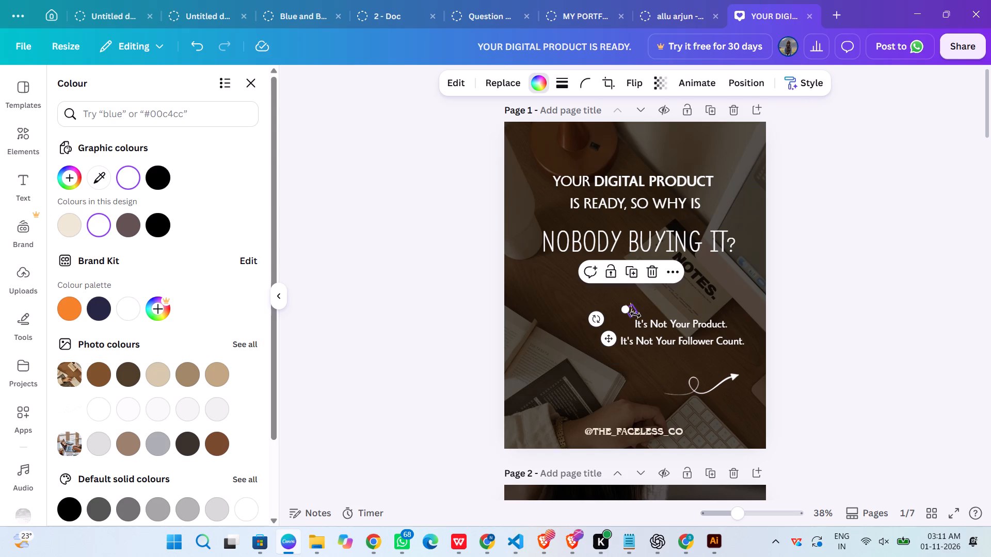
{"action": "left_click", "coordinate": [645, 312]}
{"action": "left_click_drag", "start_coordinate": [631, 311], "coordinate": [723, 309]}
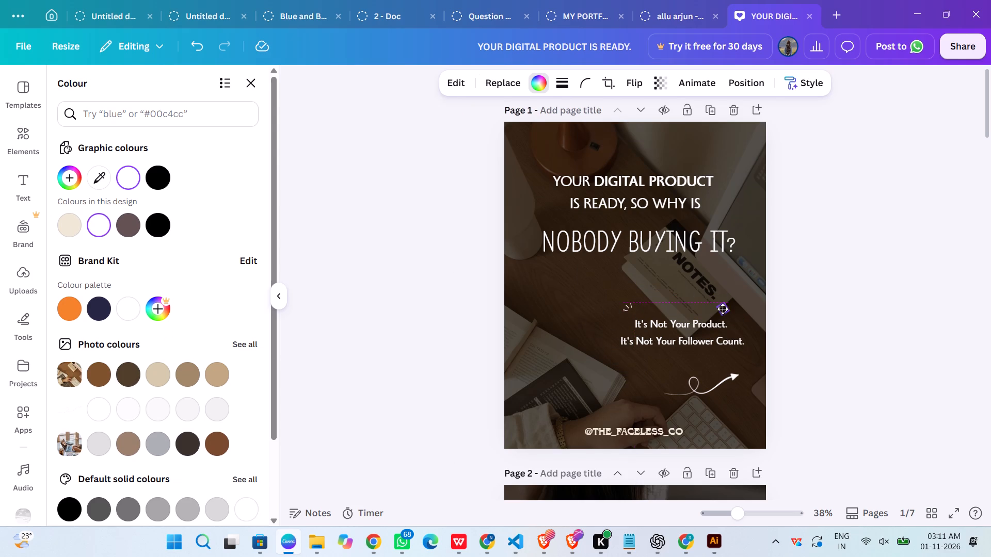
{"action": "left_click_drag", "start_coordinate": [723, 309], "coordinate": [727, 313]}
{"action": "left_click", "coordinate": [786, 322]}
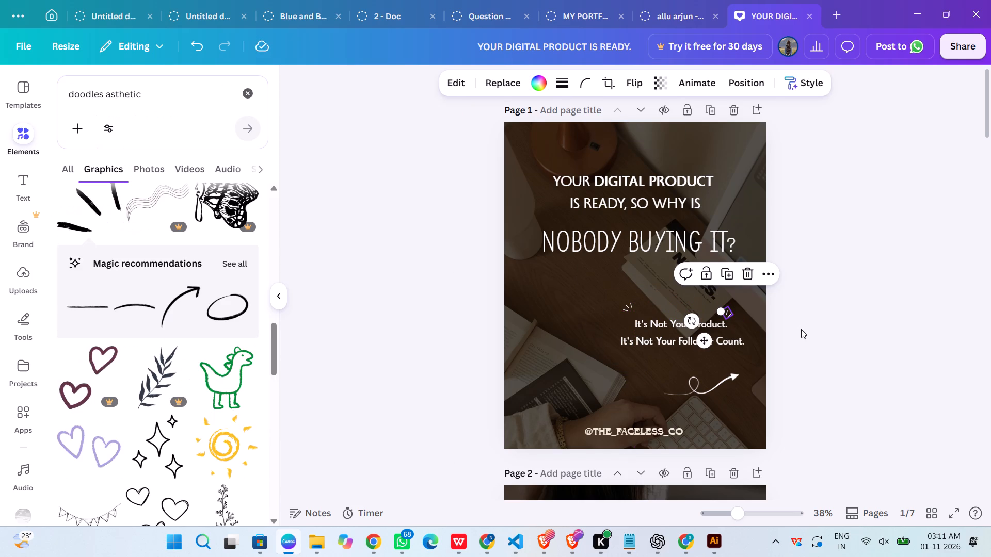
{"action": "left_click", "coordinate": [801, 329]}
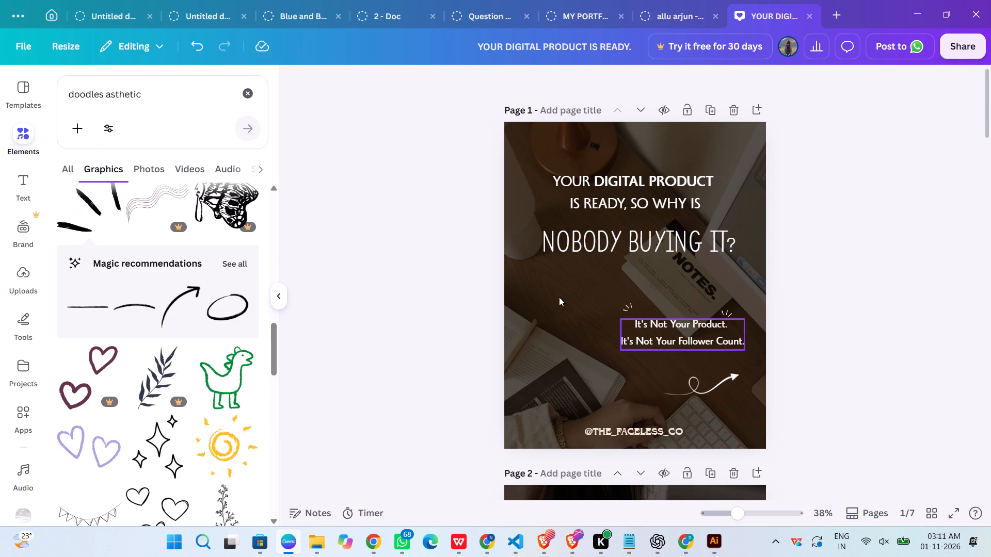
Nudge the original burst doodle down, closer to the start of "It's Not Your Product.".
{"action": "left_click_drag", "start_coordinate": [631, 309], "coordinate": [631, 316]}
{"action": "left_click", "coordinate": [874, 302]}
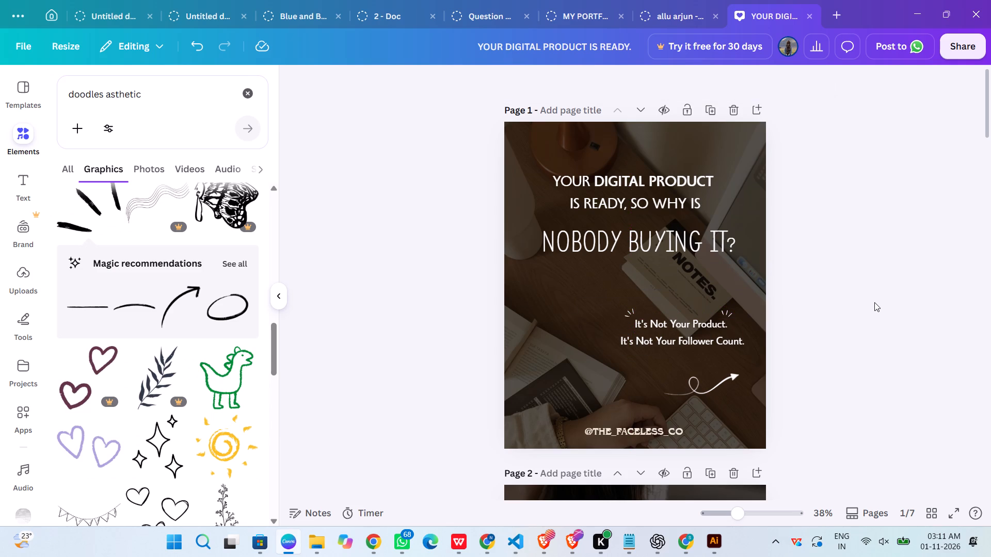
Duplicate the burst at the end of "It's Not Your Product.", move the copy below the start of "It's Not Your Follower Count.", and rotate it to point downward.
{"action": "left_click", "coordinate": [727, 306]}
{"action": "left_click", "coordinate": [727, 317]}
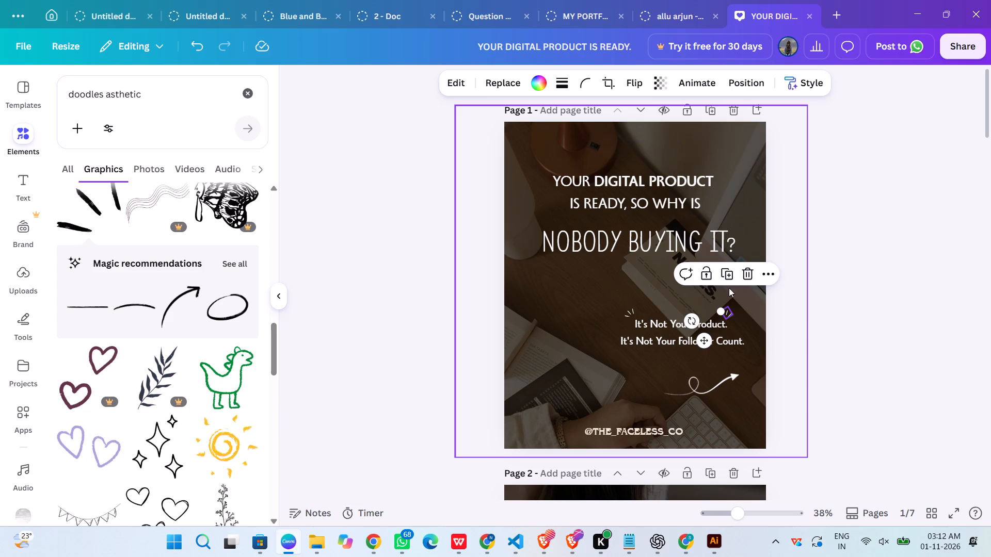
{"action": "left_click", "coordinate": [729, 277]}
{"action": "left_click", "coordinate": [795, 305]}
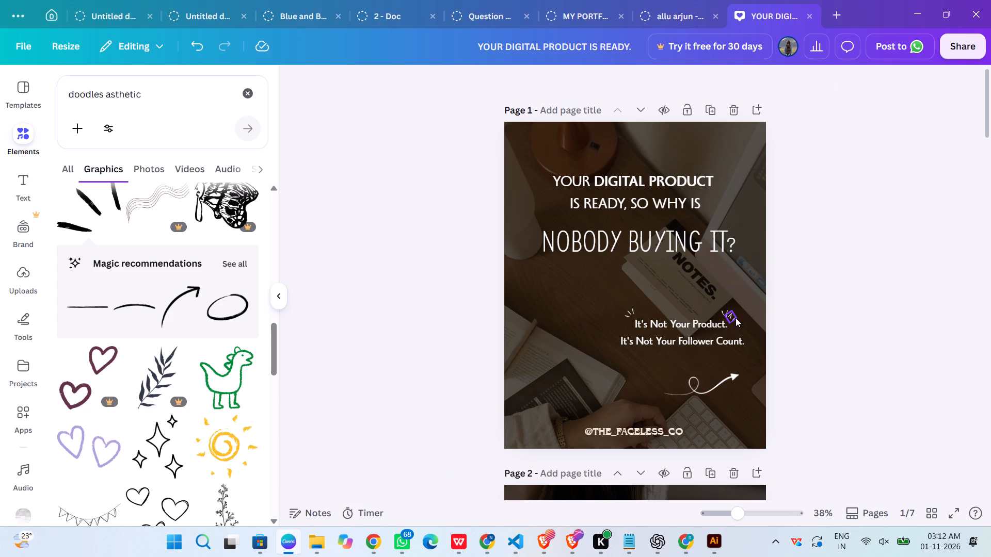
{"action": "left_click_drag", "start_coordinate": [736, 318], "coordinate": [650, 353]}
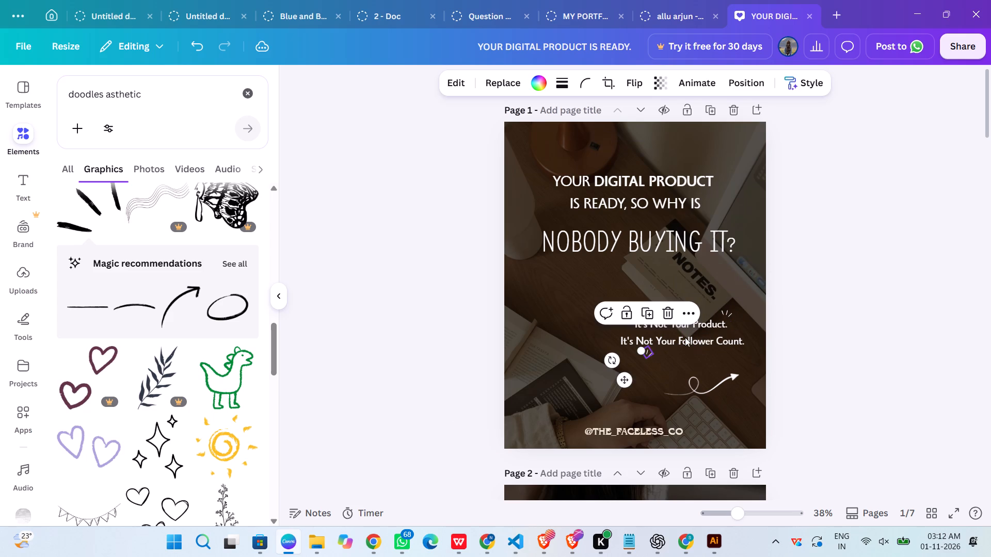
{"action": "left_click", "coordinate": [840, 330]}
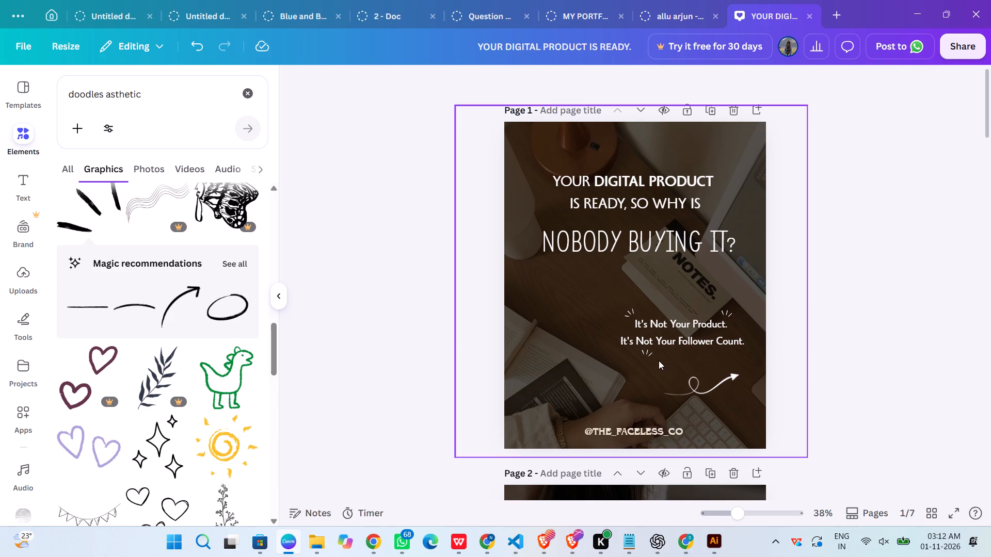
{"action": "left_click", "coordinate": [646, 354]}
{"action": "left_click_drag", "start_coordinate": [610, 358], "coordinate": [610, 355]}
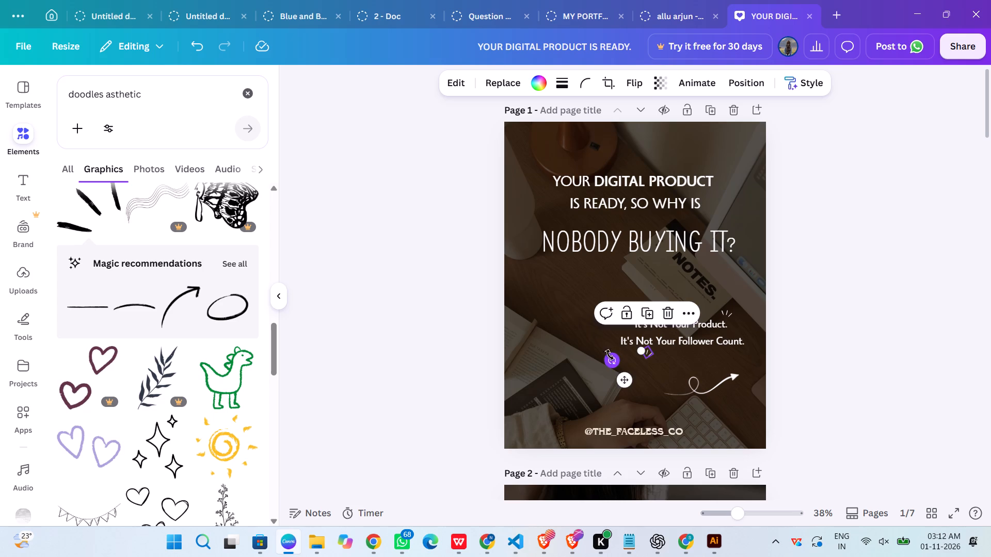
{"action": "left_click_drag", "start_coordinate": [610, 355], "coordinate": [688, 336]}
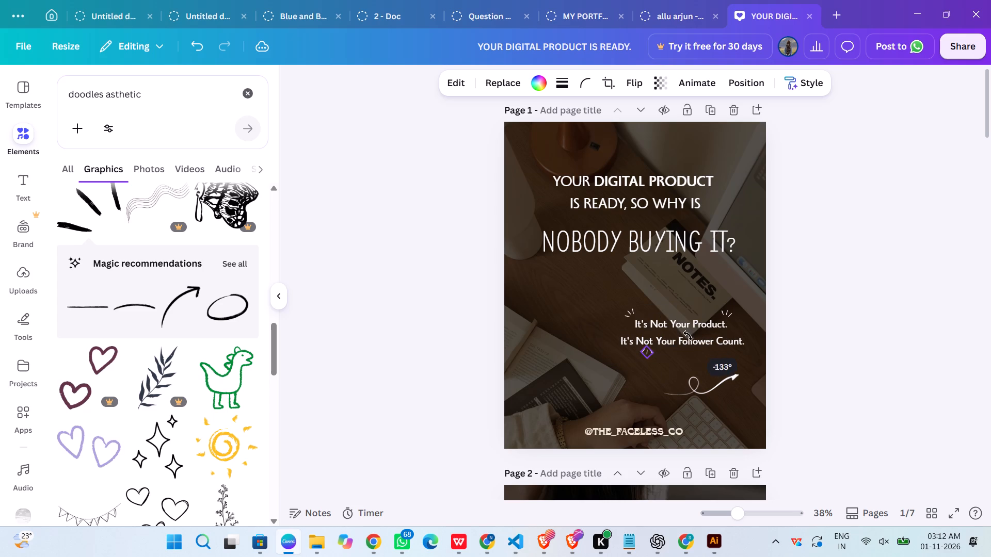
{"action": "left_click_drag", "start_coordinate": [688, 336], "coordinate": [693, 348]}
{"action": "left_click", "coordinate": [840, 298]}
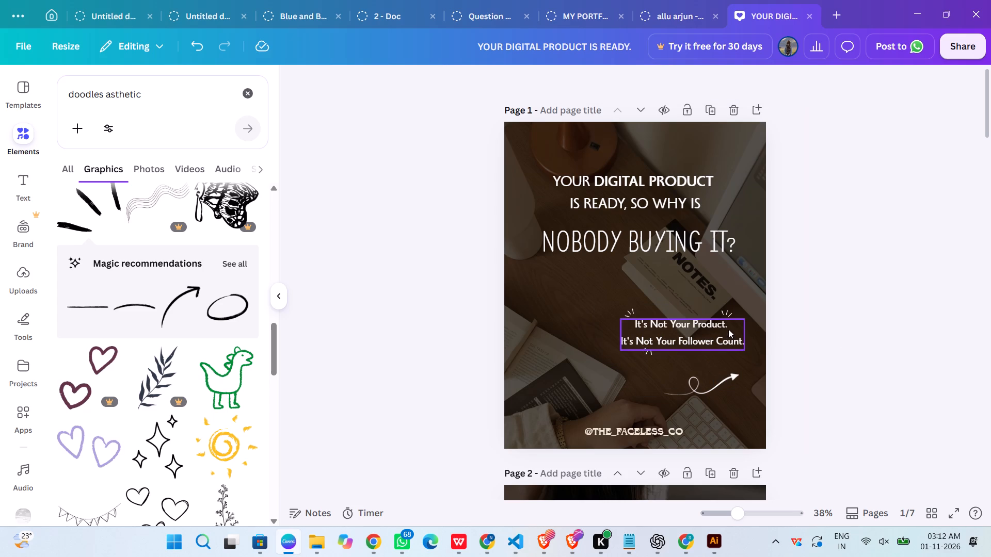
Duplicate the same upper burst again, place the copy below the end of "It's Not Your Follower Count.", and rotate it to point downward.
{"action": "left_click", "coordinate": [729, 310]}
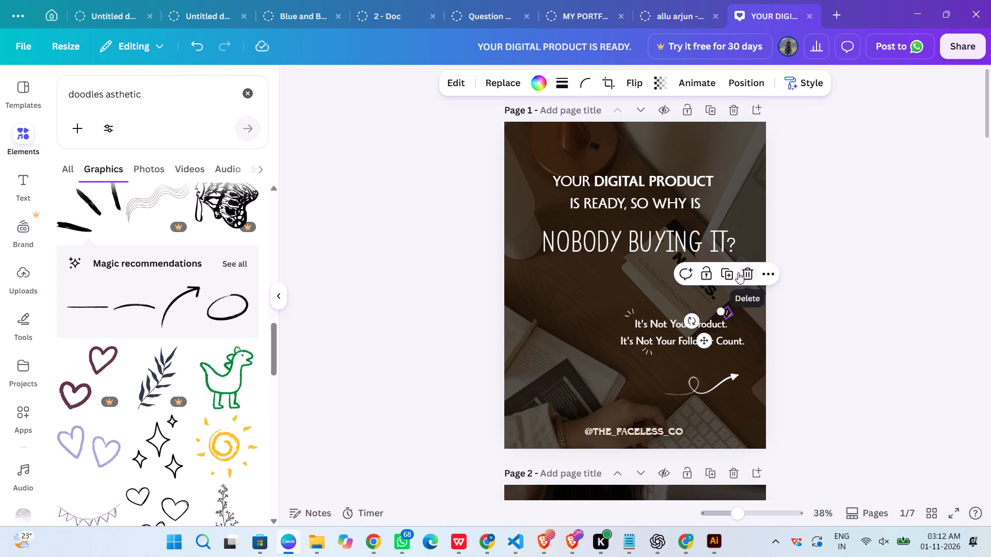
{"action": "left_click", "coordinate": [725, 273]}
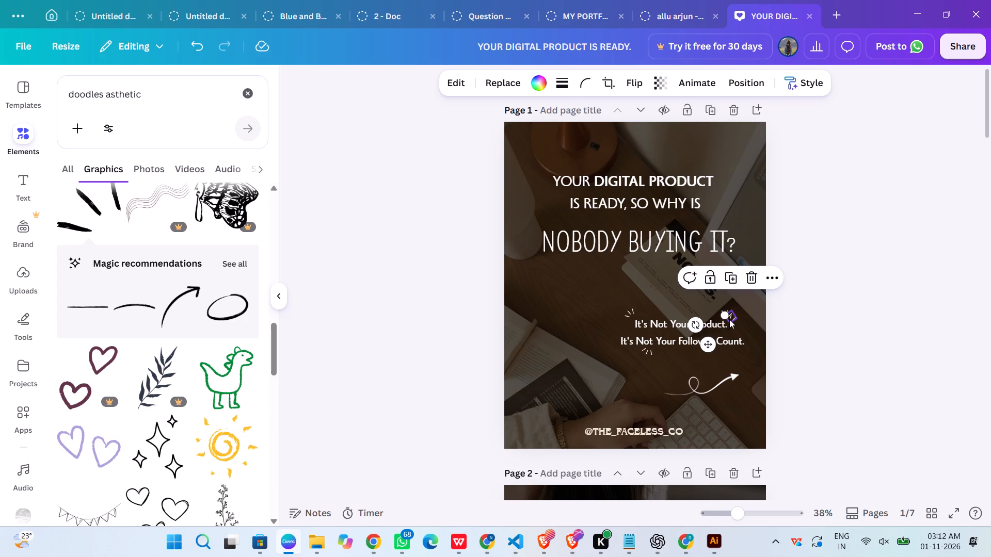
{"action": "left_click", "coordinate": [798, 324]}
{"action": "left_click_drag", "start_coordinate": [734, 318], "coordinate": [728, 344]}
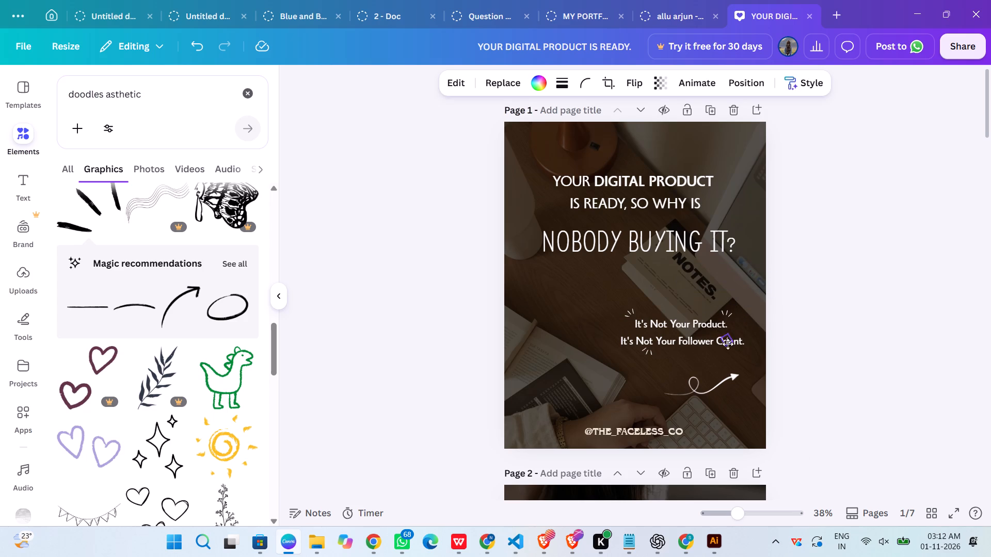
{"action": "left_click_drag", "start_coordinate": [728, 344], "coordinate": [726, 354]}
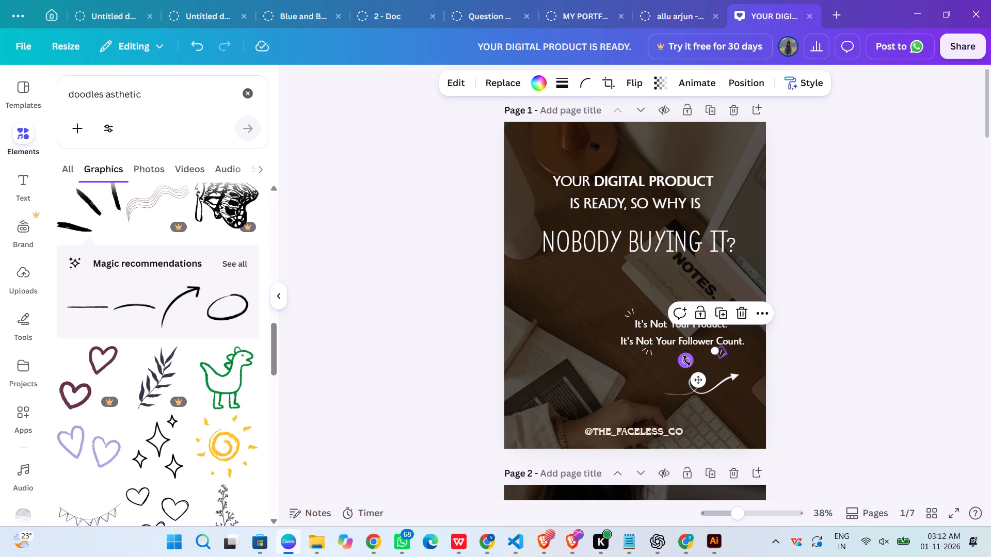
{"action": "left_click_drag", "start_coordinate": [685, 361], "coordinate": [746, 330]}
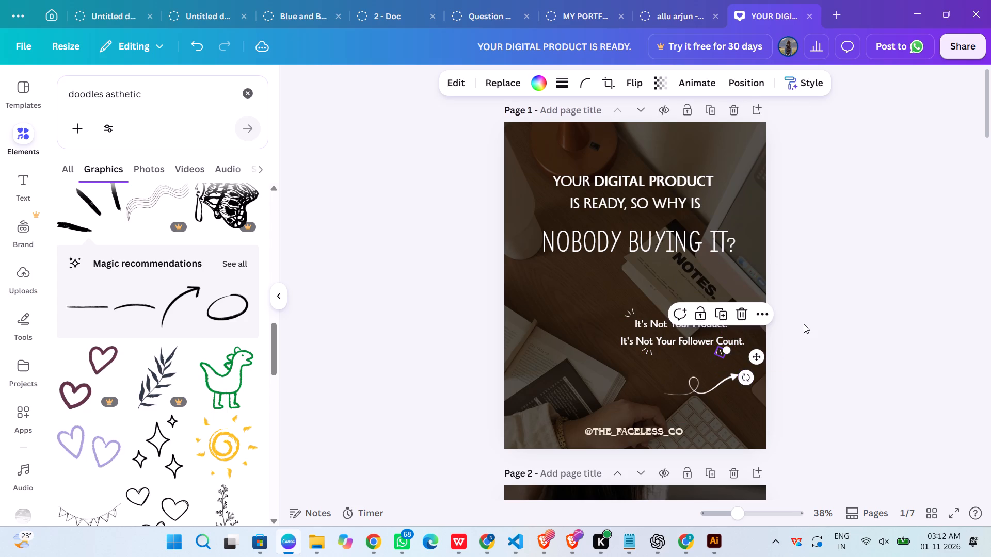
{"action": "left_click", "coordinate": [804, 324]}
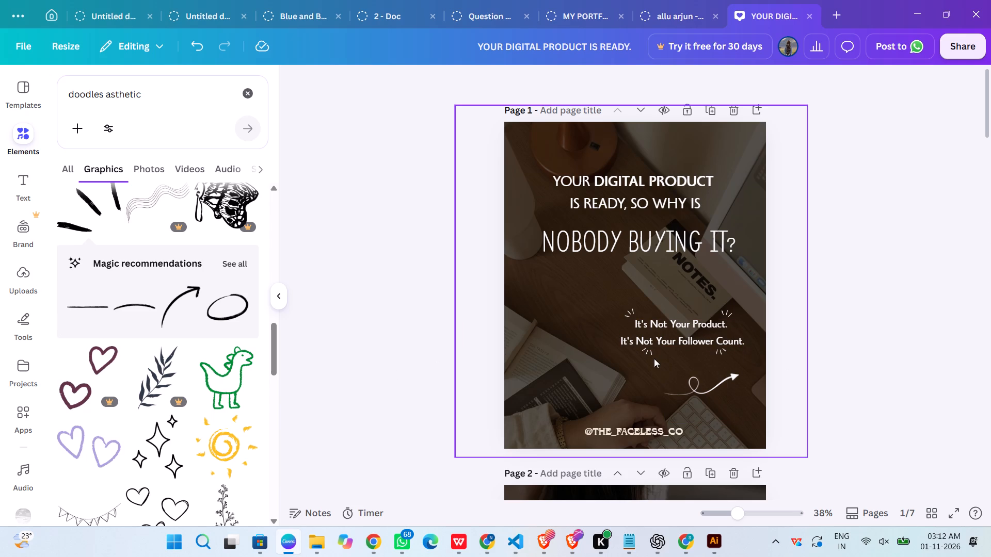
Spread the two lower bursts outward and slightly down so they line up beneath the upper pair.
{"action": "left_click_drag", "start_coordinate": [647, 354], "coordinate": [631, 358]}
{"action": "left_click", "coordinate": [830, 378]}
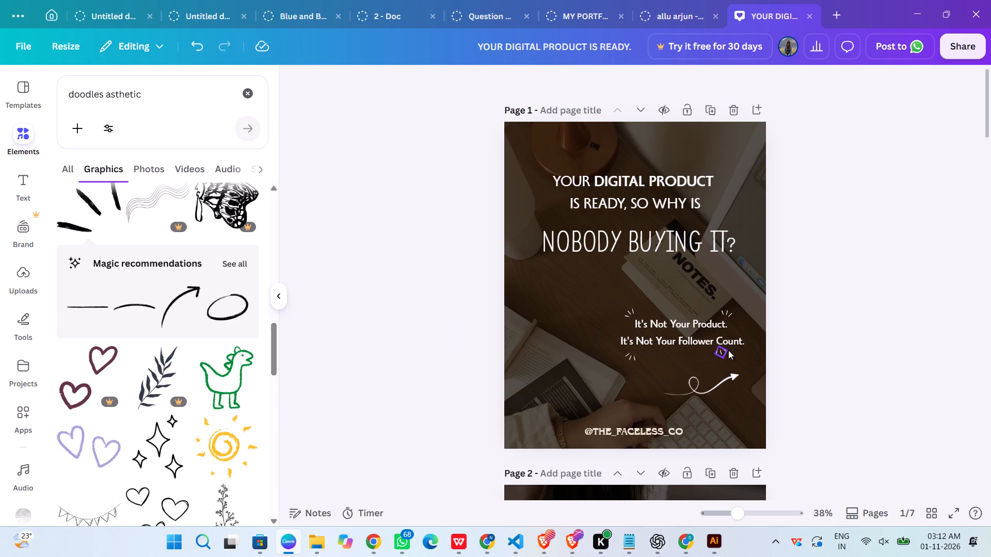
{"action": "left_click_drag", "start_coordinate": [723, 354], "coordinate": [729, 355]}
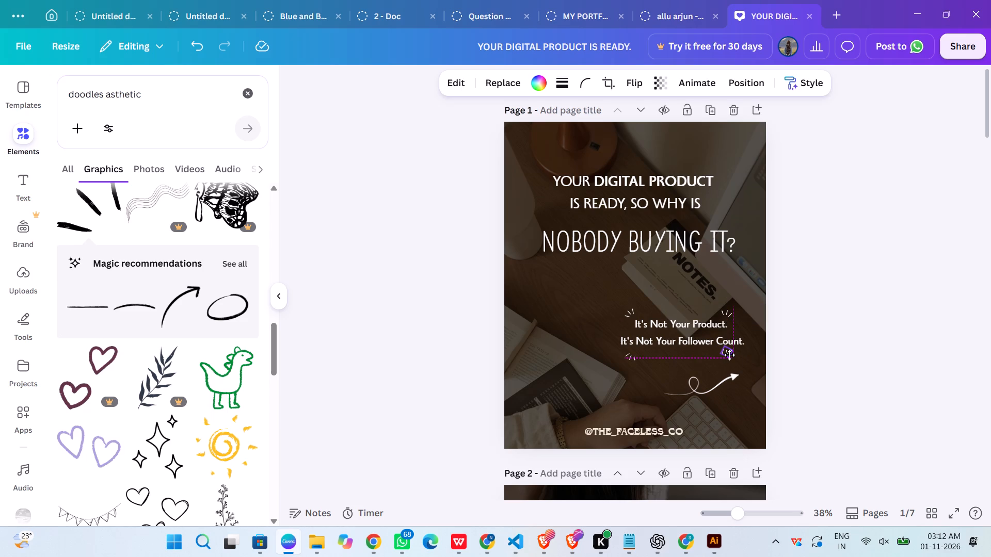
{"action": "left_click_drag", "start_coordinate": [729, 355], "coordinate": [732, 358]}
{"action": "left_click", "coordinate": [840, 357]}
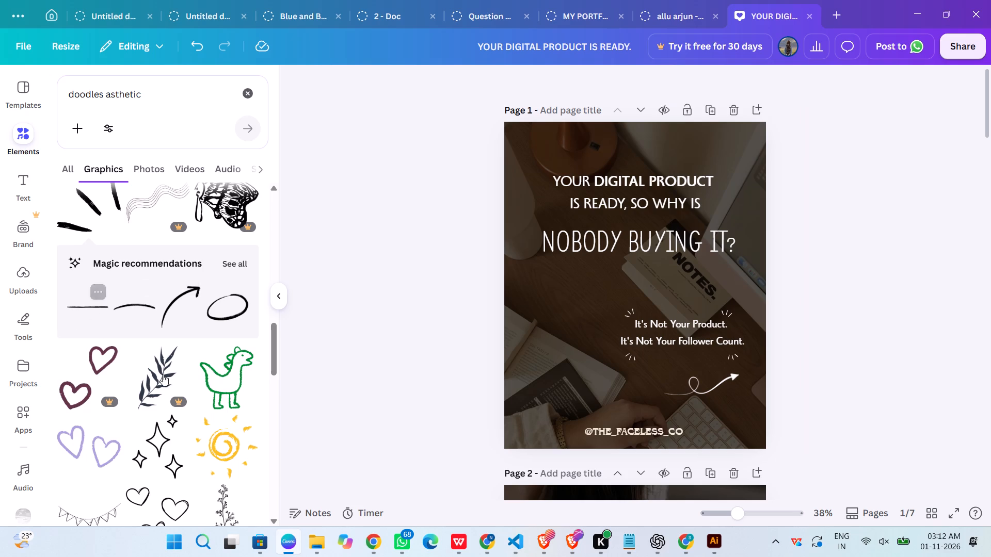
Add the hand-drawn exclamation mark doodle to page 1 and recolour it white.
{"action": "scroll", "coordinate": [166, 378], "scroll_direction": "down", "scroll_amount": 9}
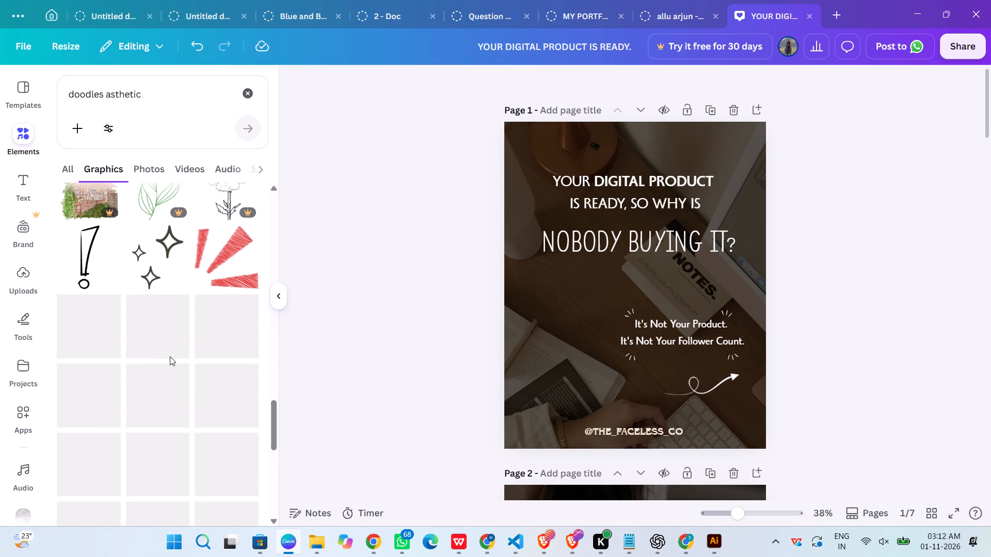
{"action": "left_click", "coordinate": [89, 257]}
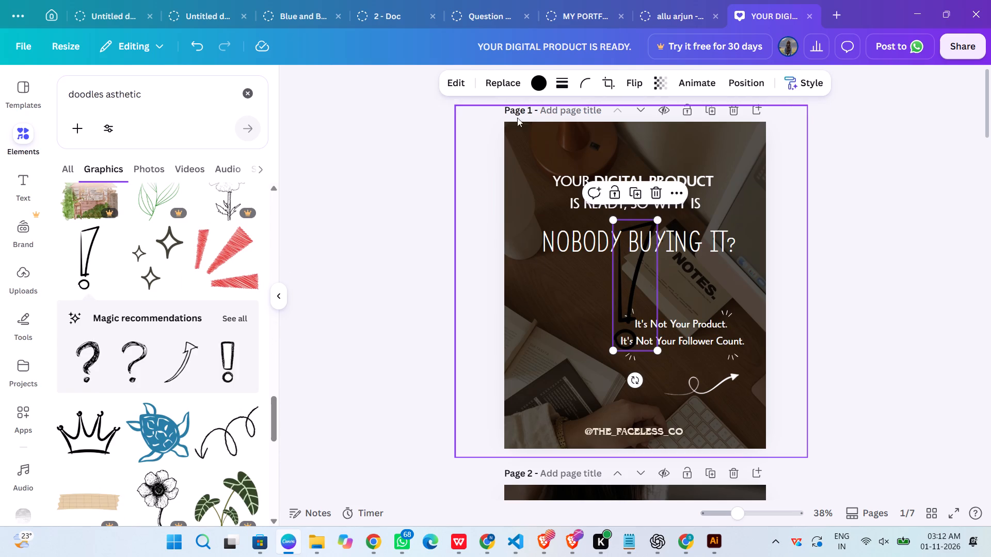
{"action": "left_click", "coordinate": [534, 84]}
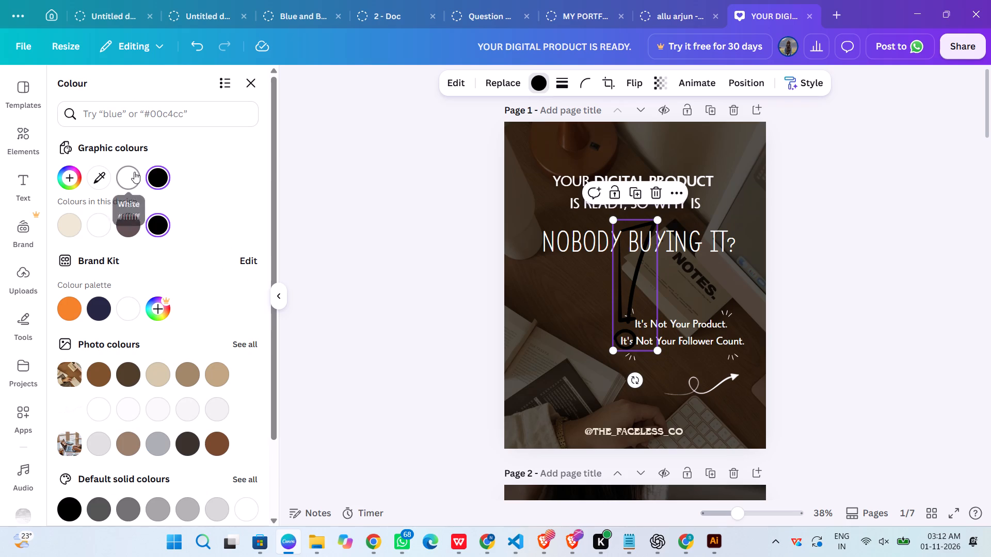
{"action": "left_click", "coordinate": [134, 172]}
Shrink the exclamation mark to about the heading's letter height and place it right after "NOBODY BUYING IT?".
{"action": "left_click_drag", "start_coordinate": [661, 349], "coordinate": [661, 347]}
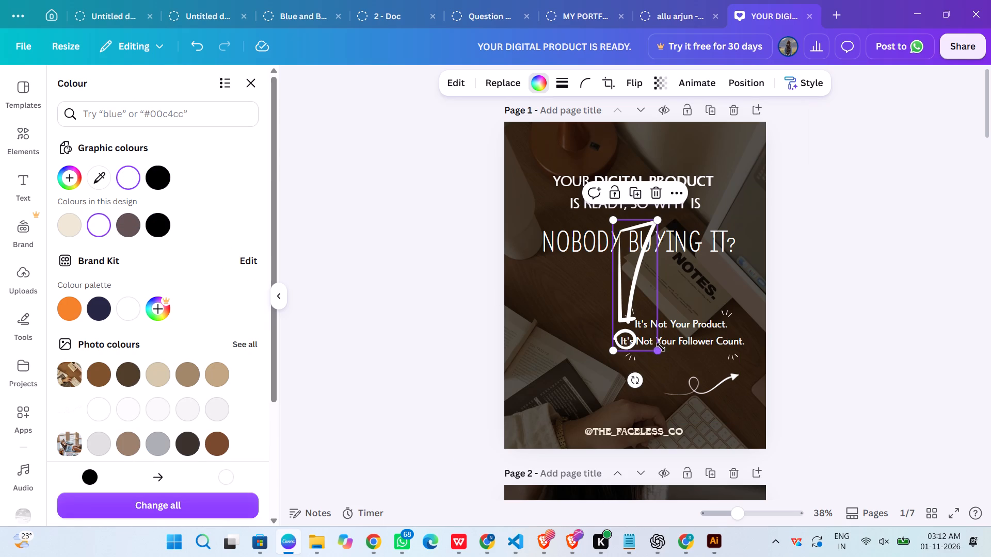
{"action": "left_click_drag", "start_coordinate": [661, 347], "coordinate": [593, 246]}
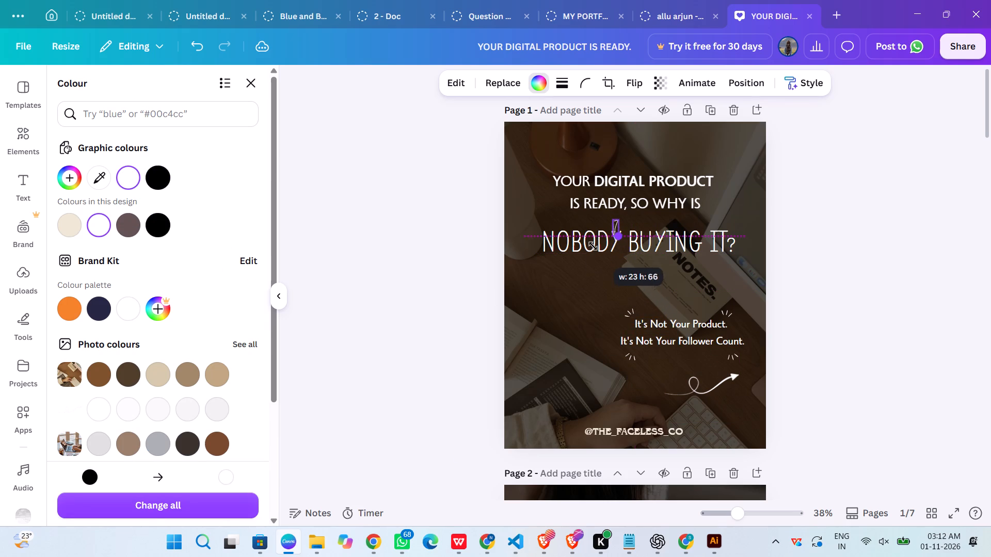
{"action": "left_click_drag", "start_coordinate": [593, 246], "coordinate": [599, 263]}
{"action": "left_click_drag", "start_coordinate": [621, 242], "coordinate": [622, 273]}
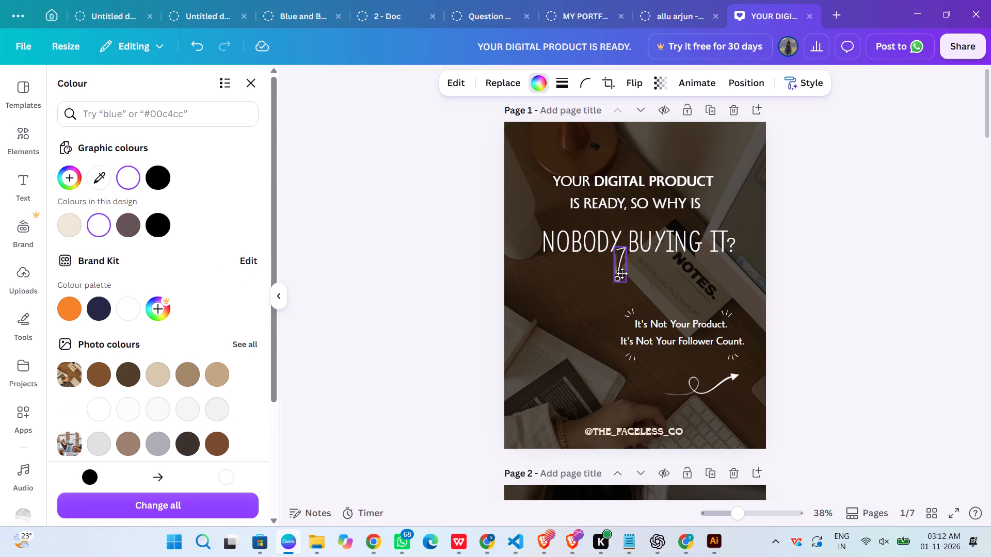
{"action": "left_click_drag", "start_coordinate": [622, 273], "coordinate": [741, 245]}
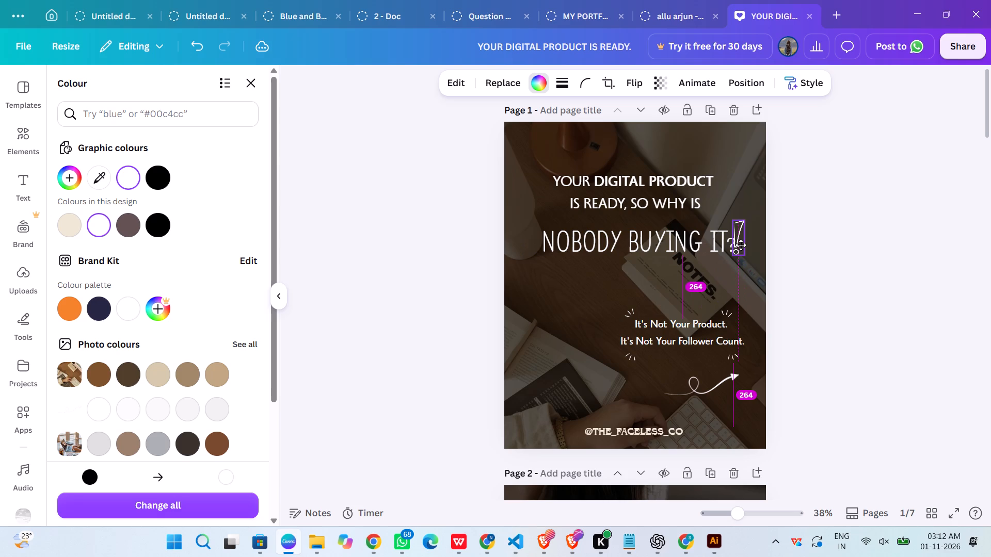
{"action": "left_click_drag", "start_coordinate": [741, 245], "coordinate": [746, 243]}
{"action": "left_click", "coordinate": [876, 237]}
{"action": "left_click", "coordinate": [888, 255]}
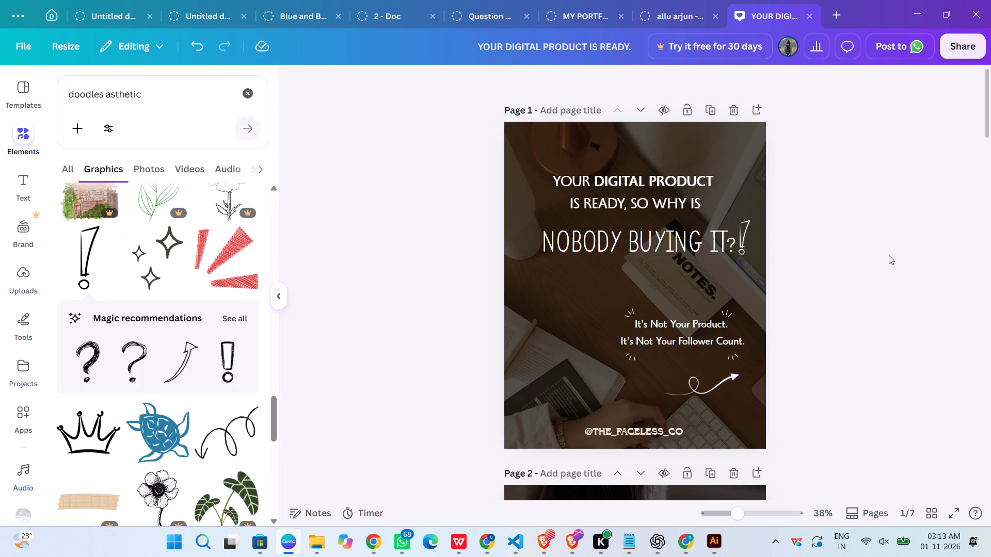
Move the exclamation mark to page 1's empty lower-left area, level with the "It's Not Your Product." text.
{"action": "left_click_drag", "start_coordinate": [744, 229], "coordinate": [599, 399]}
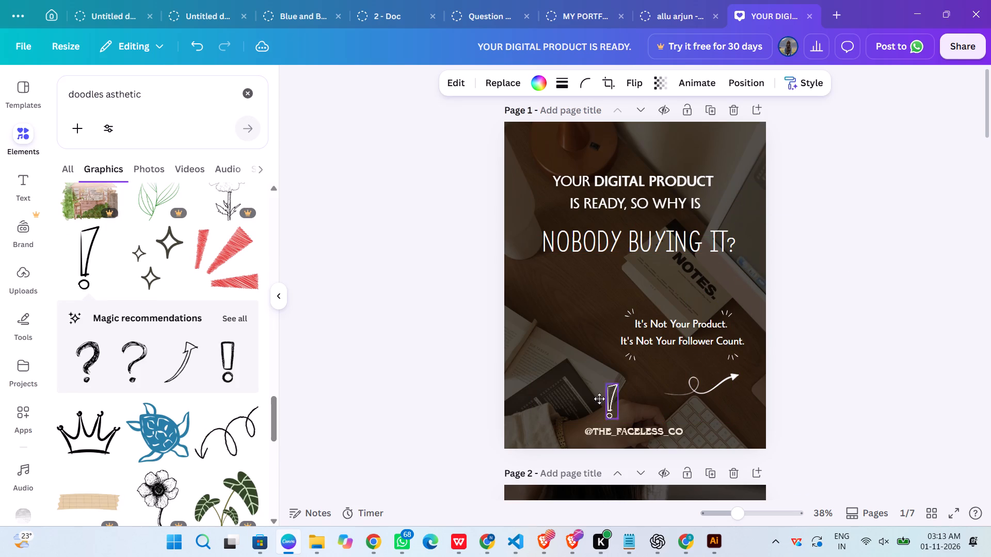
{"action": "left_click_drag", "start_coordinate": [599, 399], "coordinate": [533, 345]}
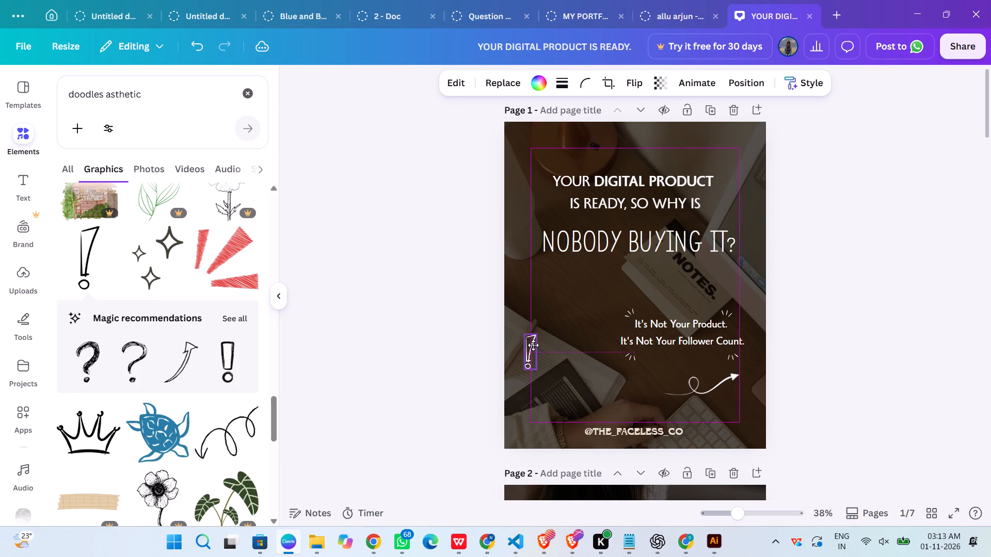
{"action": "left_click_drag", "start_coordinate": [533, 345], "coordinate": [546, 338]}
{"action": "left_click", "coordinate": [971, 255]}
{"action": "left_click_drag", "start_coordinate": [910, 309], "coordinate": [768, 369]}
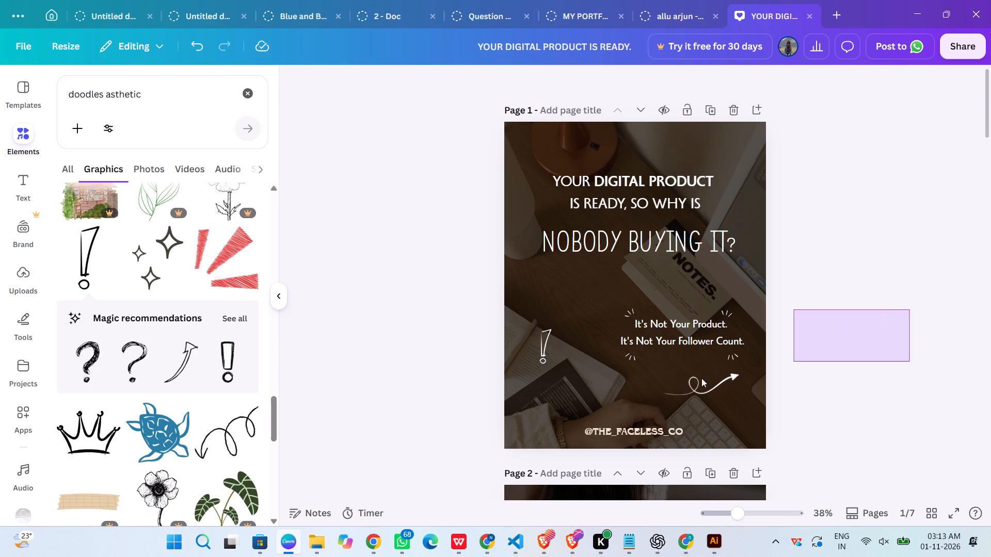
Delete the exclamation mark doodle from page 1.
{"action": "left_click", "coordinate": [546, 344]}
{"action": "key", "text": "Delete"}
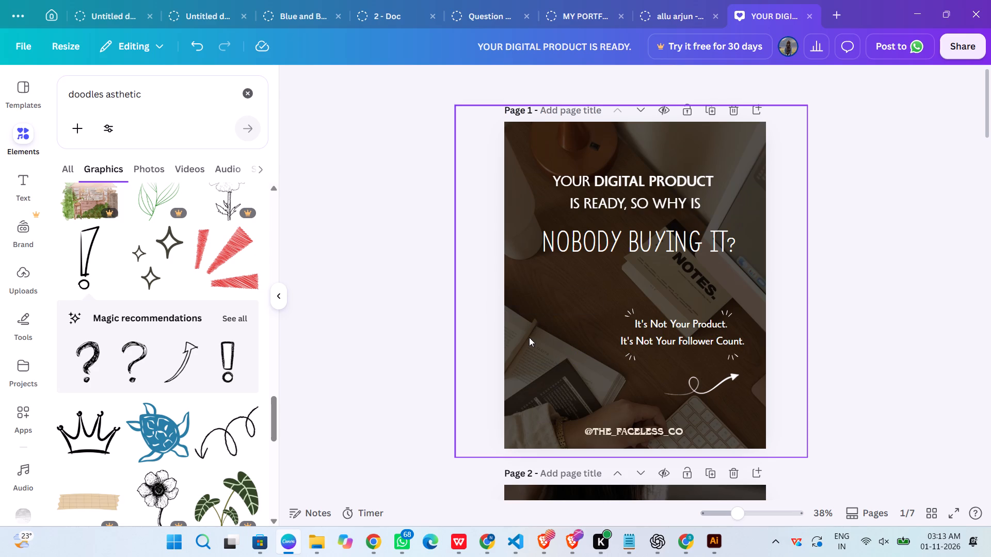
Add the curly looping arrow doodle to page 1 and recolour it white.
{"action": "scroll", "coordinate": [191, 359], "scroll_direction": "down", "scroll_amount": 2}
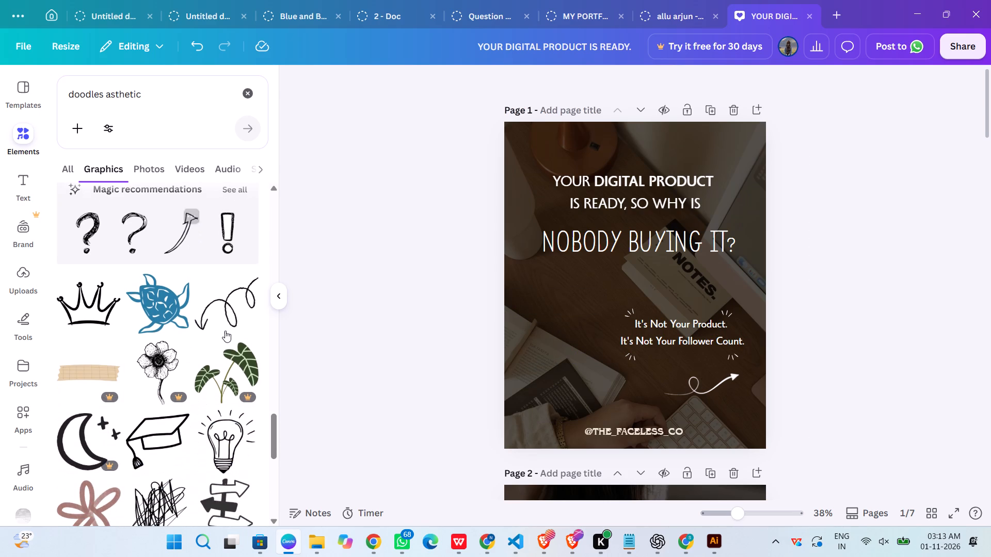
{"action": "left_click", "coordinate": [225, 319]}
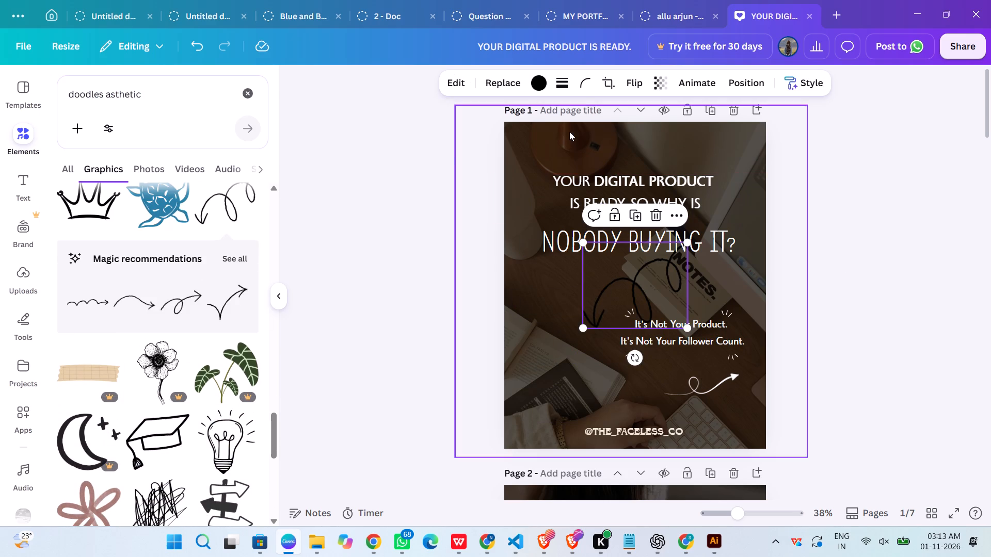
{"action": "left_click", "coordinate": [540, 84]}
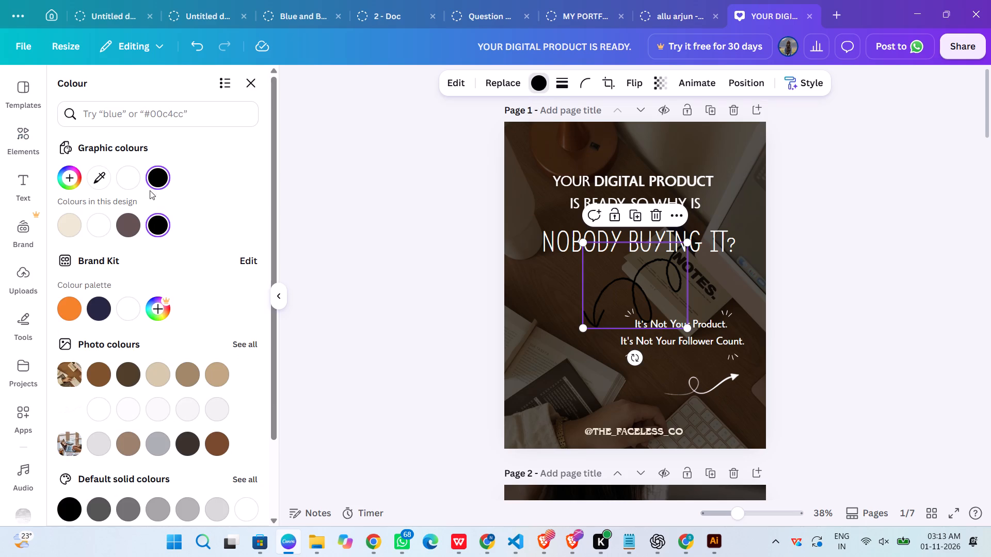
{"action": "left_click", "coordinate": [130, 184]}
{"action": "left_click", "coordinate": [306, 282]}
Look through the carousel's pages for a suitable spot for the curly arrow.
{"action": "scroll", "coordinate": [837, 283], "scroll_direction": "down", "scroll_amount": 2}
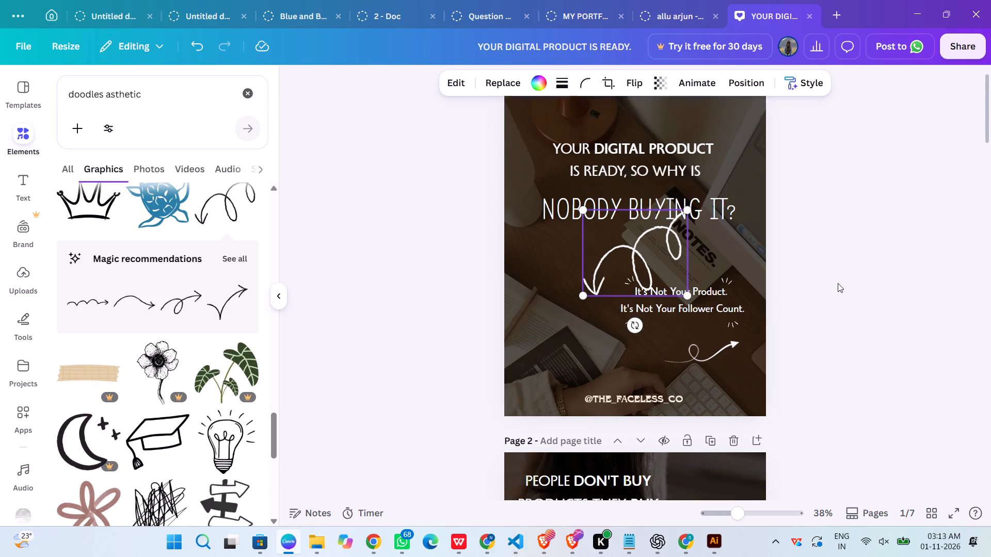
{"action": "scroll", "coordinate": [838, 283], "scroll_direction": "down", "scroll_amount": 13}
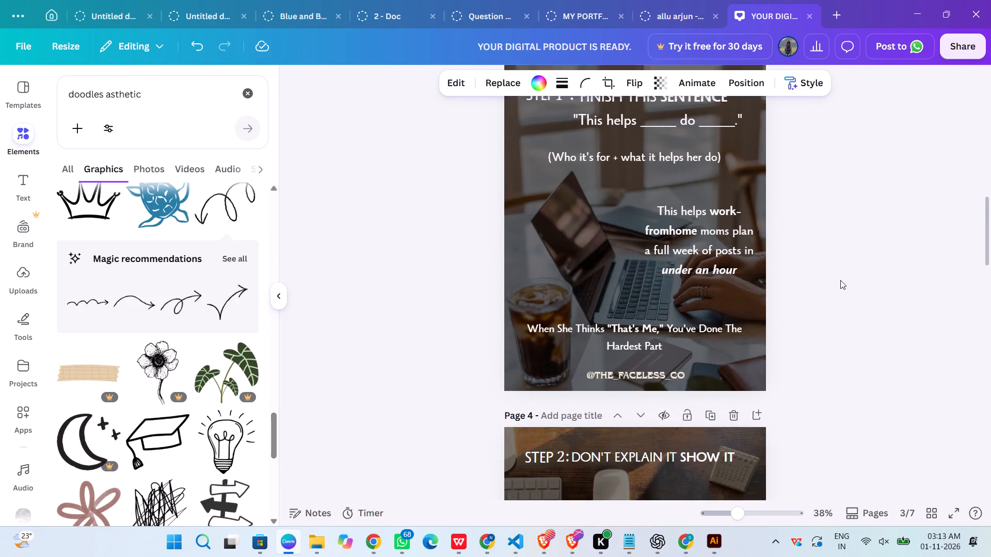
{"action": "scroll", "coordinate": [840, 280], "scroll_direction": "down", "scroll_amount": 16}
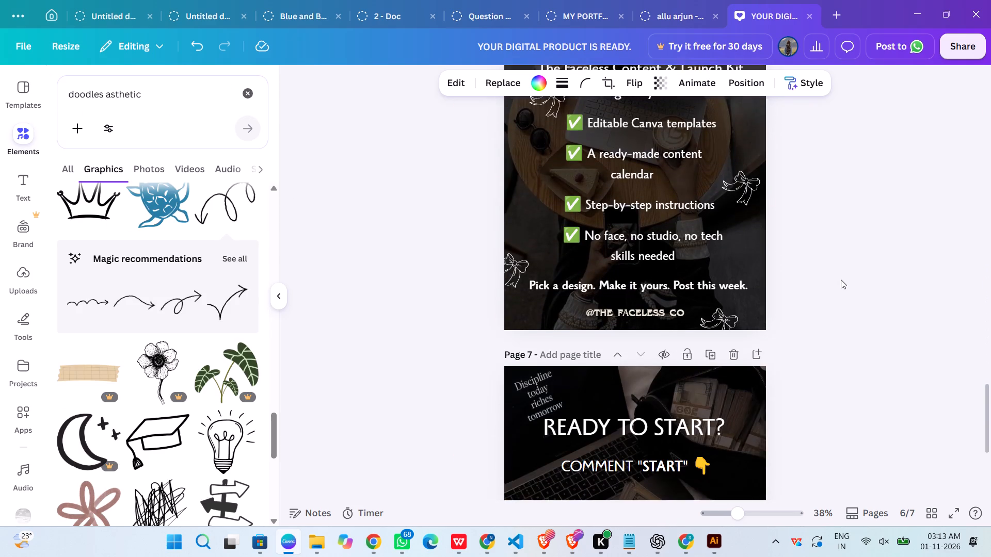
{"action": "scroll", "coordinate": [841, 280], "scroll_direction": "down", "scroll_amount": 2}
{"action": "scroll", "coordinate": [841, 280], "scroll_direction": "up", "scroll_amount": 17}
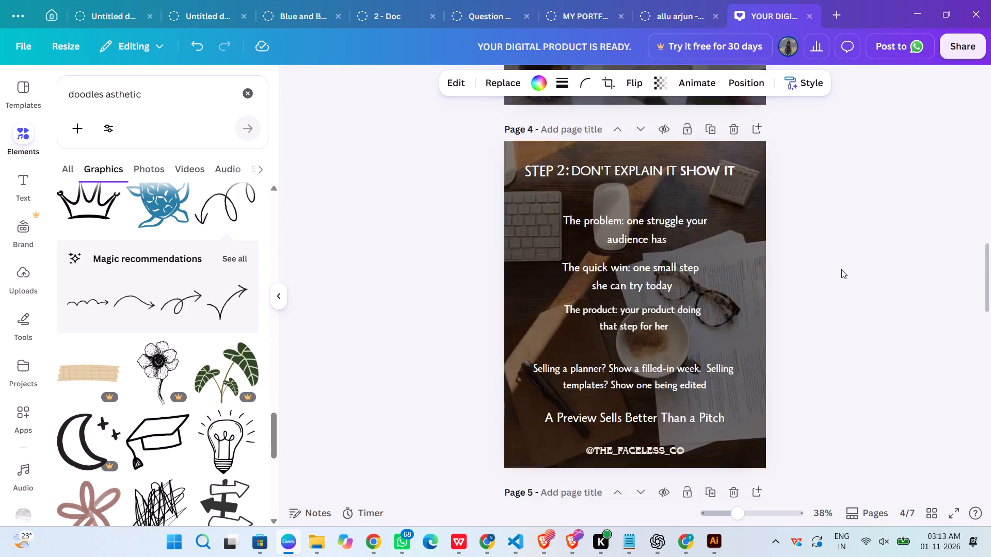
{"action": "scroll", "coordinate": [841, 269], "scroll_direction": "up", "scroll_amount": 16}
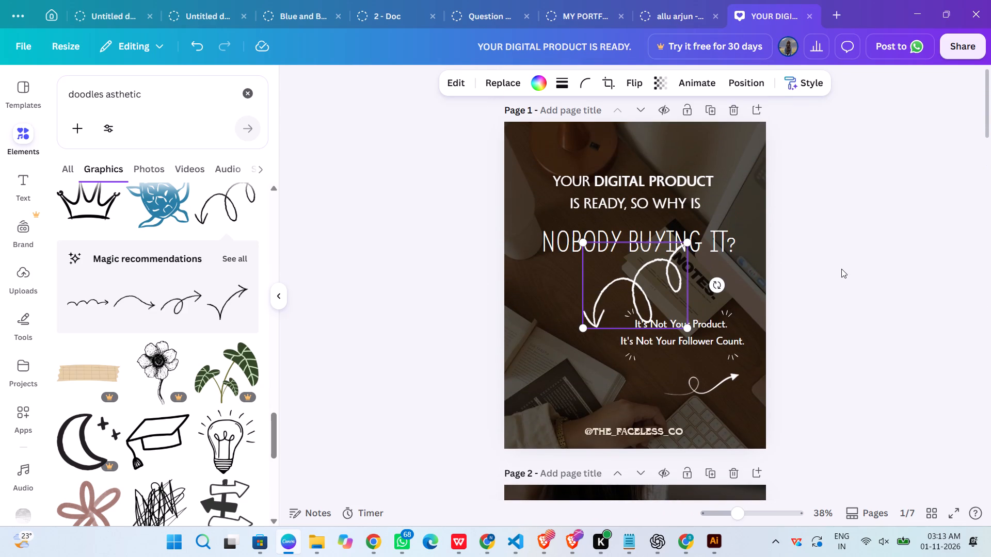
Move the white curly arrow from page 1 down to the lower part of page 3.
{"action": "left_click_drag", "start_coordinate": [628, 294], "coordinate": [612, 445]}
{"action": "scroll", "coordinate": [763, 350], "scroll_direction": "down", "scroll_amount": 6}
{"action": "scroll", "coordinate": [665, 212], "scroll_direction": "up", "scroll_amount": 2}
{"action": "left_click_drag", "start_coordinate": [638, 302], "coordinate": [641, 556]}
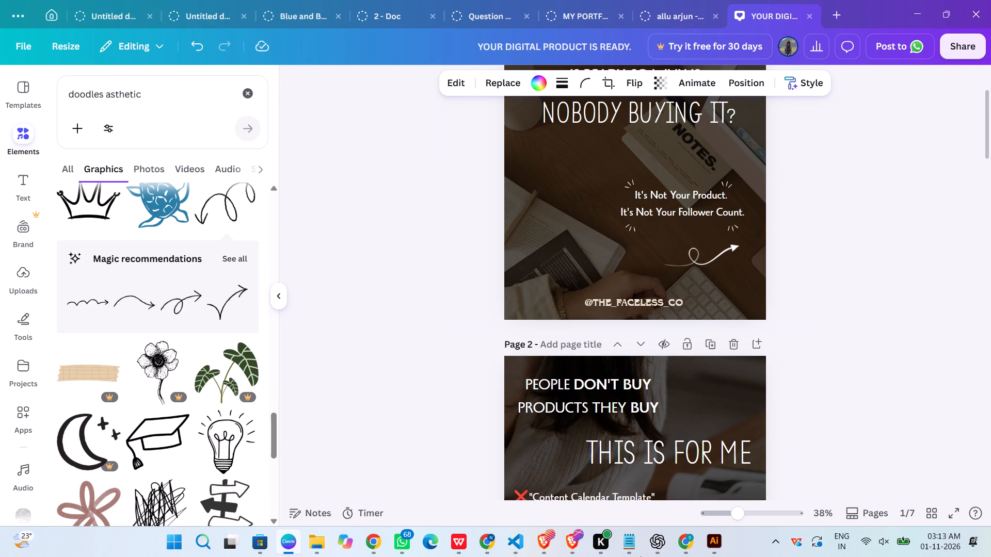
{"action": "left_click_drag", "start_coordinate": [641, 556], "coordinate": [642, 462]}
{"action": "scroll", "coordinate": [797, 372], "scroll_direction": "down", "scroll_amount": 4}
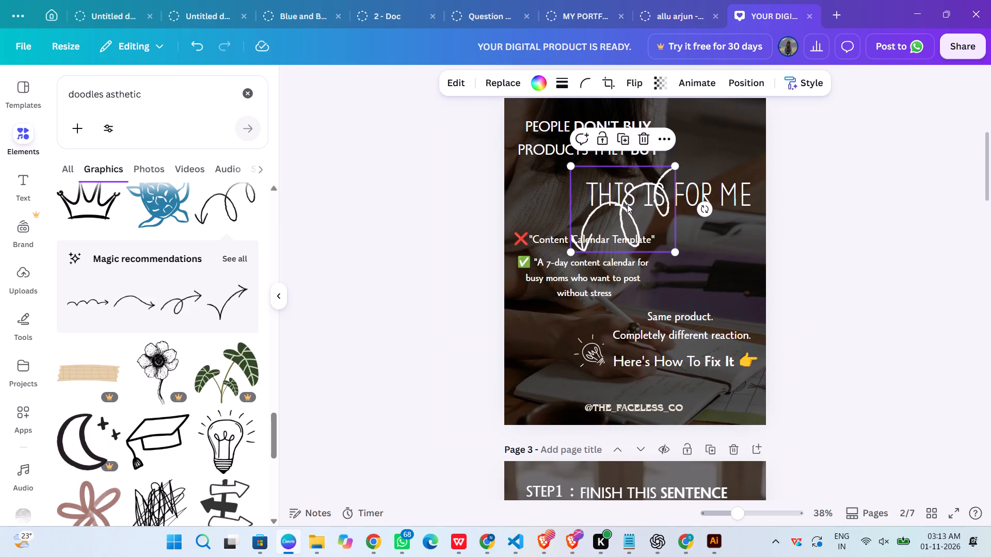
{"action": "left_click_drag", "start_coordinate": [627, 204], "coordinate": [661, 482]}
{"action": "scroll", "coordinate": [664, 434], "scroll_direction": "down", "scroll_amount": 4}
{"action": "left_click_drag", "start_coordinate": [647, 230], "coordinate": [647, 475]}
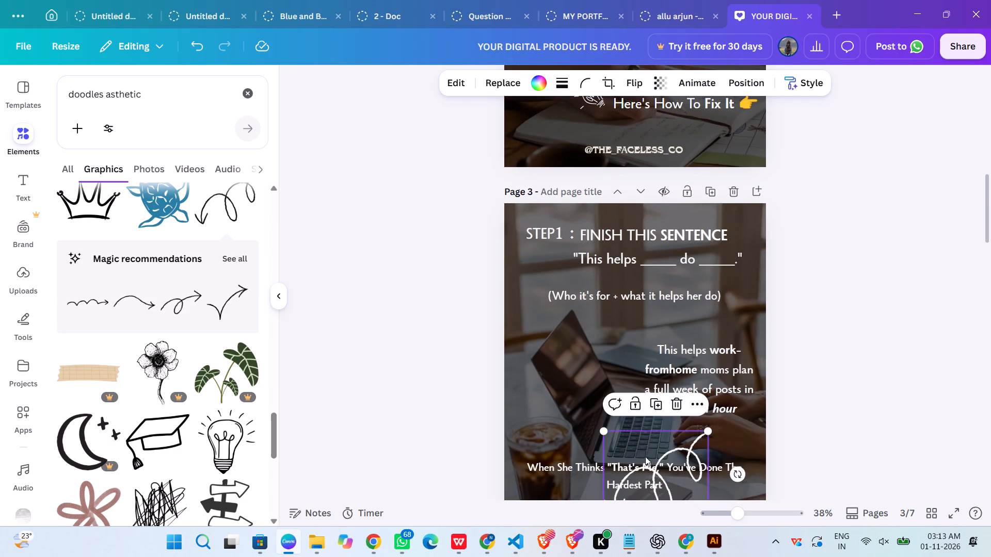
Carry the curly arrow on from page 3 to the "WANT THE SHORTCUT?" heading area of page 6.
{"action": "scroll", "coordinate": [651, 433], "scroll_direction": "down", "scroll_amount": 8}
{"action": "scroll", "coordinate": [673, 364], "scroll_direction": "up", "scroll_amount": 3}
{"action": "left_click_drag", "start_coordinate": [674, 355], "coordinate": [677, 476]}
{"action": "scroll", "coordinate": [677, 450], "scroll_direction": "down", "scroll_amount": 5}
{"action": "left_click_drag", "start_coordinate": [649, 164], "coordinate": [660, 315]}
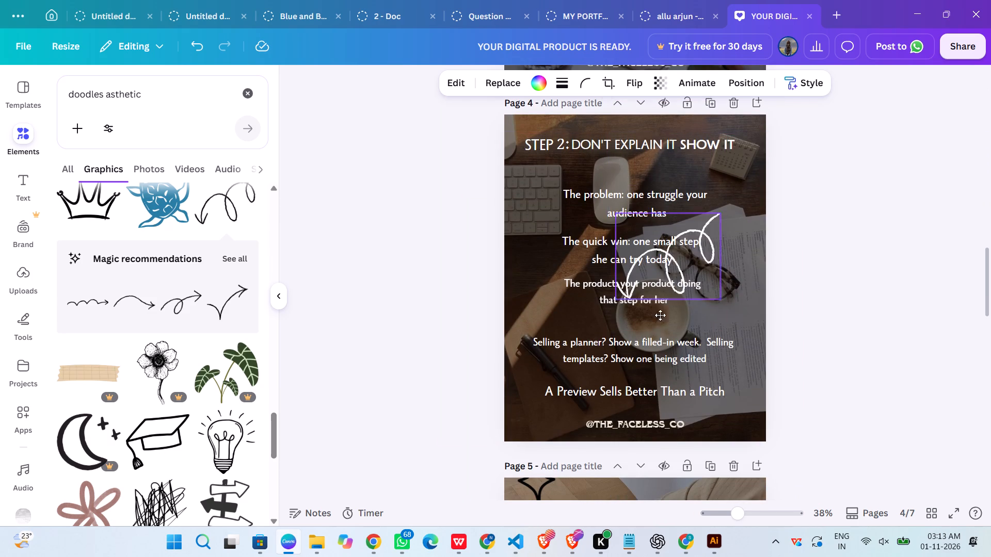
{"action": "left_click_drag", "start_coordinate": [660, 315], "coordinate": [663, 383]}
{"action": "scroll", "coordinate": [663, 383], "scroll_direction": "down", "scroll_amount": 4}
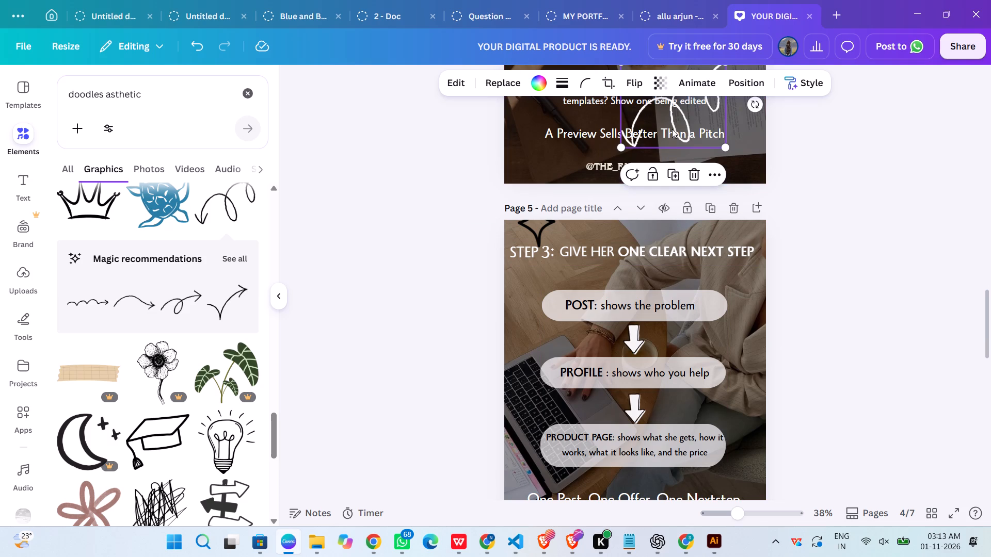
{"action": "left_click_drag", "start_coordinate": [675, 127], "coordinate": [679, 340]}
{"action": "scroll", "coordinate": [679, 340], "scroll_direction": "down", "scroll_amount": 6}
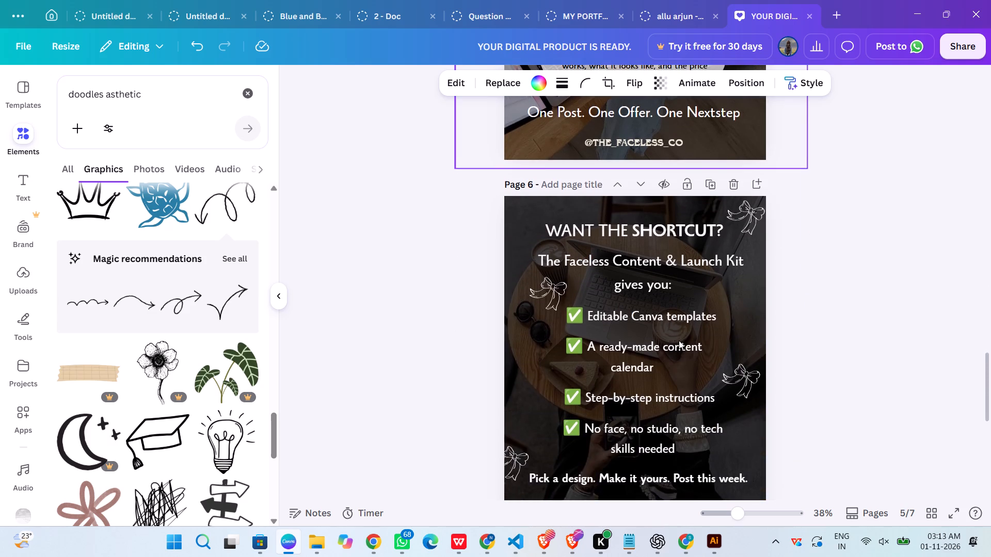
{"action": "scroll", "coordinate": [679, 340], "scroll_direction": "up", "scroll_amount": 3}
{"action": "left_click_drag", "start_coordinate": [685, 141], "coordinate": [678, 392]}
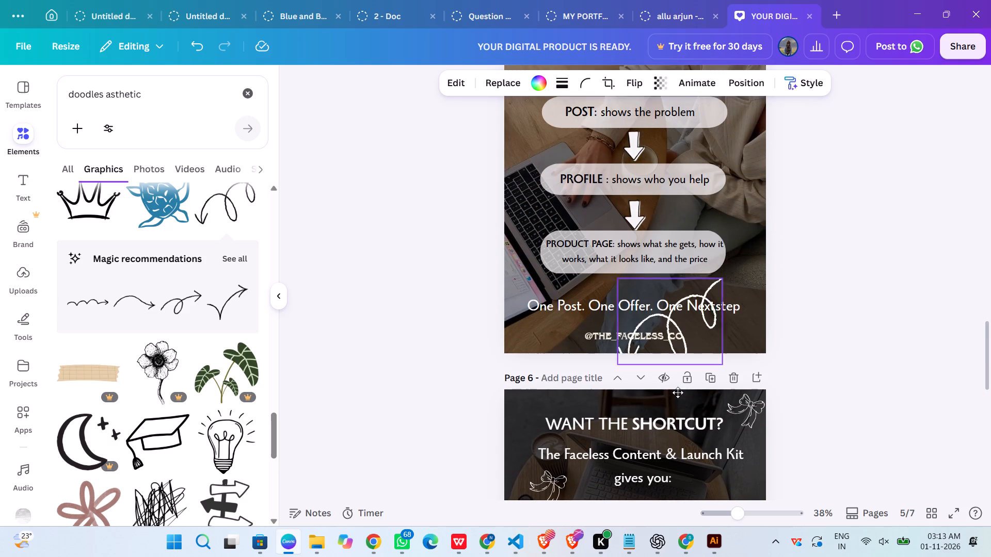
{"action": "left_click_drag", "start_coordinate": [678, 392], "coordinate": [678, 459]}
Move the curly arrow from page 6 onto page 7, around the "I'll Send You The Link" text.
{"action": "scroll", "coordinate": [678, 460], "scroll_direction": "down", "scroll_amount": 4}
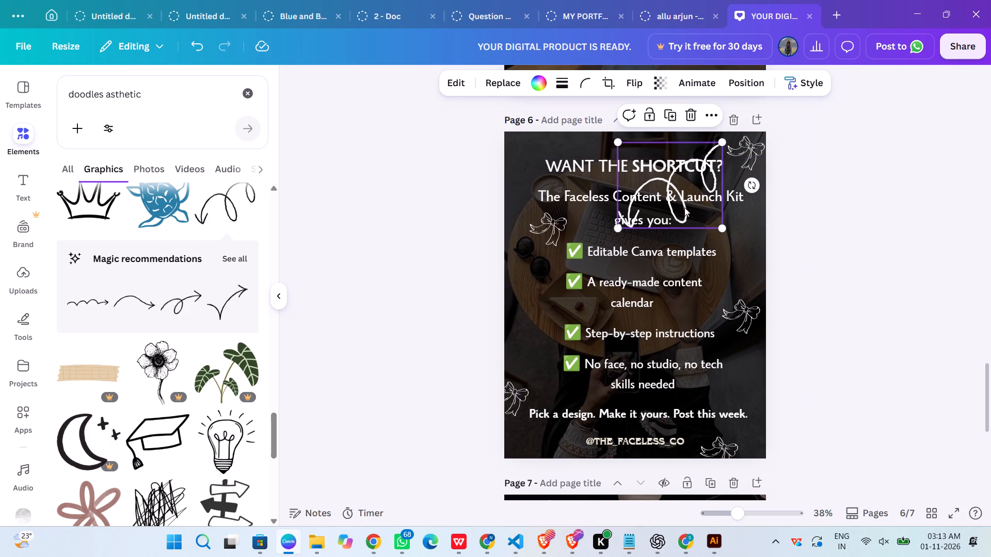
{"action": "left_click_drag", "start_coordinate": [684, 207], "coordinate": [701, 416]}
{"action": "scroll", "coordinate": [701, 412], "scroll_direction": "down", "scroll_amount": 5}
{"action": "scroll", "coordinate": [701, 402], "scroll_direction": "up", "scroll_amount": 1}
{"action": "scroll", "coordinate": [701, 402], "scroll_direction": "down", "scroll_amount": 2}
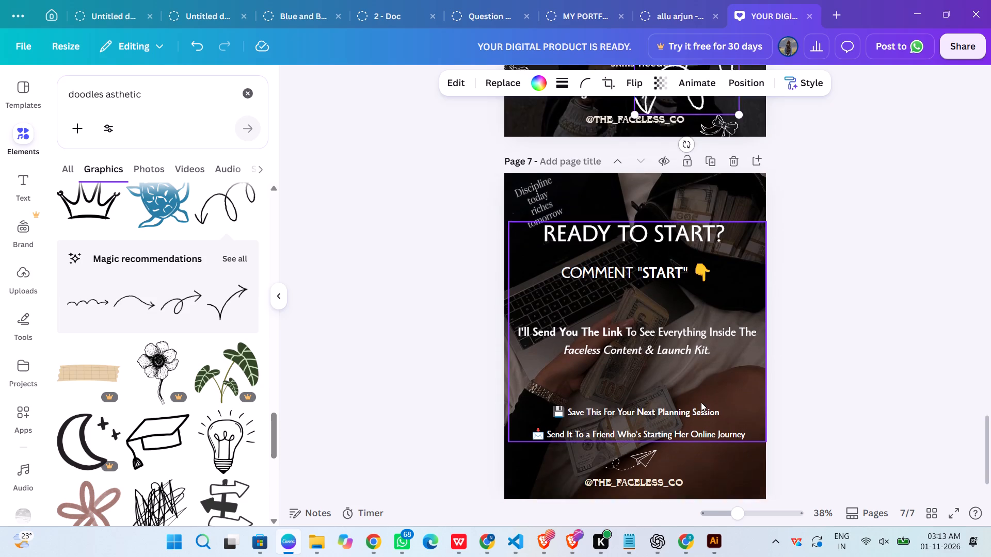
{"action": "scroll", "coordinate": [701, 402], "scroll_direction": "down", "scroll_amount": 2}
{"action": "scroll", "coordinate": [701, 402], "scroll_direction": "up", "scroll_amount": 4}
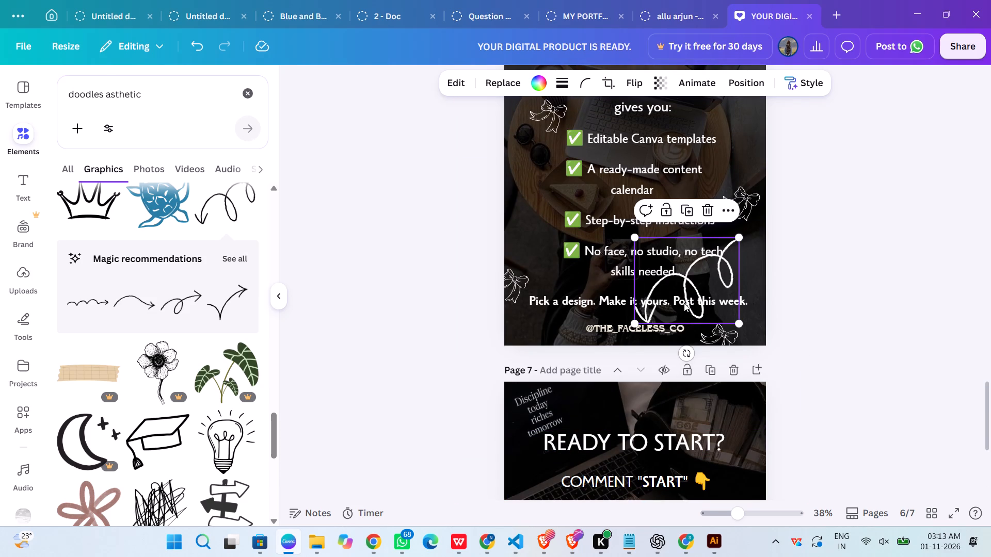
{"action": "left_click_drag", "start_coordinate": [684, 303], "coordinate": [696, 433]}
{"action": "scroll", "coordinate": [696, 420], "scroll_direction": "down", "scroll_amount": 3}
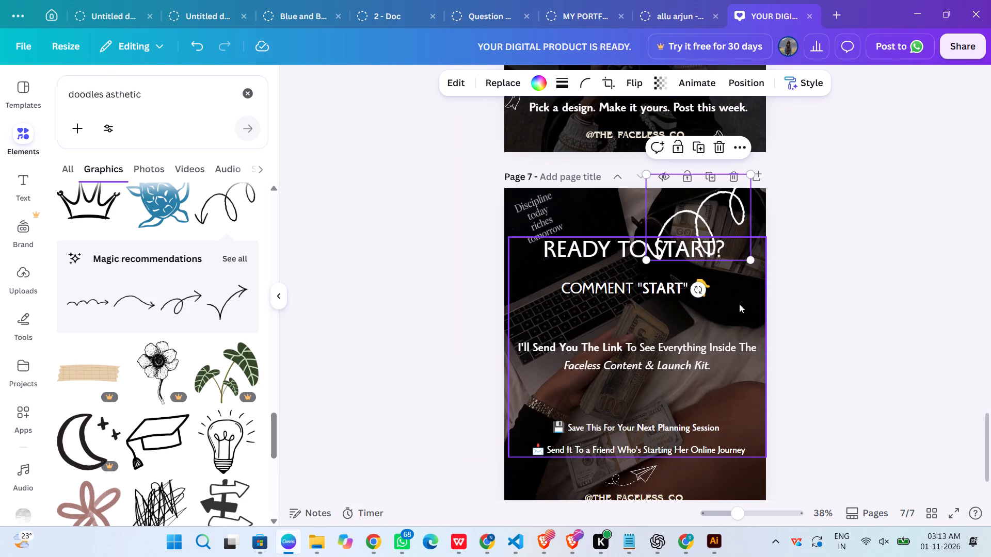
{"action": "left_click_drag", "start_coordinate": [706, 223], "coordinate": [720, 350]}
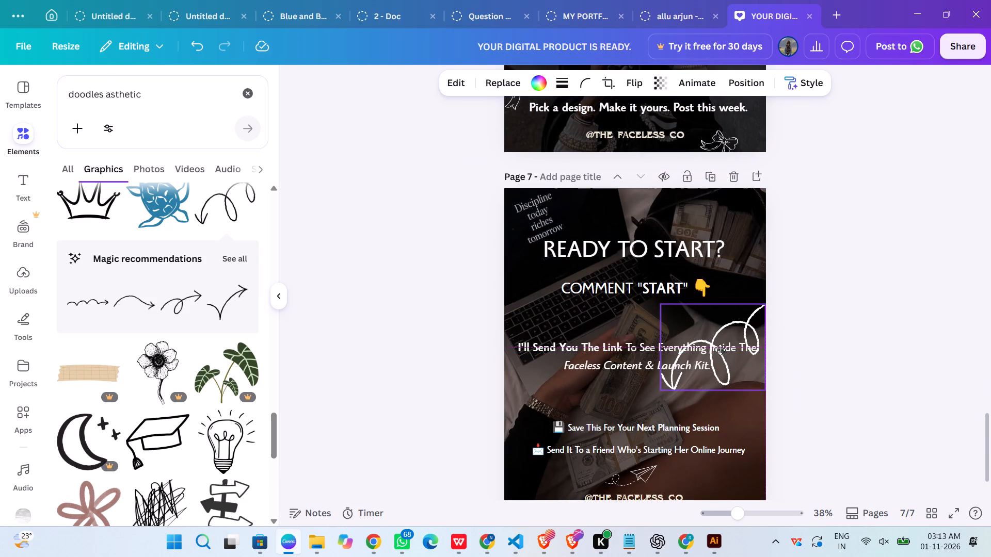
{"action": "left_click_drag", "start_coordinate": [720, 350], "coordinate": [721, 350]}
{"action": "left_click_drag", "start_coordinate": [721, 350], "coordinate": [679, 355]}
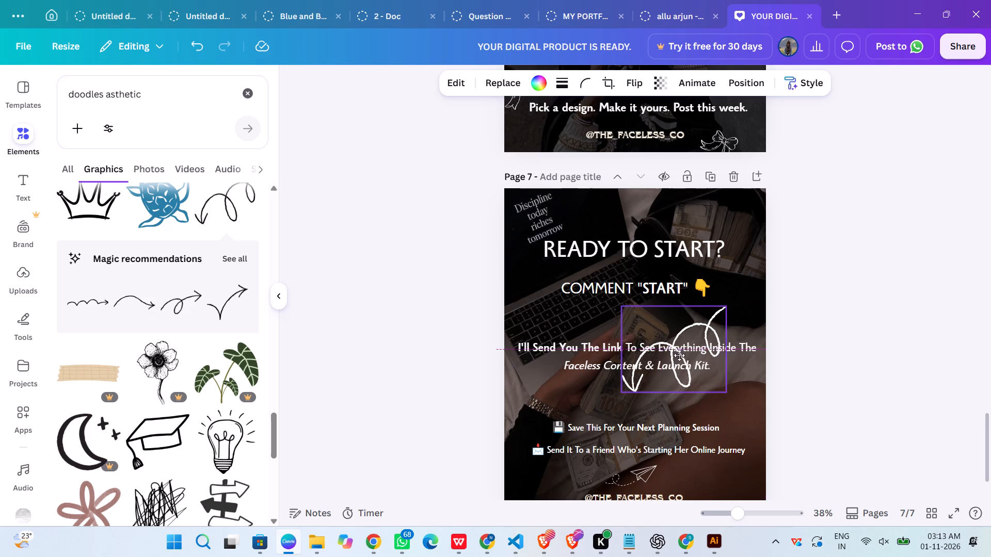
{"action": "left_click_drag", "start_coordinate": [679, 355], "coordinate": [676, 354]}
{"action": "scroll", "coordinate": [666, 347], "scroll_direction": "down", "scroll_amount": 3}
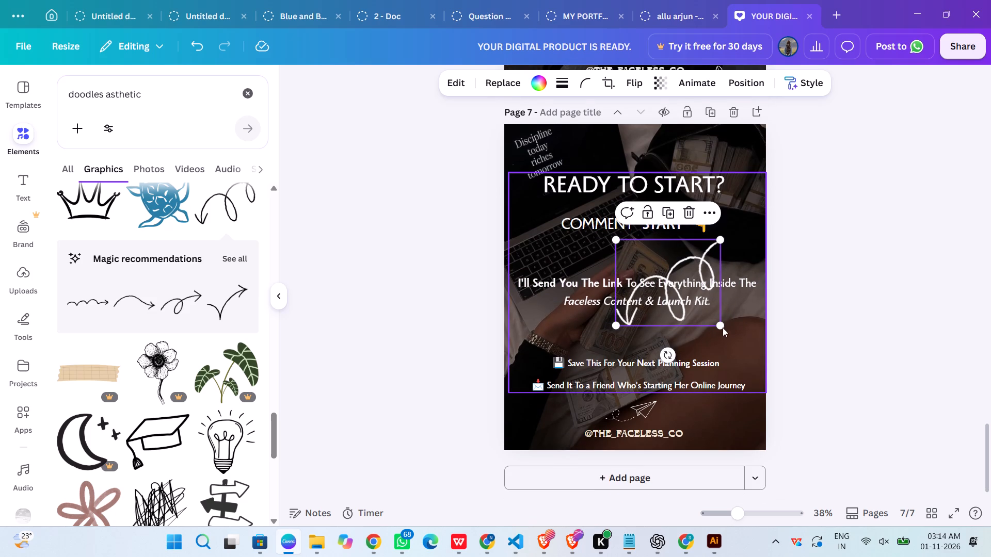
Shrink page 7's curly arrow to about 40% of its size and rotate it about 60° counterclockwise.
{"action": "left_click", "coordinate": [670, 351]}
{"action": "left_click_drag", "start_coordinate": [619, 325], "coordinate": [682, 272]}
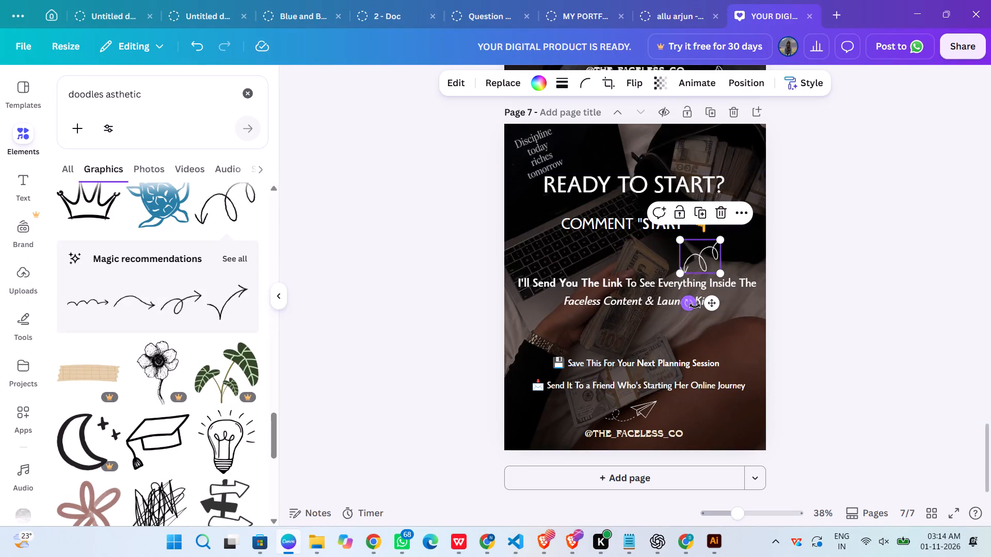
{"action": "left_click_drag", "start_coordinate": [695, 306], "coordinate": [755, 298]}
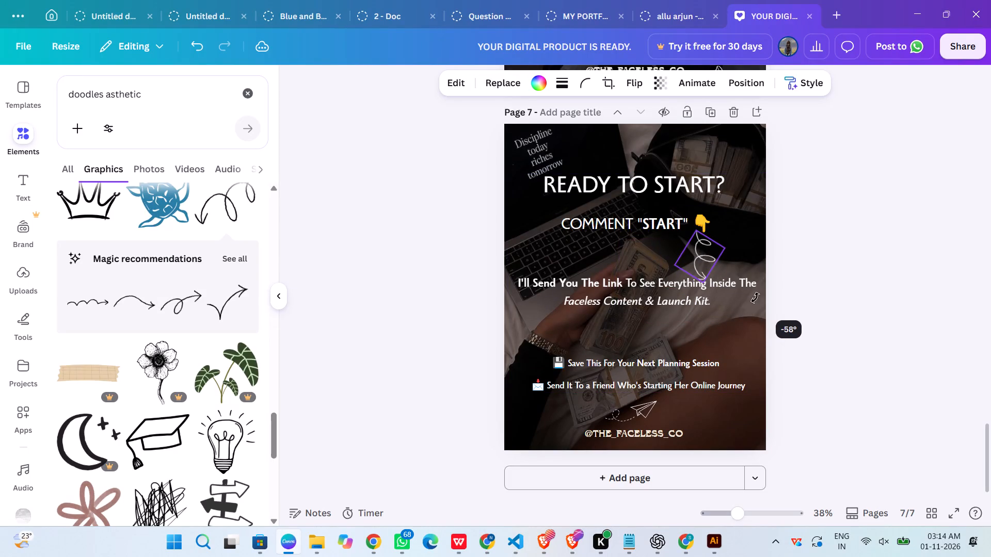
{"action": "left_click_drag", "start_coordinate": [755, 298], "coordinate": [761, 294]}
Rotate the curly arrow a little further and place it near page 7's left edge, between the COMMENT "START" and "I'll Send You The Link" lines.
{"action": "left_click_drag", "start_coordinate": [707, 262], "coordinate": [583, 260]}
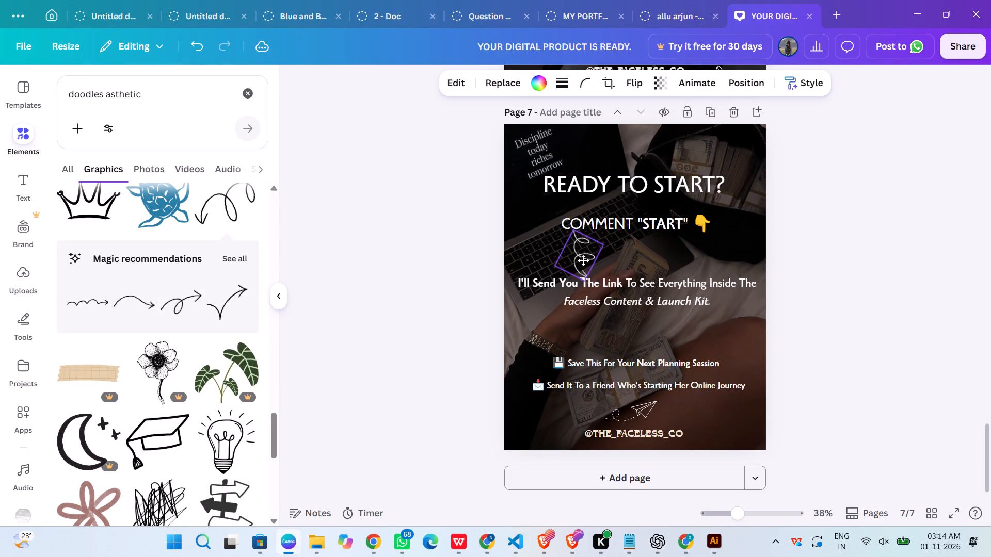
{"action": "left_click_drag", "start_coordinate": [583, 260], "coordinate": [577, 263]}
{"action": "left_click_drag", "start_coordinate": [604, 287], "coordinate": [612, 287]}
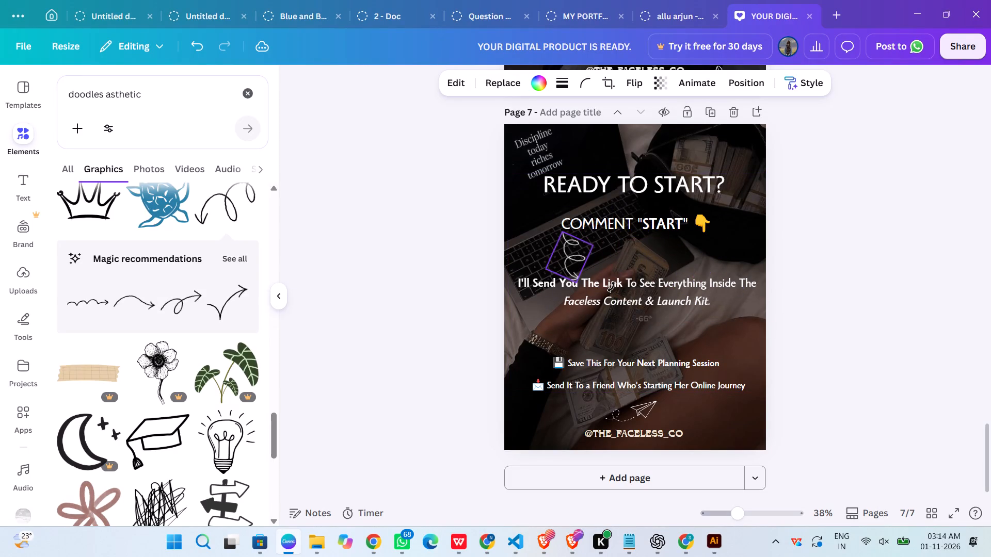
{"action": "left_click_drag", "start_coordinate": [612, 287], "coordinate": [637, 277]}
{"action": "left_click_drag", "start_coordinate": [569, 259], "coordinate": [566, 257]}
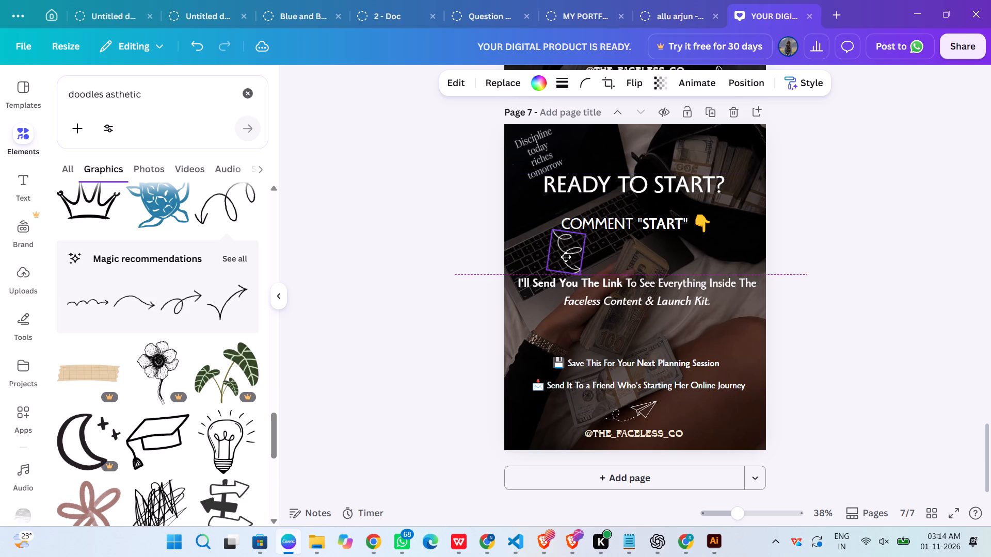
{"action": "left_click_drag", "start_coordinate": [566, 257], "coordinate": [555, 238]}
{"action": "left_click", "coordinate": [848, 260]}
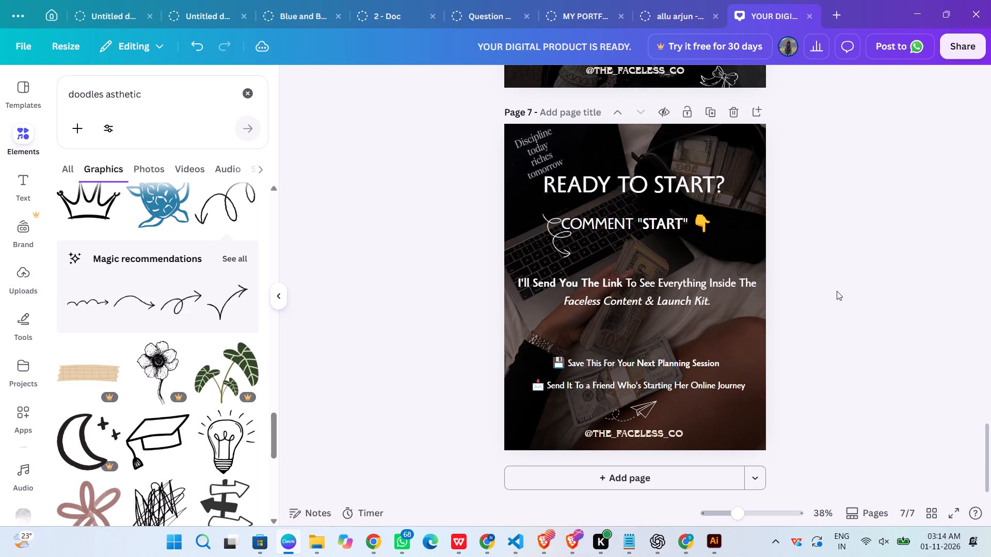
{"action": "left_click_drag", "start_coordinate": [569, 249], "coordinate": [557, 267]}
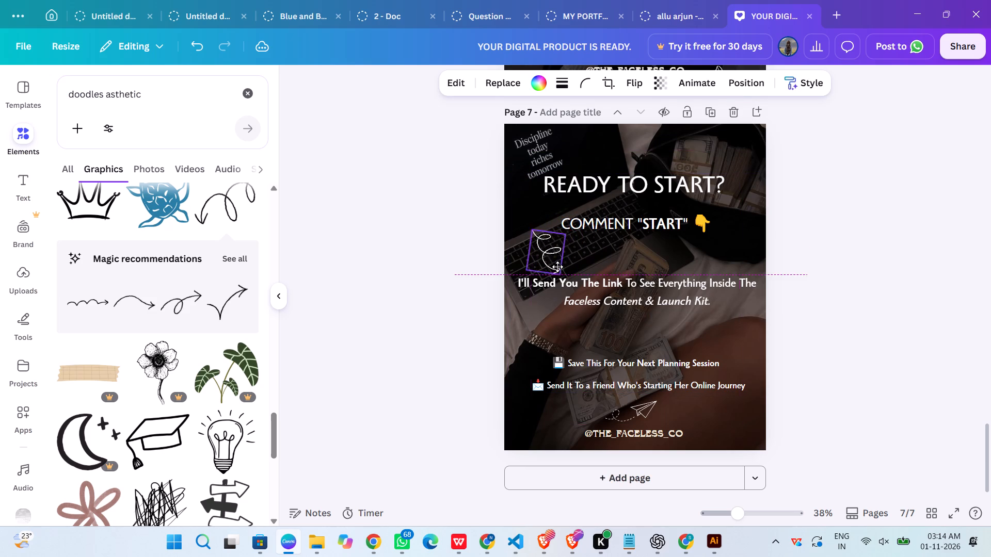
{"action": "left_click_drag", "start_coordinate": [557, 267], "coordinate": [550, 268]}
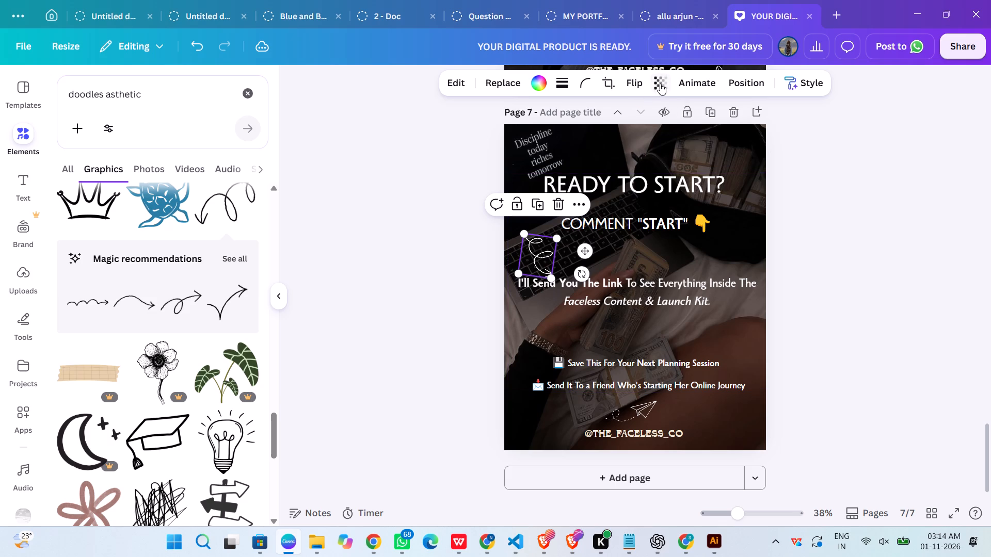
Make the curly arrow on page 7 semi-transparent so it blends faintly into the background photo.
{"action": "left_click", "coordinate": [666, 81]}
{"action": "left_click", "coordinate": [611, 137]}
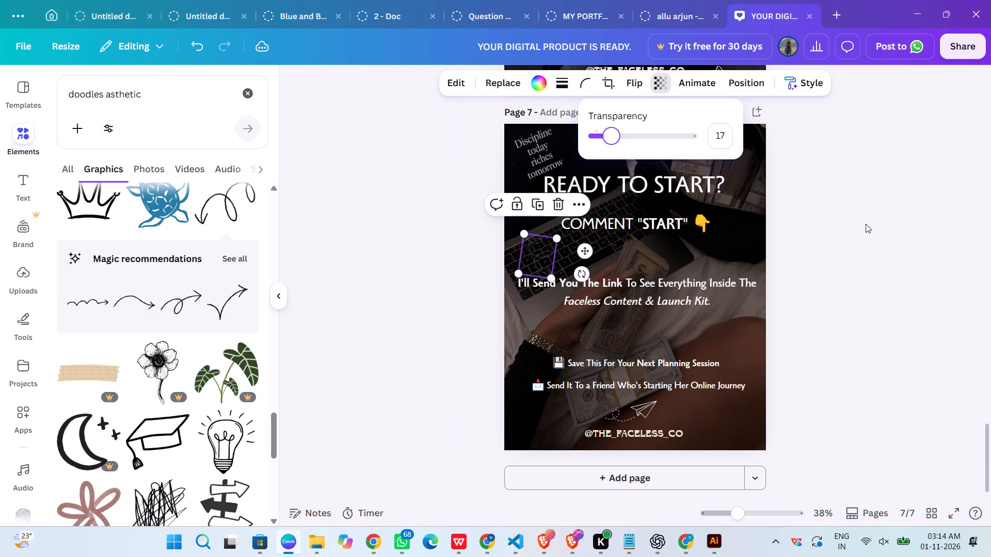
{"action": "left_click", "coordinate": [638, 143]}
{"action": "left_click", "coordinate": [849, 303]}
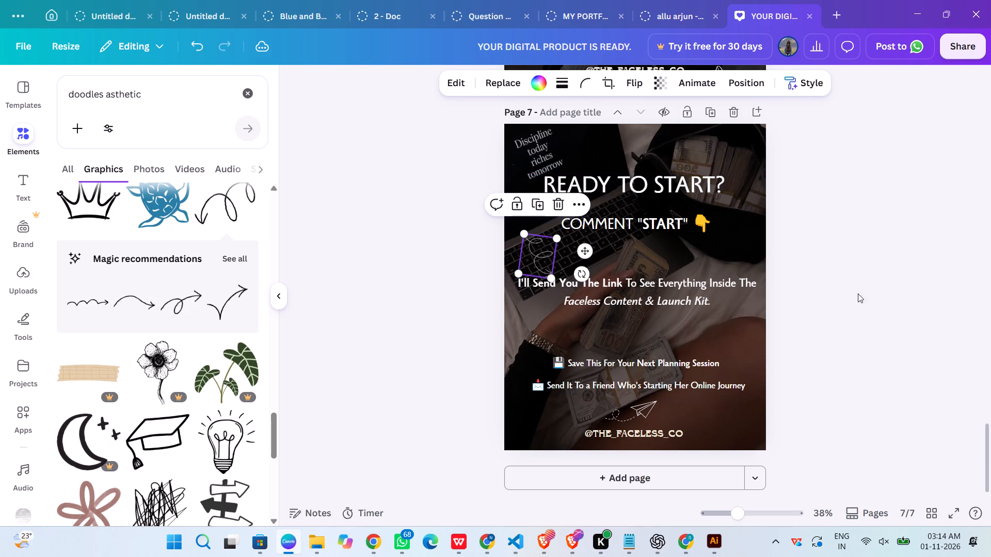
{"action": "left_click", "coordinate": [838, 354]}
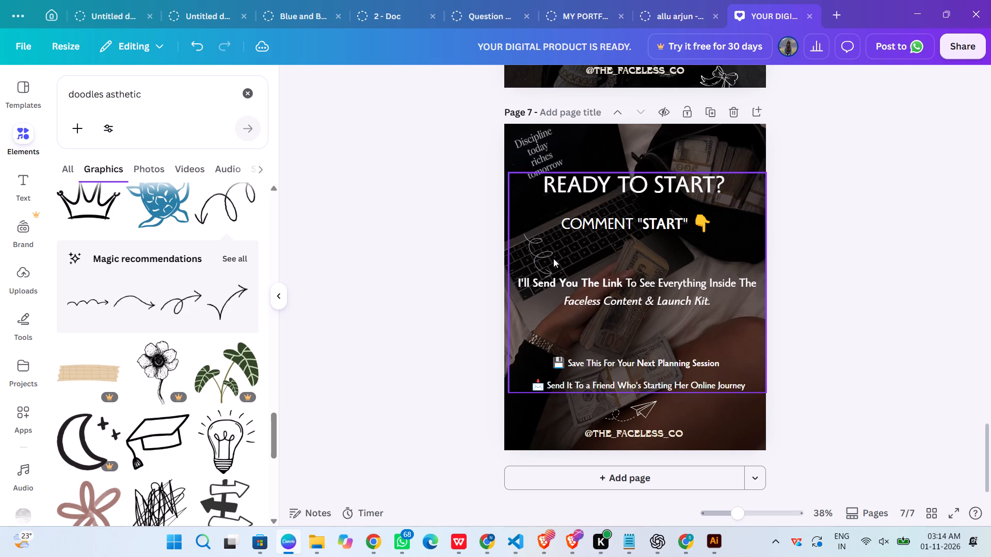
Move the curly arrow on page 7 slightly upward and enlarge it a little, keeping it beside the COMMENT "START" line.
{"action": "left_click_drag", "start_coordinate": [553, 258], "coordinate": [554, 247]}
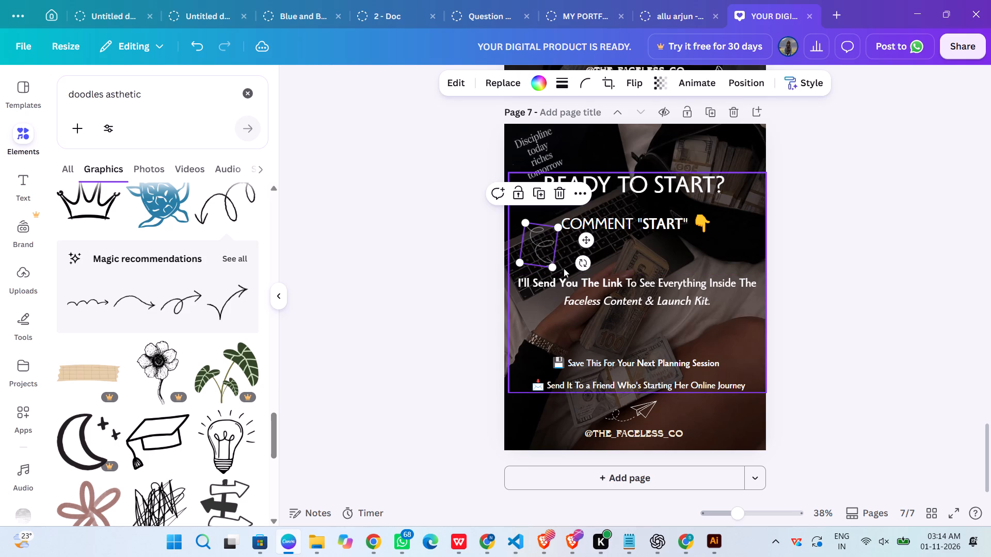
{"action": "left_click_drag", "start_coordinate": [556, 269], "coordinate": [610, 433]}
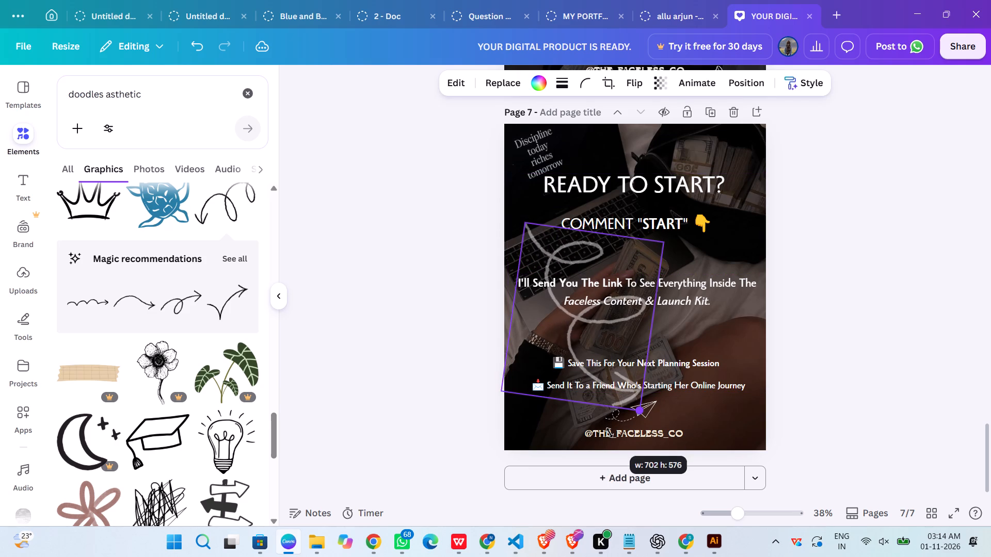
{"action": "left_click_drag", "start_coordinate": [610, 433], "coordinate": [531, 291]}
{"action": "left_click", "coordinate": [828, 267]}
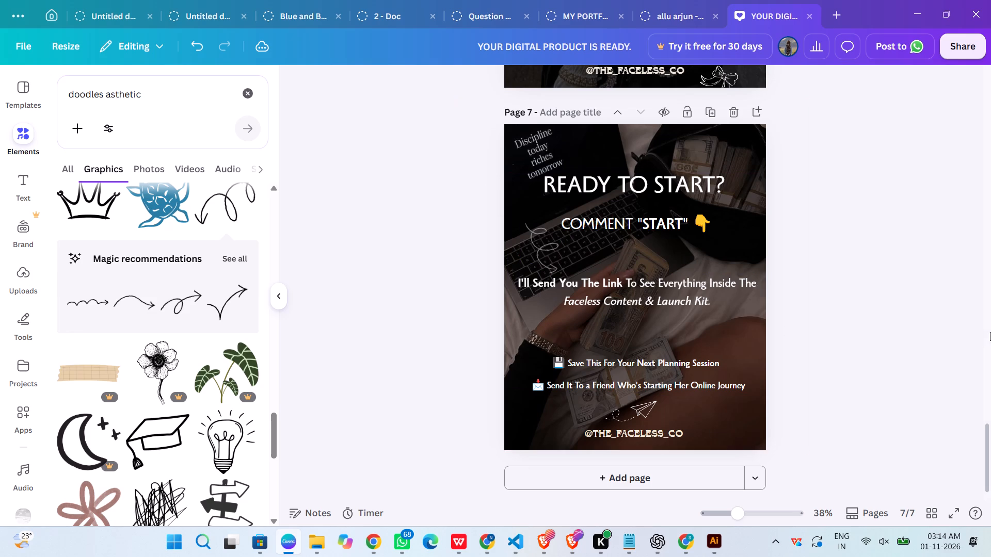
Review the pages from 7 back to 4 to check their doodle decoration.
{"action": "scroll", "coordinate": [870, 366], "scroll_direction": "up", "scroll_amount": 2}
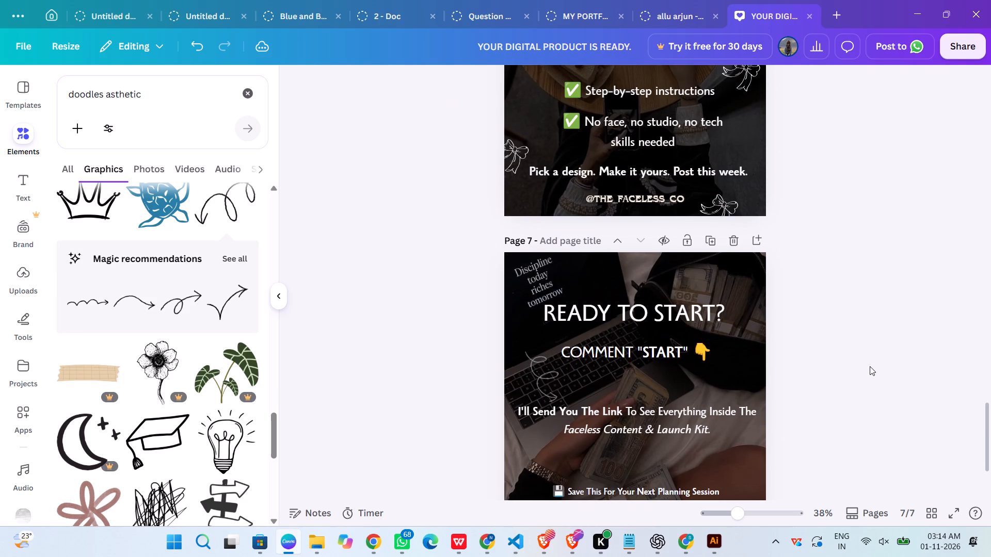
{"action": "scroll", "coordinate": [870, 366], "scroll_direction": "up", "scroll_amount": 3}
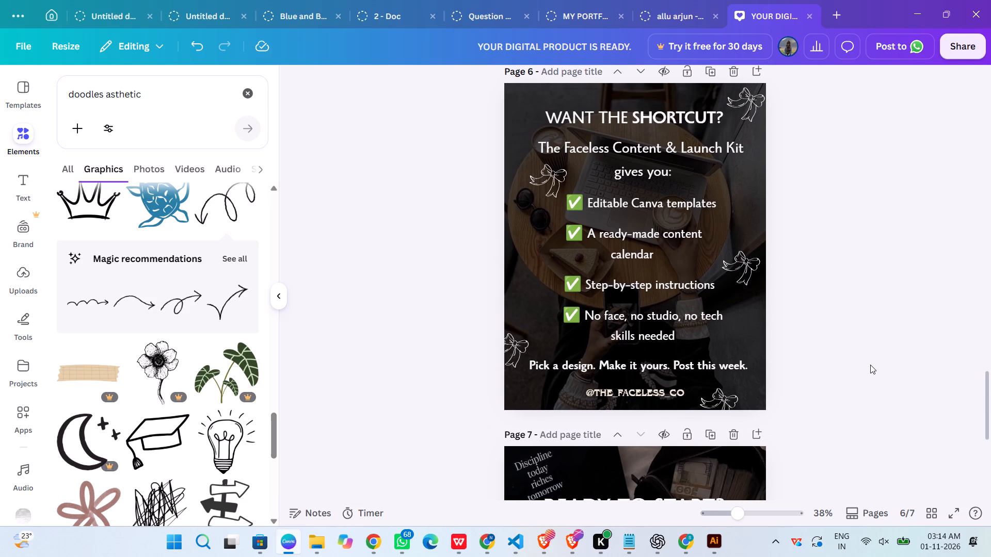
{"action": "scroll", "coordinate": [870, 365], "scroll_direction": "down", "scroll_amount": 7}
{"action": "scroll", "coordinate": [870, 359], "scroll_direction": "up", "scroll_amount": 9}
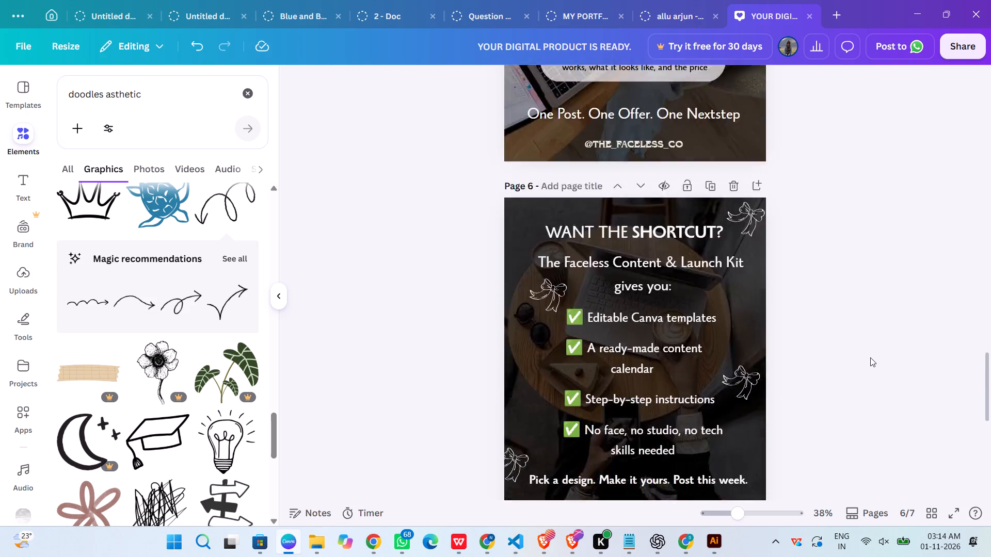
{"action": "scroll", "coordinate": [870, 357], "scroll_direction": "up", "scroll_amount": 8}
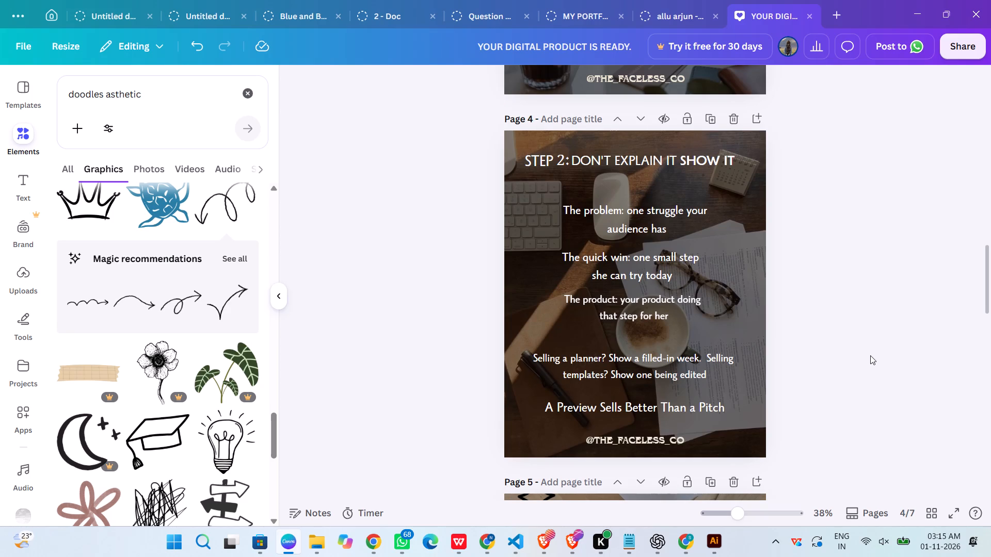
Browse further through the "doodles asthetic" graphics for another suitable doodle.
{"action": "scroll", "coordinate": [263, 456], "scroll_direction": "down", "scroll_amount": 2}
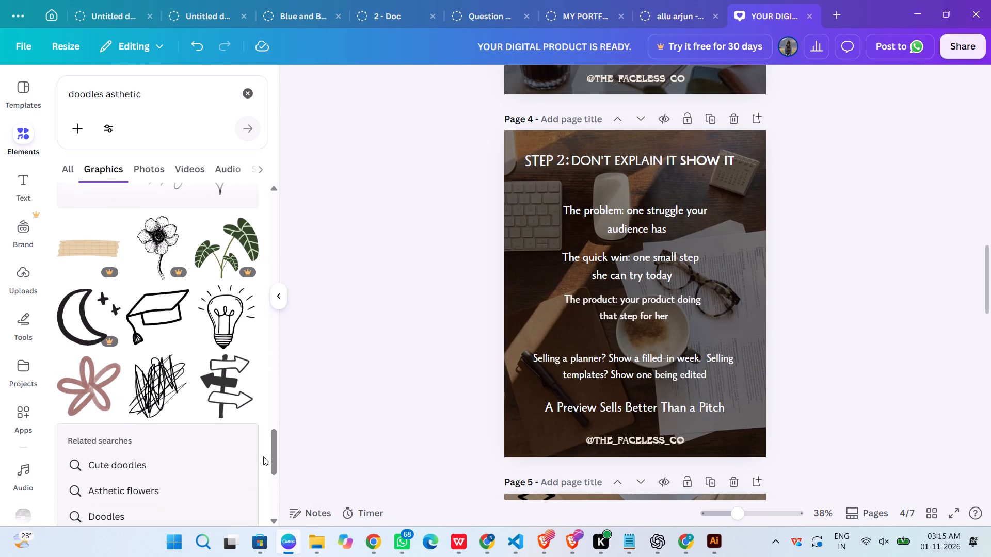
{"action": "scroll", "coordinate": [263, 456], "scroll_direction": "down", "scroll_amount": 2}
{"action": "scroll", "coordinate": [216, 431], "scroll_direction": "down", "scroll_amount": 8}
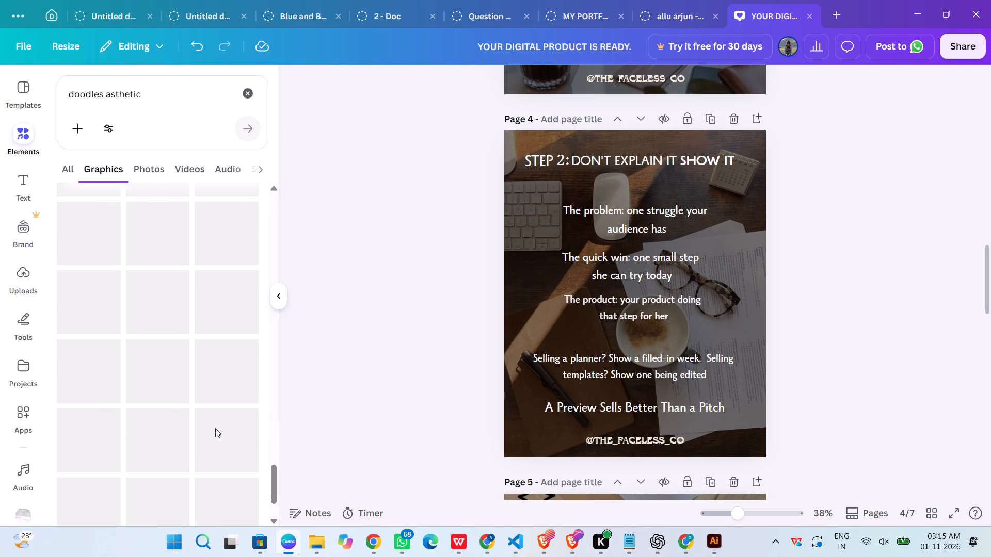
{"action": "scroll", "coordinate": [215, 427], "scroll_direction": "up", "scroll_amount": 3}
{"action": "scroll", "coordinate": [217, 419], "scroll_direction": "down", "scroll_amount": 3}
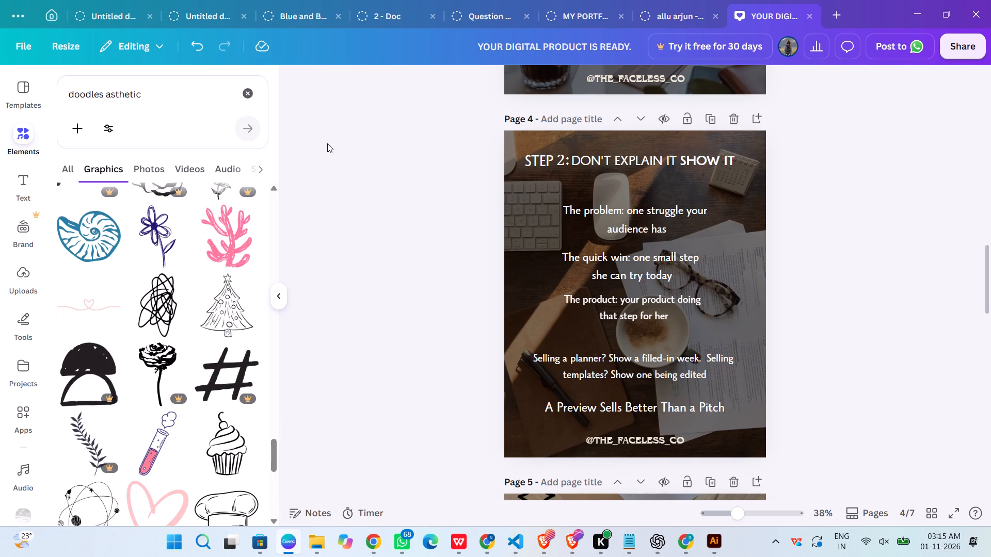
Hide the graphics results and review the whole carousel from page 1 to page 7, ending at page 5.
{"action": "left_click", "coordinate": [278, 298]}
{"action": "scroll", "coordinate": [465, 353], "scroll_direction": "up", "scroll_amount": 13}
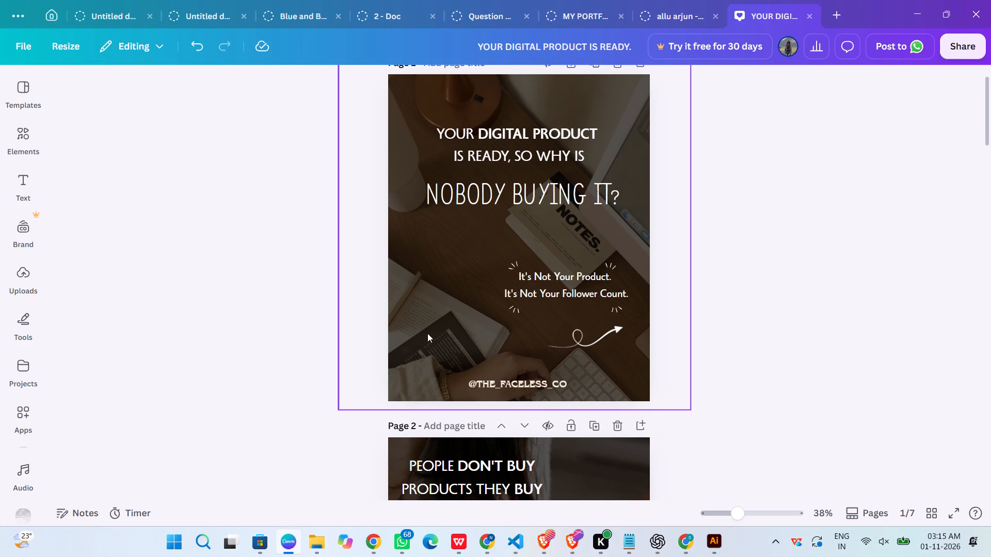
{"action": "scroll", "coordinate": [430, 330], "scroll_direction": "down", "scroll_amount": 4}
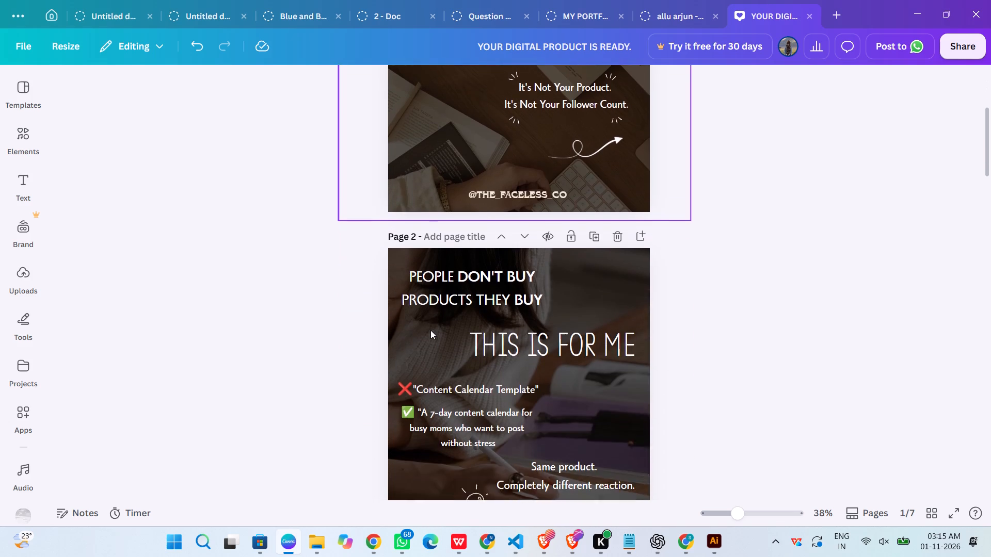
{"action": "scroll", "coordinate": [430, 330], "scroll_direction": "down", "scroll_amount": 5}
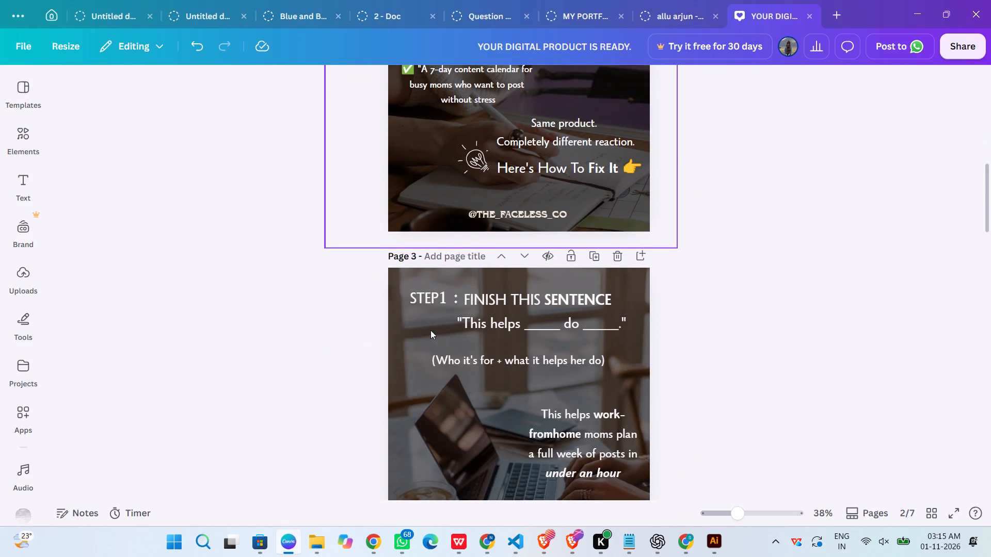
{"action": "scroll", "coordinate": [430, 330], "scroll_direction": "down", "scroll_amount": 7}
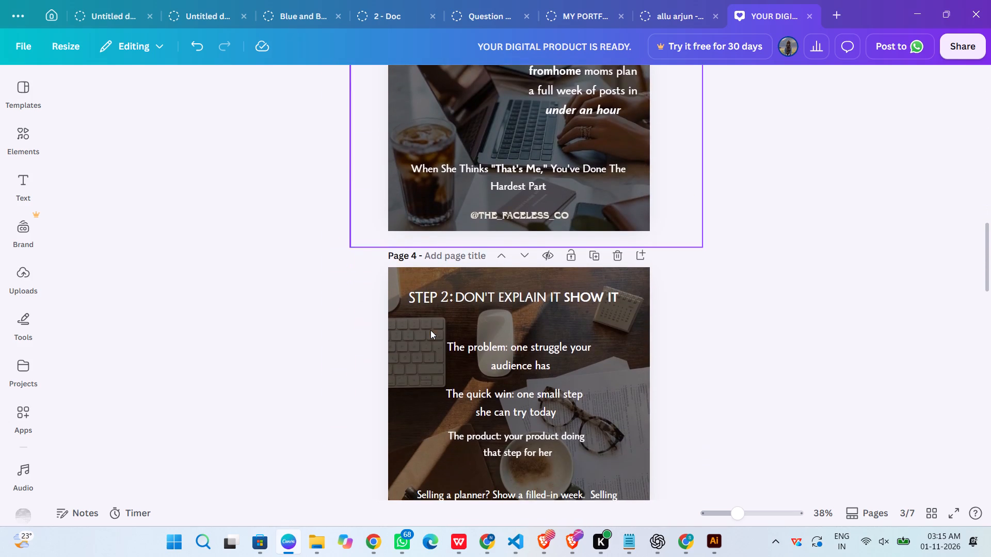
{"action": "scroll", "coordinate": [430, 330], "scroll_direction": "down", "scroll_amount": 13}
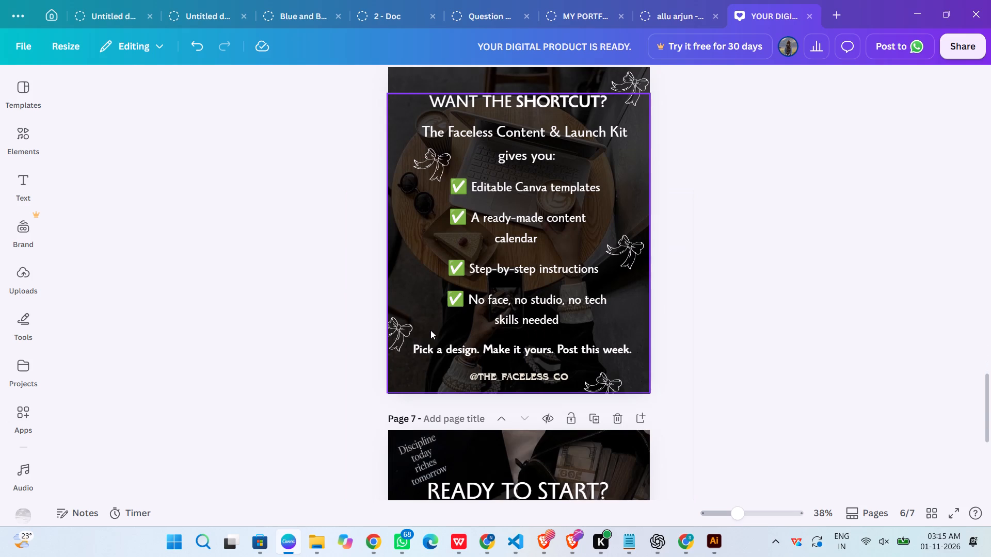
{"action": "scroll", "coordinate": [430, 330], "scroll_direction": "up", "scroll_amount": 1}
{"action": "scroll", "coordinate": [430, 330], "scroll_direction": "down", "scroll_amount": 5}
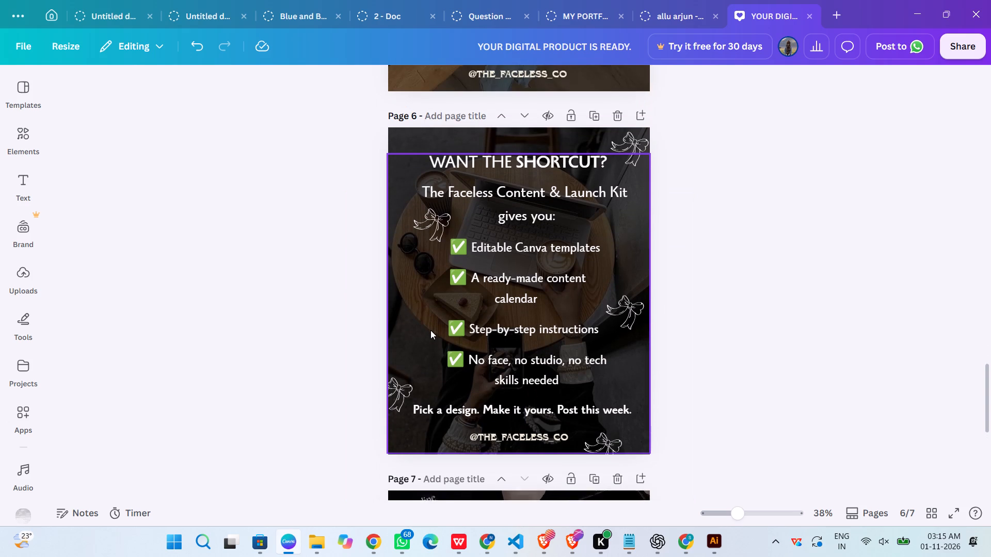
{"action": "scroll", "coordinate": [430, 330], "scroll_direction": "down", "scroll_amount": 3}
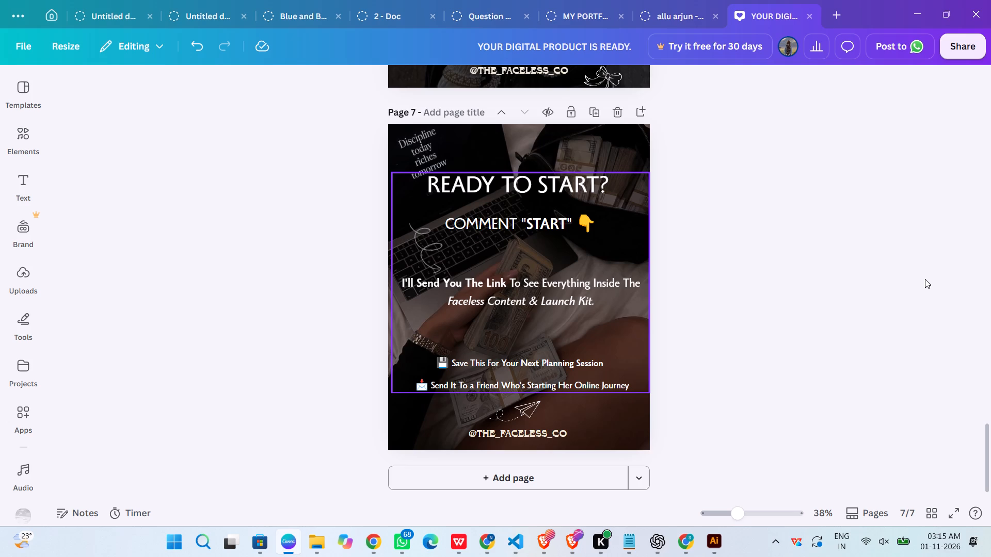
{"action": "scroll", "coordinate": [638, 337], "scroll_direction": "up", "scroll_amount": 18}
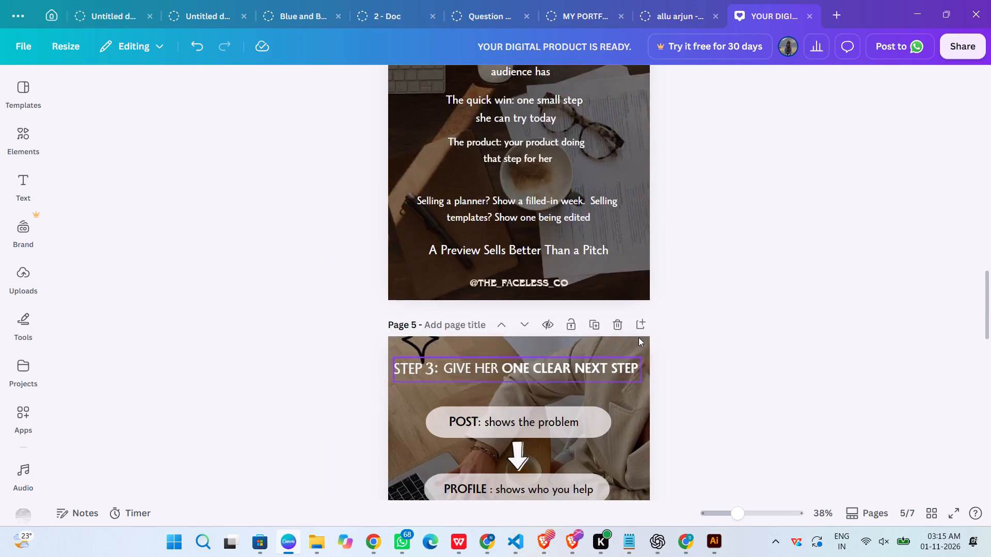
{"action": "scroll", "coordinate": [638, 337], "scroll_direction": "down", "scroll_amount": 5}
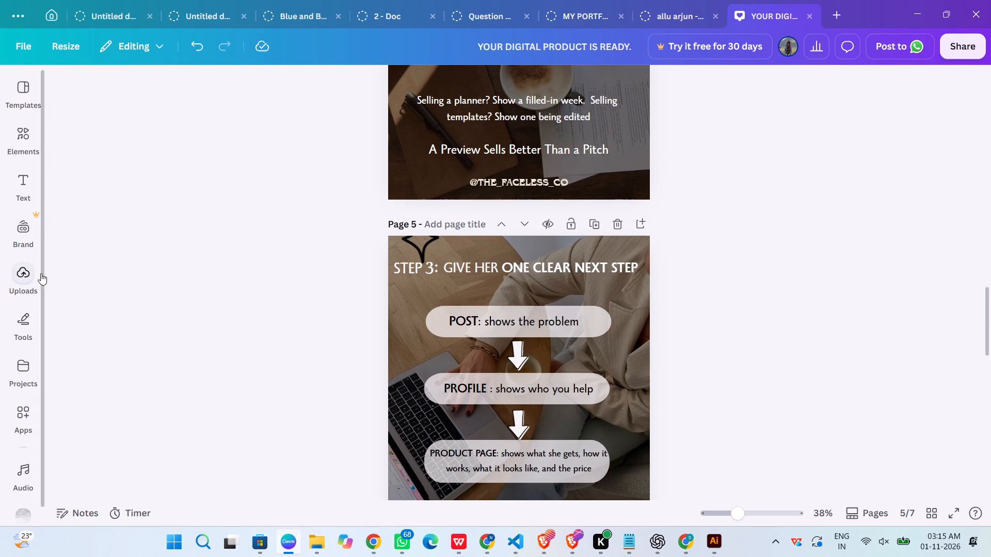
Add the thin pink line doodle with a heart in its middle to page 5 and recolour it white.
{"action": "left_click", "coordinate": [31, 153]}
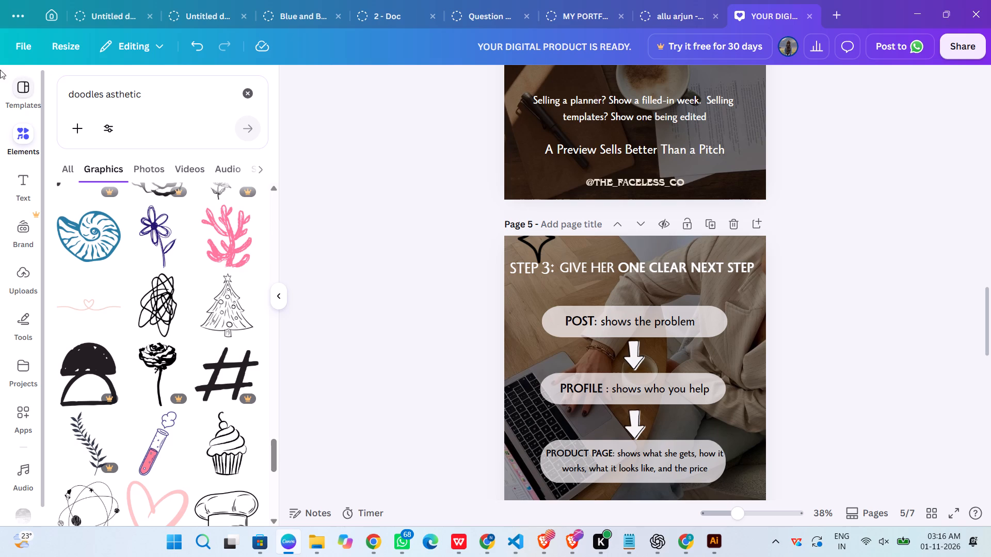
{"action": "left_click", "coordinate": [87, 300]}
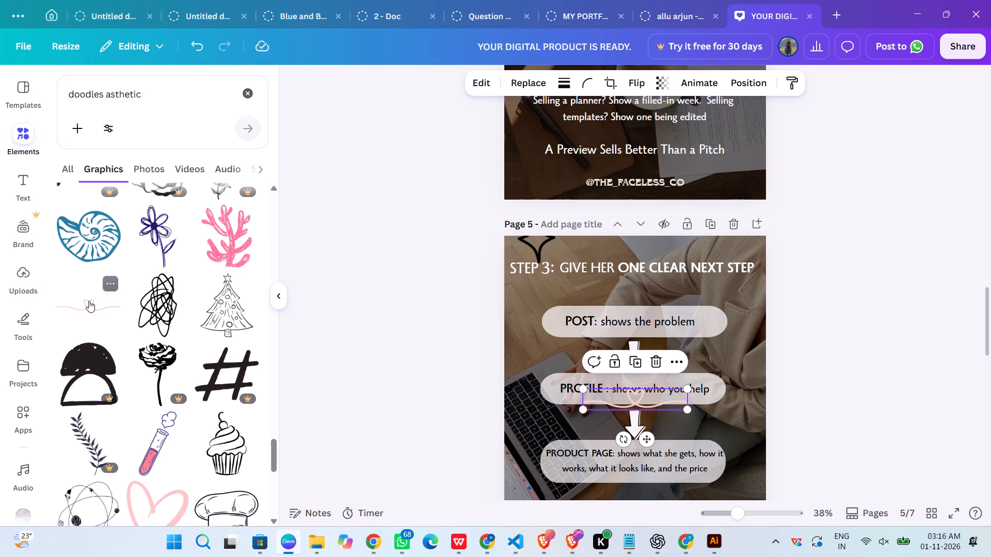
{"action": "left_click", "coordinate": [543, 80]}
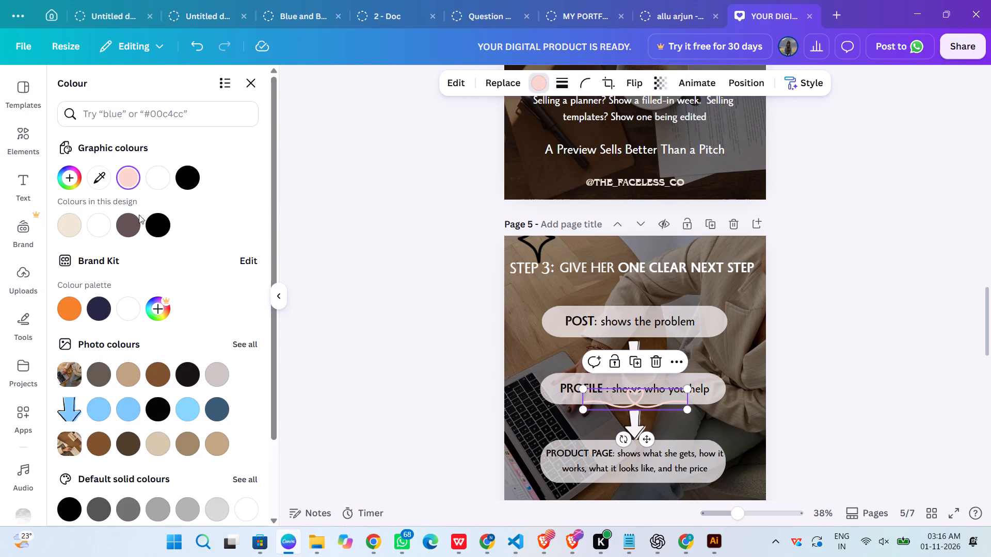
{"action": "left_click", "coordinate": [147, 177]}
{"action": "scroll", "coordinate": [945, 315], "scroll_direction": "down", "scroll_amount": 2}
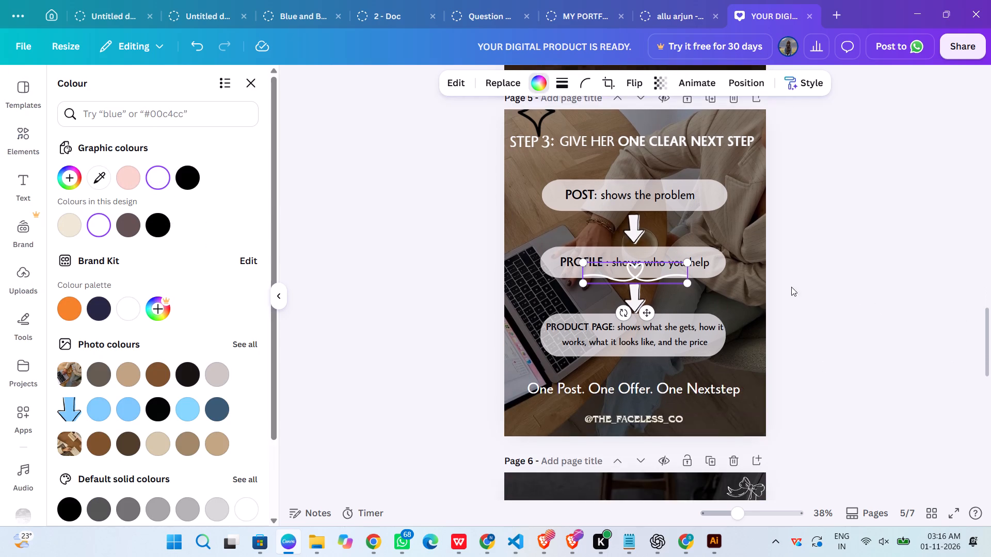
{"action": "scroll", "coordinate": [769, 283], "scroll_direction": "down", "scroll_amount": 1}
{"action": "left_click_drag", "start_coordinate": [635, 208], "coordinate": [651, 322]}
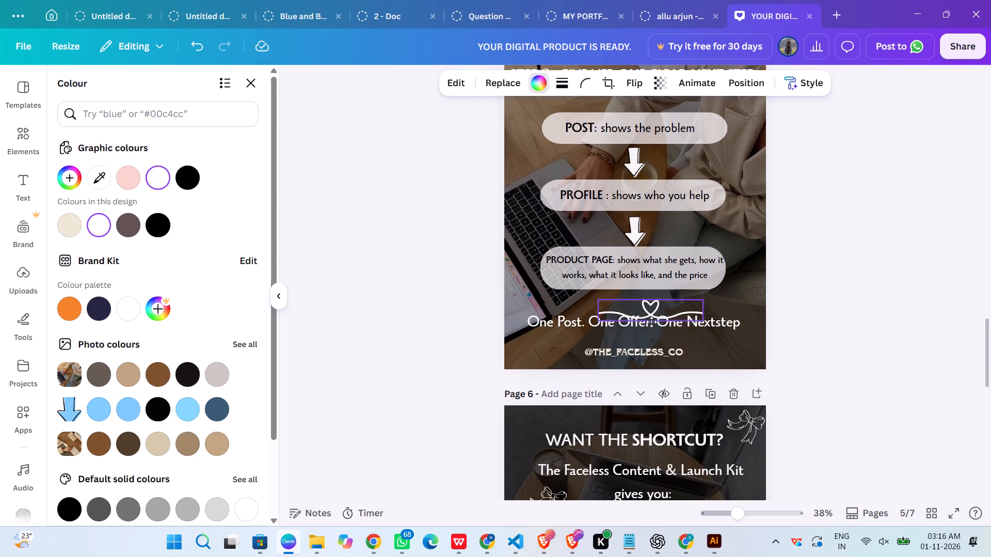
{"action": "left_click_drag", "start_coordinate": [651, 322], "coordinate": [631, 340]}
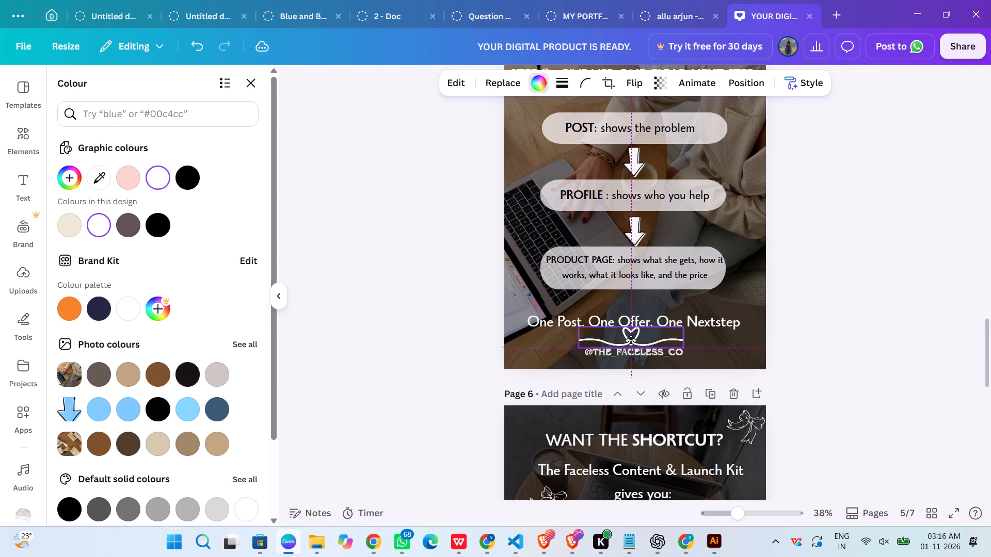
{"action": "left_click_drag", "start_coordinate": [631, 340], "coordinate": [631, 340]}
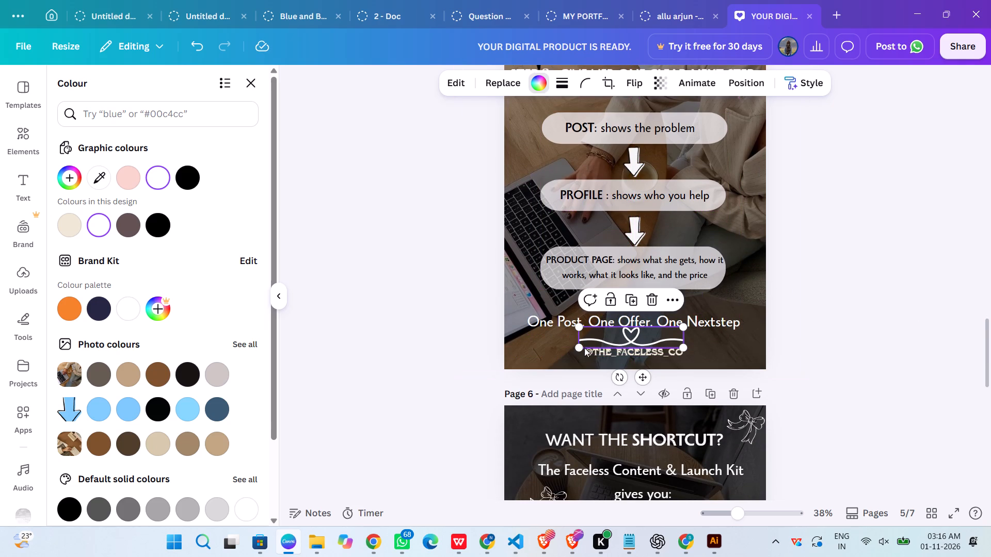
Shrink the heart line to about 40% of its size and fit it between the closing line and the handle.
{"action": "left_click", "coordinate": [584, 348]}
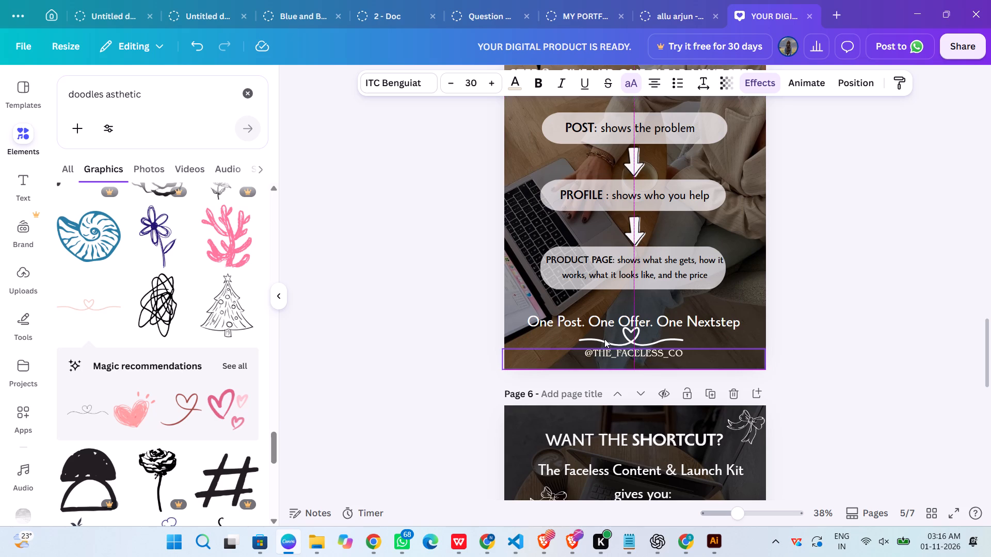
{"action": "left_click", "coordinate": [604, 339]}
{"action": "left_click_drag", "start_coordinate": [580, 329], "coordinate": [639, 335]}
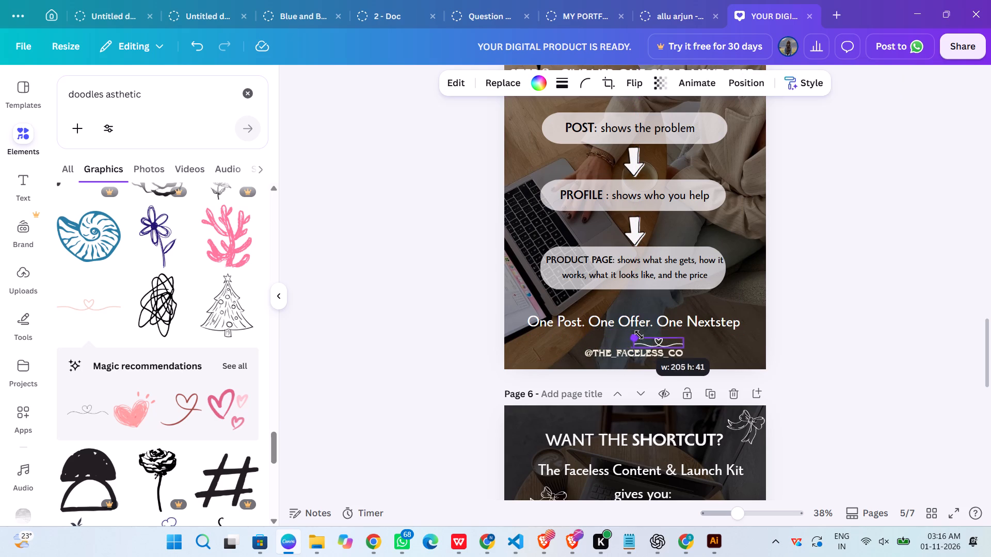
{"action": "left_click_drag", "start_coordinate": [639, 335], "coordinate": [647, 335]}
{"action": "left_click_drag", "start_coordinate": [665, 342], "coordinate": [644, 339]}
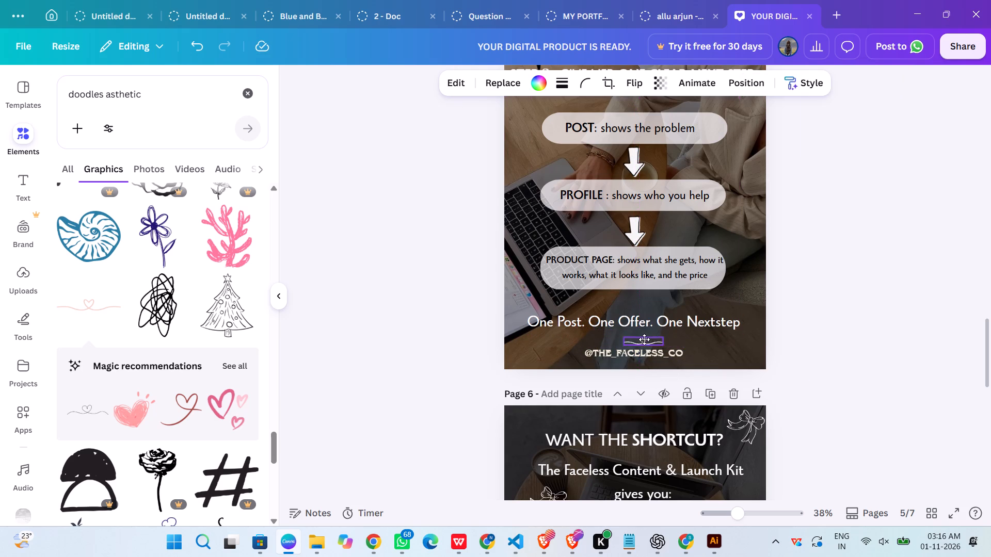
{"action": "left_click_drag", "start_coordinate": [644, 339], "coordinate": [641, 339]}
Align the small heart line to the horizontal centre of page 5.
{"action": "left_click", "coordinate": [787, 341]}
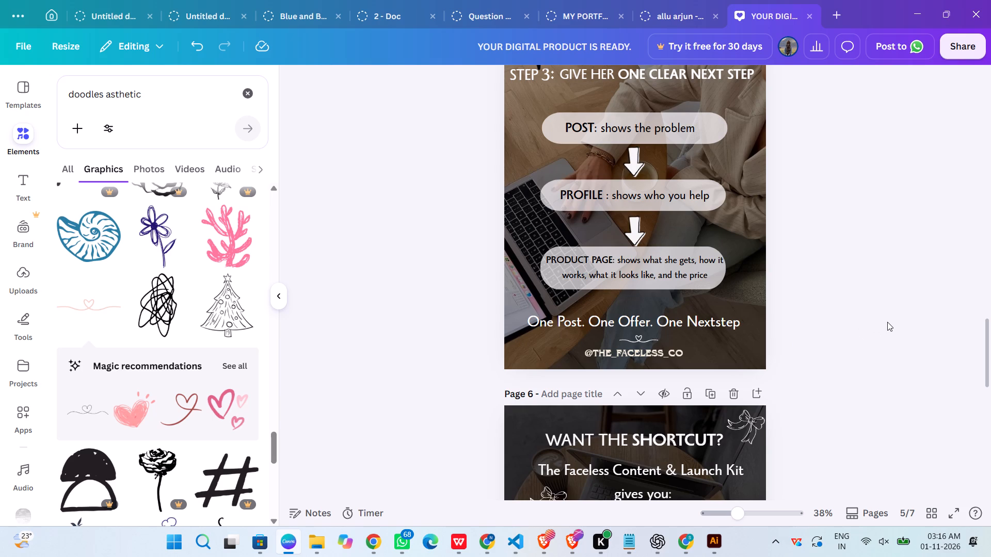
{"action": "left_click", "coordinate": [645, 341]}
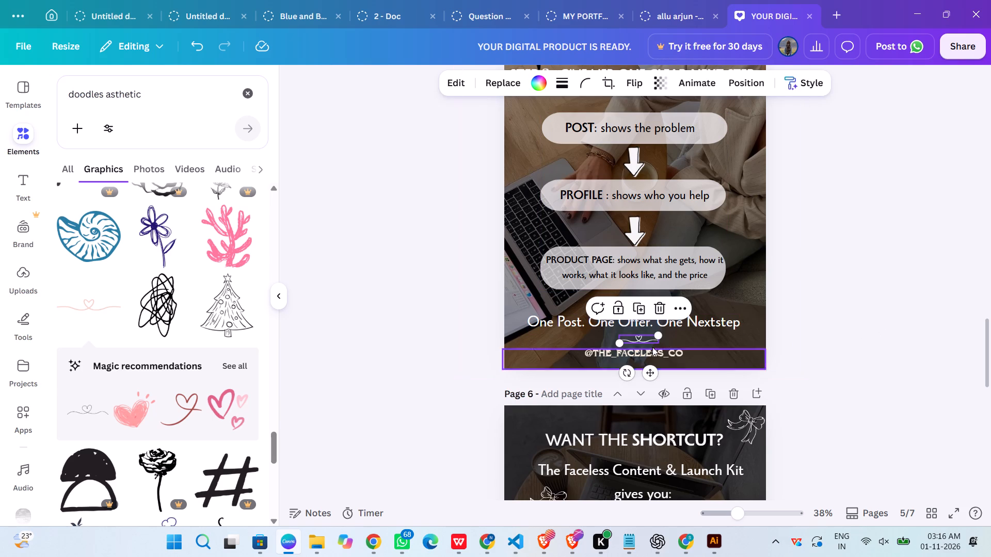
{"action": "left_click", "coordinate": [682, 302]}
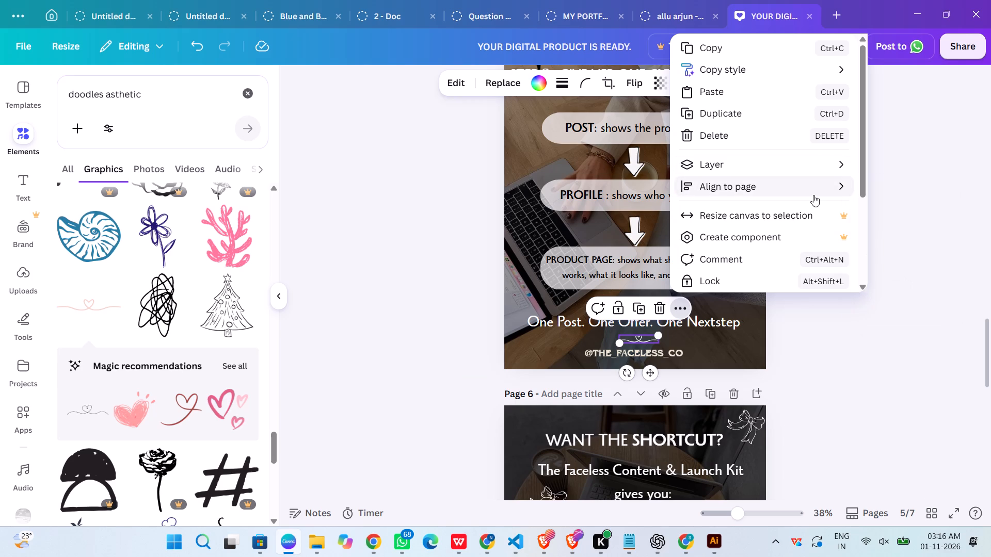
{"action": "left_click", "coordinate": [888, 203]}
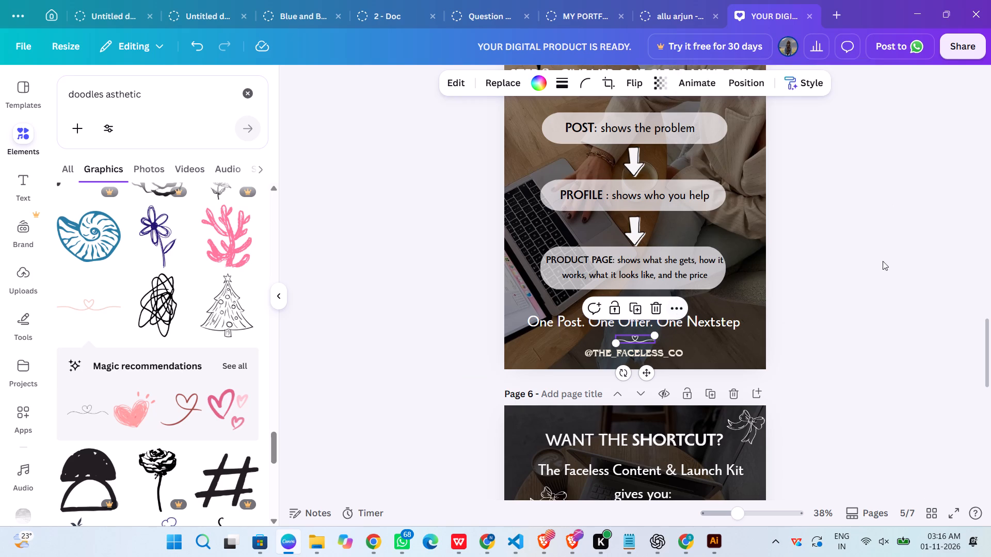
{"action": "left_click", "coordinate": [882, 272]}
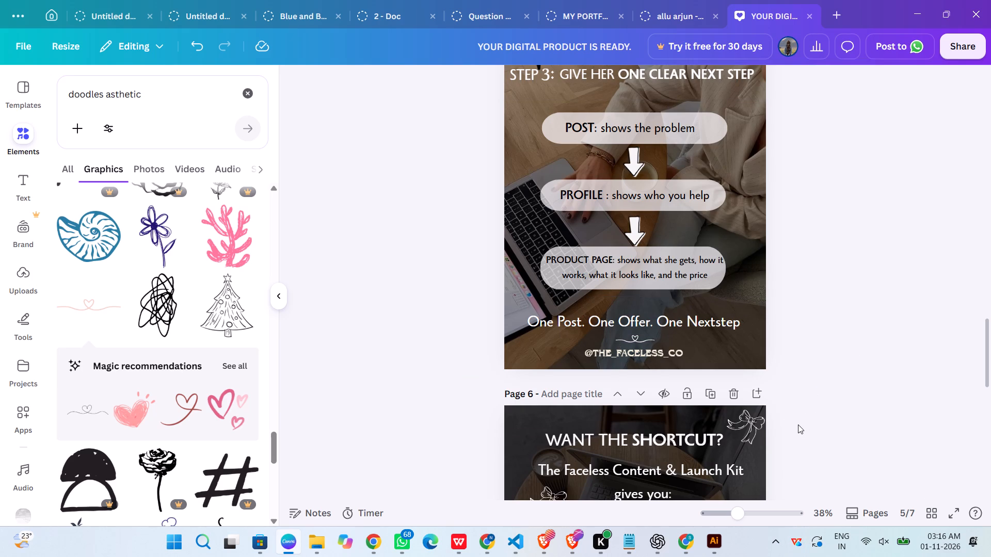
{"action": "scroll", "coordinate": [794, 424], "scroll_direction": "up", "scroll_amount": 2}
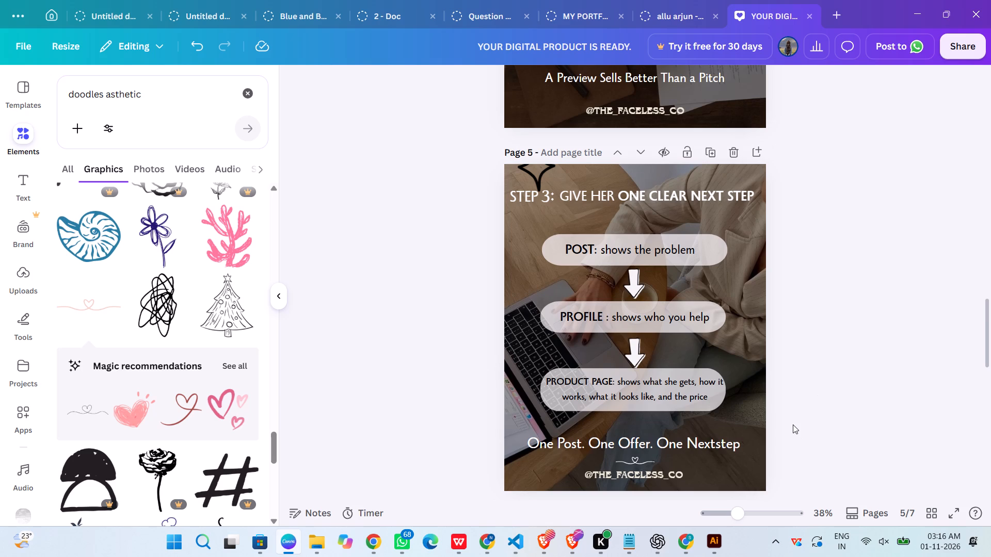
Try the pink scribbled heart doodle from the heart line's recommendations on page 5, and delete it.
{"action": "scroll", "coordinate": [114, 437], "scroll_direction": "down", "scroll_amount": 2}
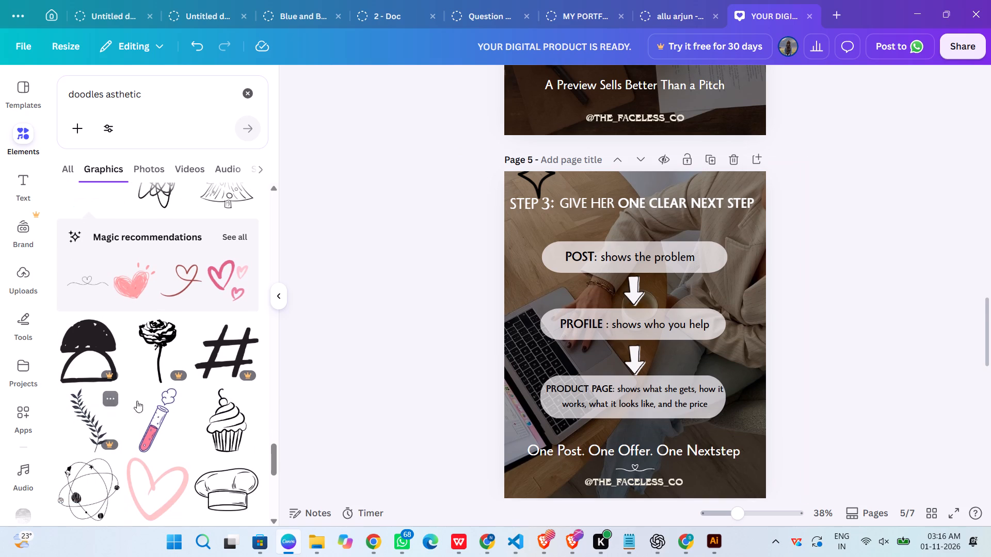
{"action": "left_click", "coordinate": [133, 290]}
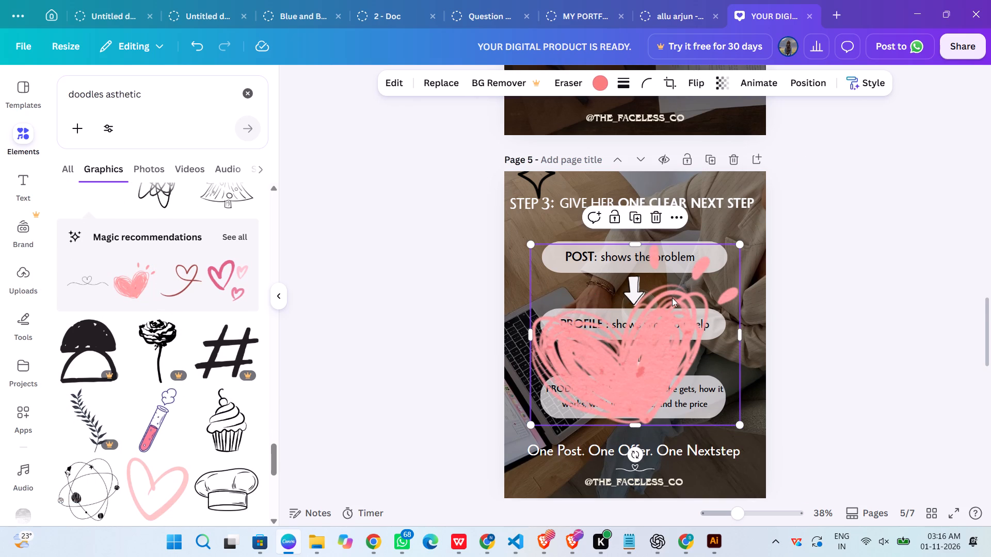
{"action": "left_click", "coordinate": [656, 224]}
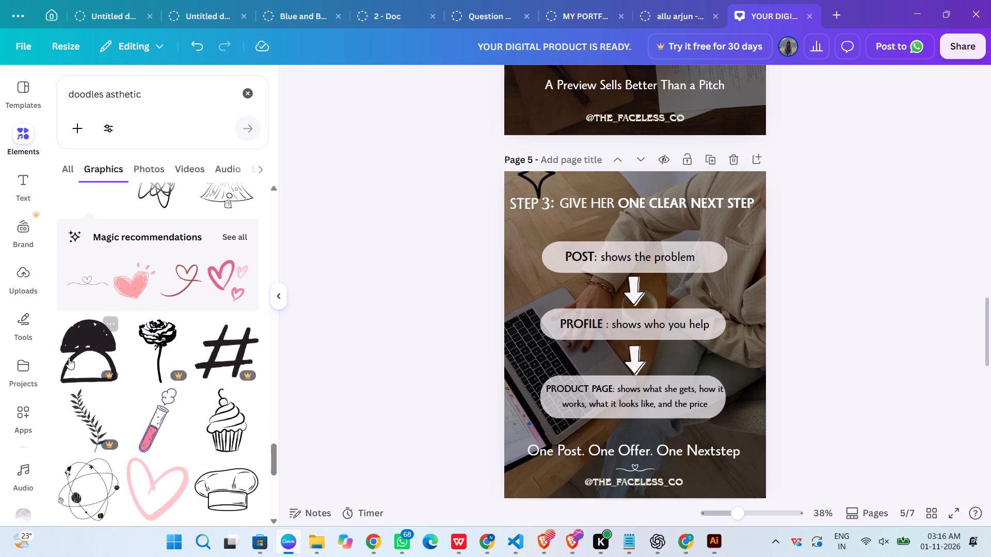
Browse further through the "doodles asthetic" graphics for another decoration that suits the carousel pages.
{"action": "scroll", "coordinate": [109, 378], "scroll_direction": "down", "scroll_amount": 7}
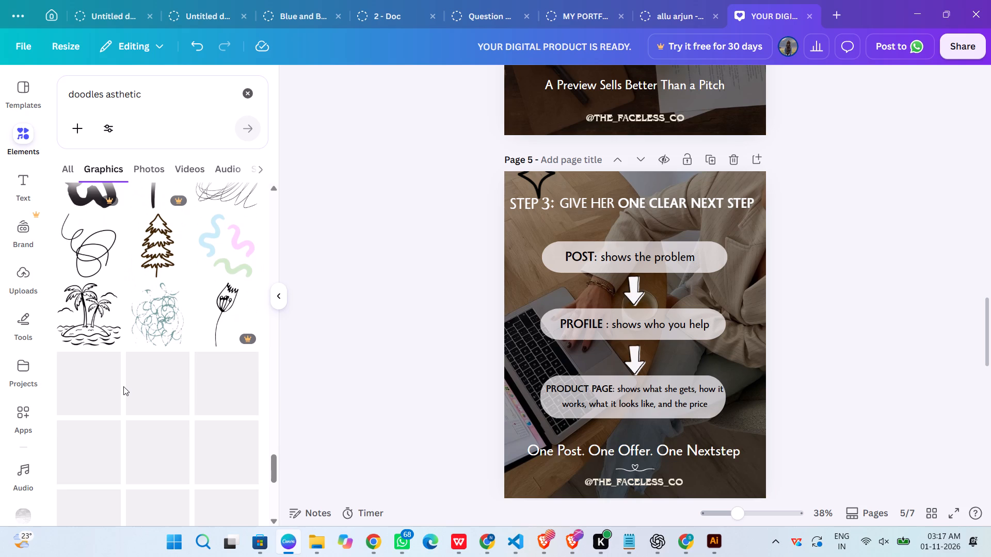
{"action": "scroll", "coordinate": [123, 386], "scroll_direction": "down", "scroll_amount": 5}
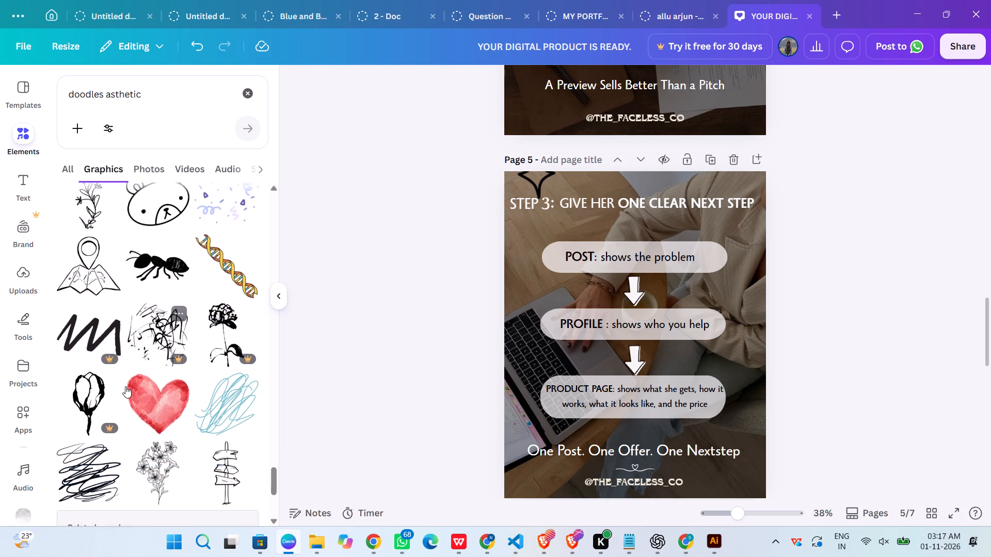
{"action": "scroll", "coordinate": [126, 386], "scroll_direction": "down", "scroll_amount": 6}
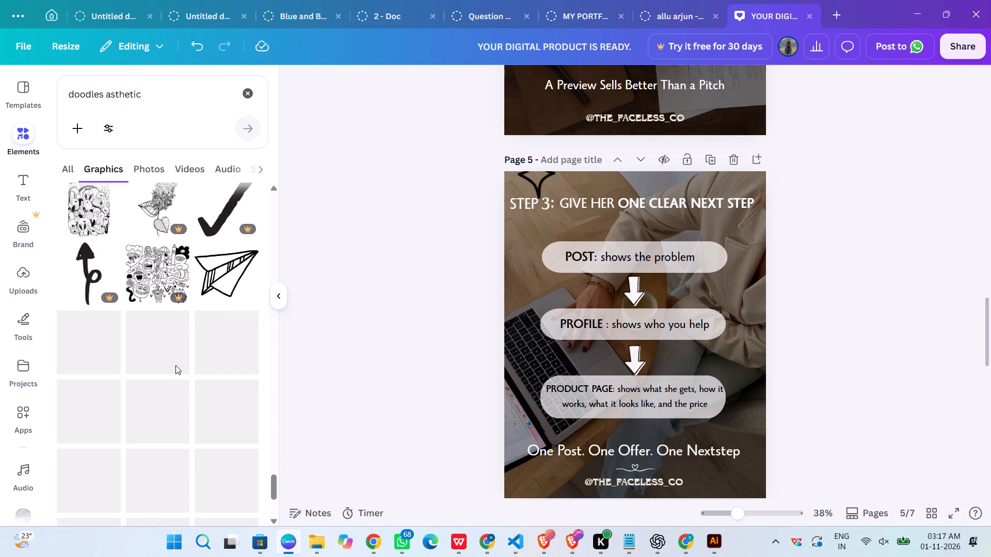
{"action": "scroll", "coordinate": [202, 363], "scroll_direction": "down", "scroll_amount": 4}
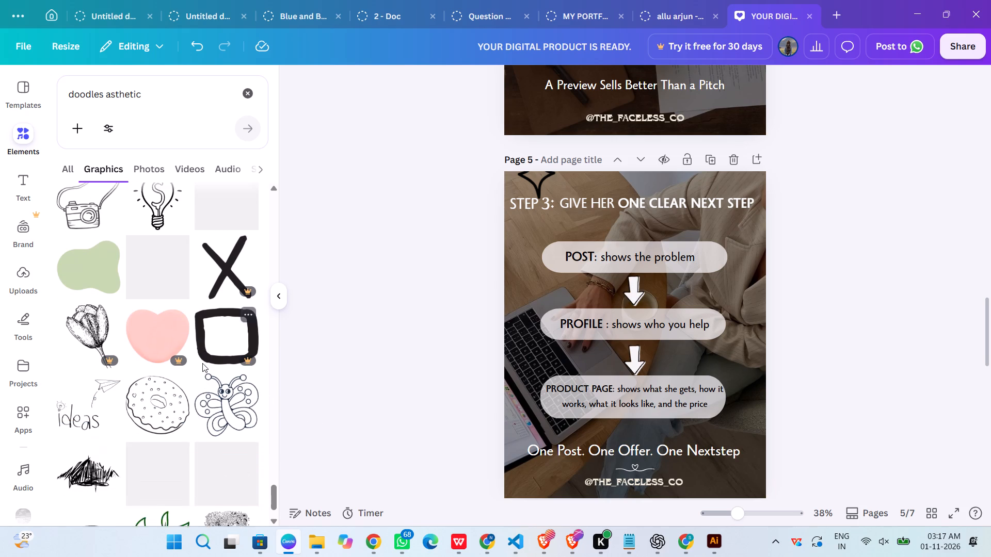
{"action": "scroll", "coordinate": [202, 363], "scroll_direction": "down", "scroll_amount": 4}
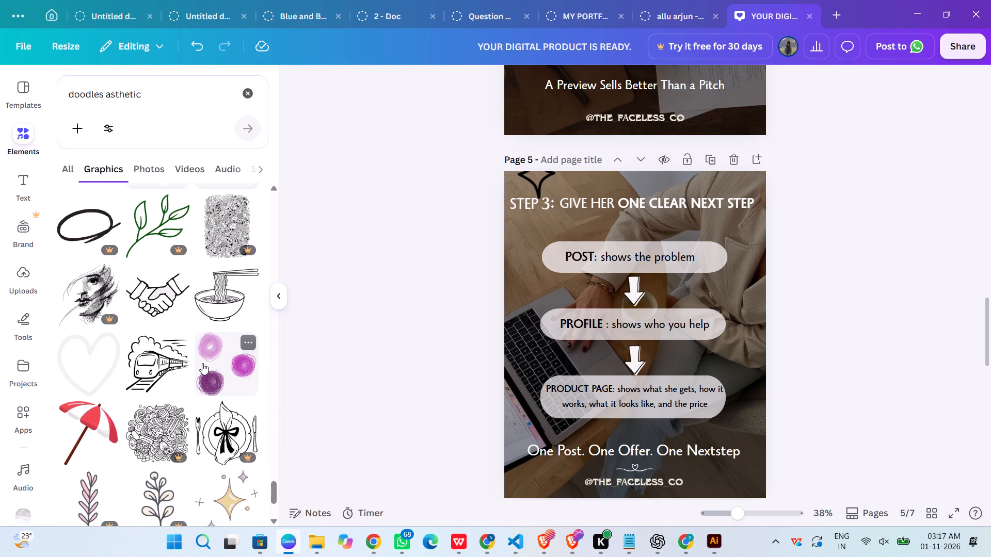
{"action": "scroll", "coordinate": [202, 362], "scroll_direction": "down", "scroll_amount": 2}
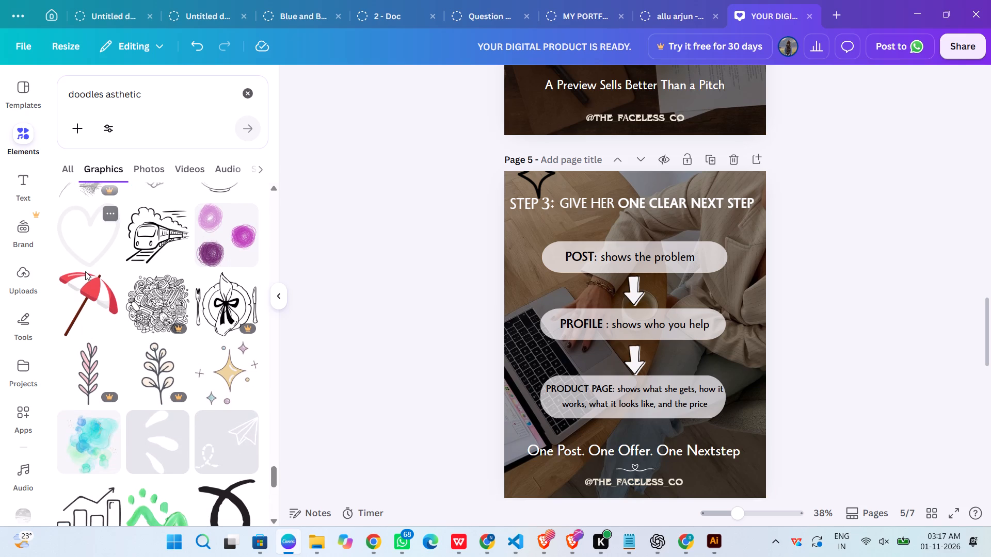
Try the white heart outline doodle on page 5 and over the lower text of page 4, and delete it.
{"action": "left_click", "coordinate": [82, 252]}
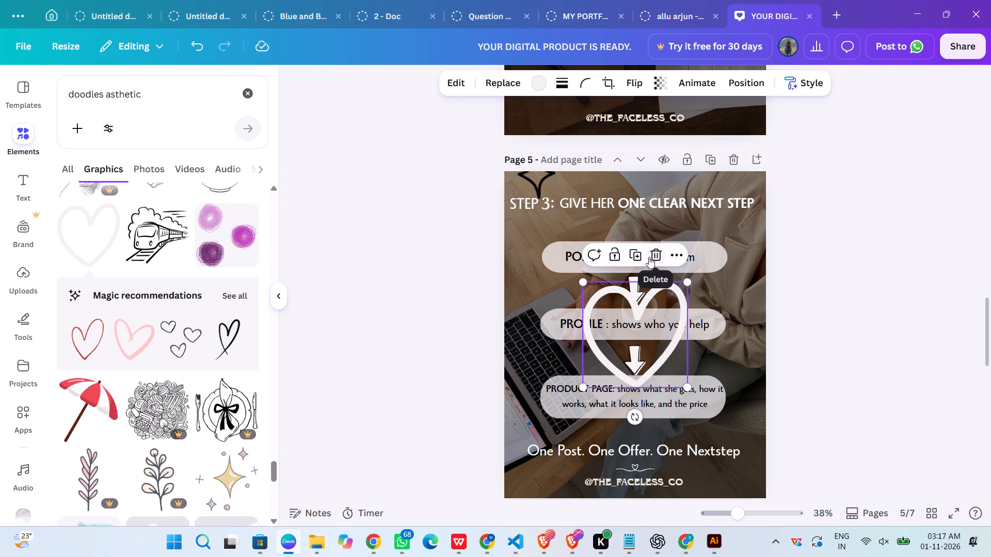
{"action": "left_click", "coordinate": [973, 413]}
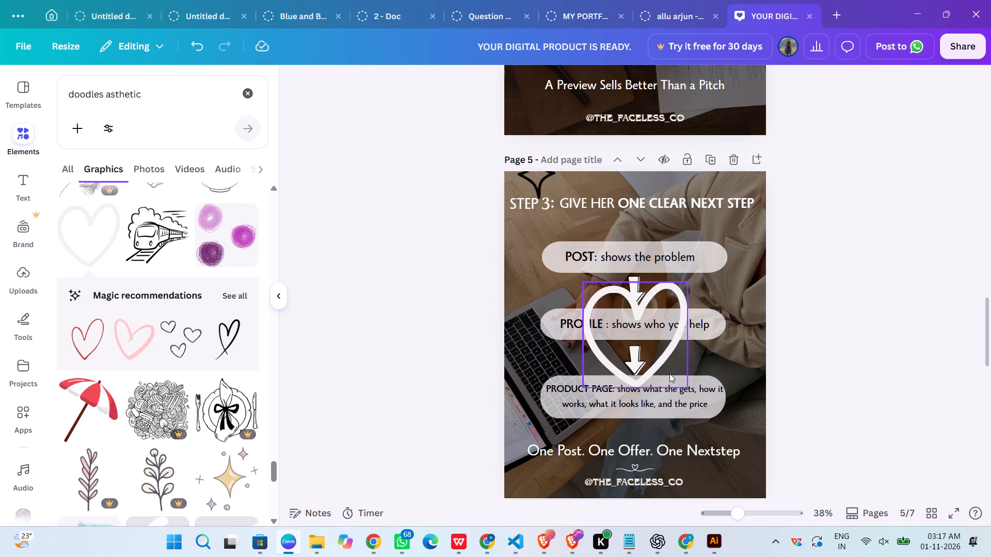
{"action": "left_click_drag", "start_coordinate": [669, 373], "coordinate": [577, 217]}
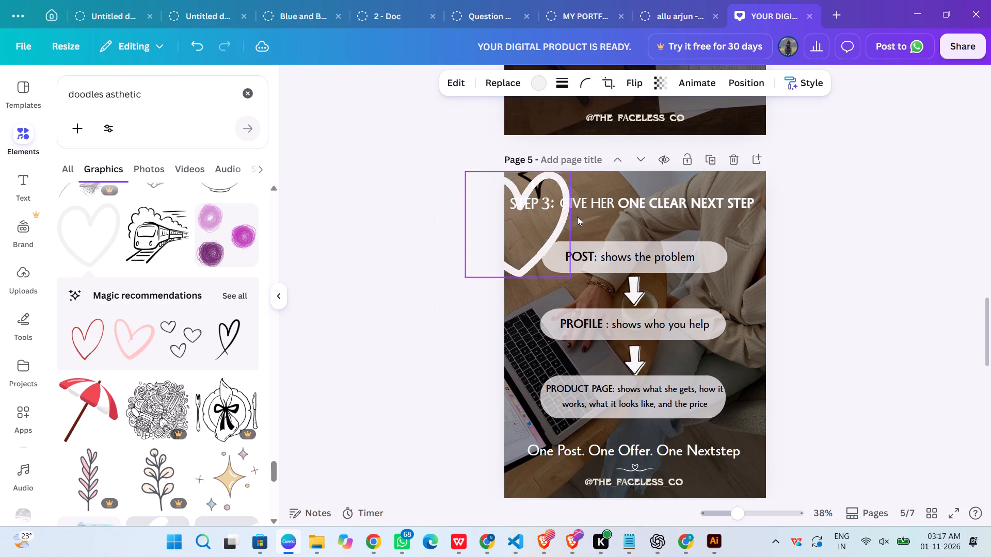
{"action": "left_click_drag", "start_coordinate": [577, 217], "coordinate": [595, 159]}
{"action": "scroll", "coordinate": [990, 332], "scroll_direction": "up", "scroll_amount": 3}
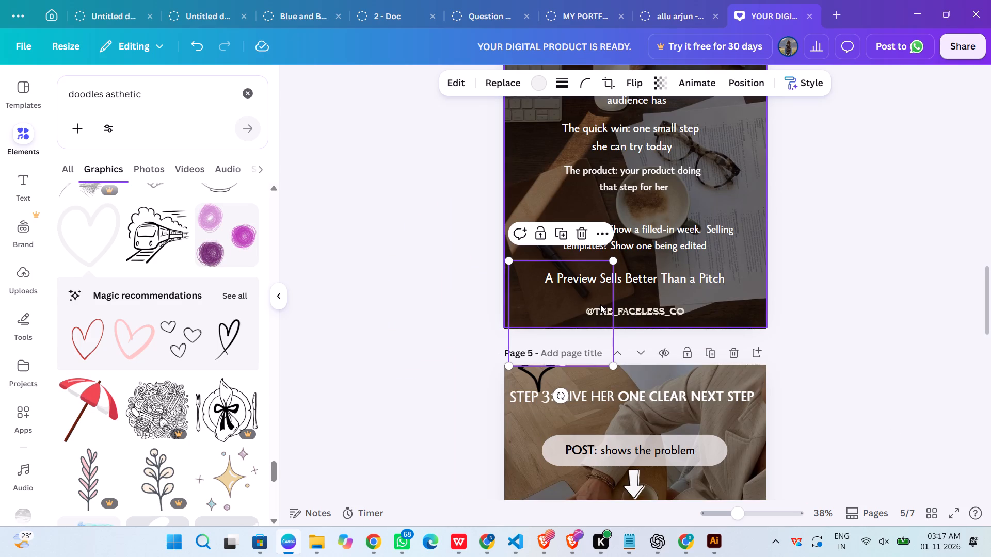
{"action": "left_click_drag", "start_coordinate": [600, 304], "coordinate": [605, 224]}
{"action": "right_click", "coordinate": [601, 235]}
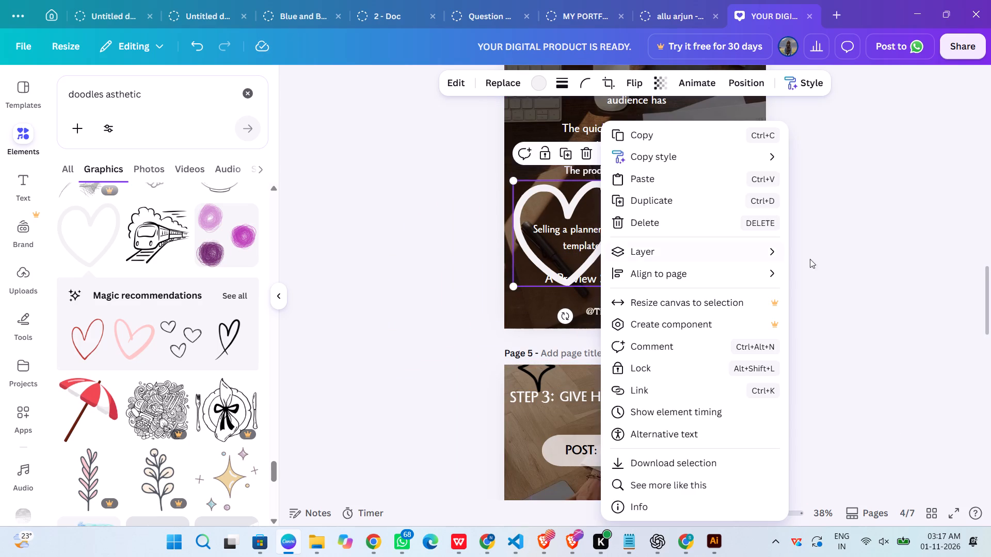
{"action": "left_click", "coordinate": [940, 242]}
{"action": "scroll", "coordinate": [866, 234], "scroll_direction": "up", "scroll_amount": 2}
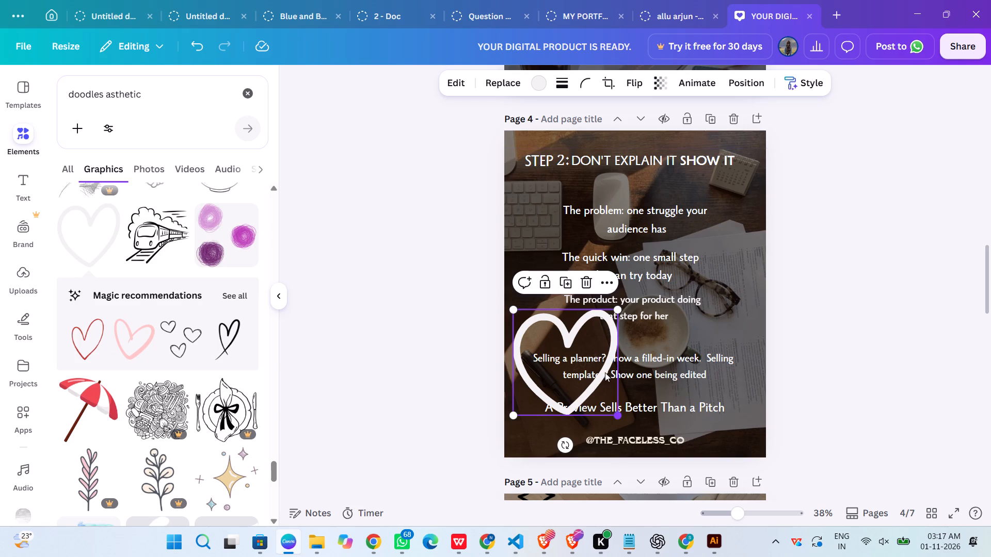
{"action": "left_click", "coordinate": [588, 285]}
Add the white doodle of three converging arrows to page 3, "STEP1 : FINISH THIS SENTENCE".
{"action": "scroll", "coordinate": [602, 293], "scroll_direction": "up", "scroll_amount": 4}
{"action": "scroll", "coordinate": [602, 293], "scroll_direction": "down", "scroll_amount": 3}
{"action": "scroll", "coordinate": [602, 293], "scroll_direction": "up", "scroll_amount": 2}
{"action": "scroll", "coordinate": [602, 293], "scroll_direction": "down", "scroll_amount": 2}
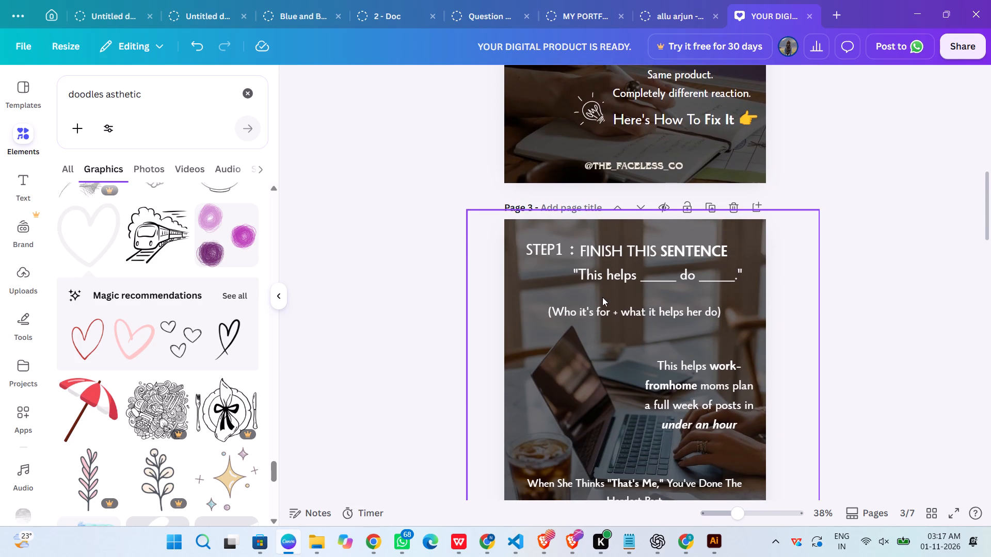
{"action": "scroll", "coordinate": [608, 278], "scroll_direction": "down", "scroll_amount": 1}
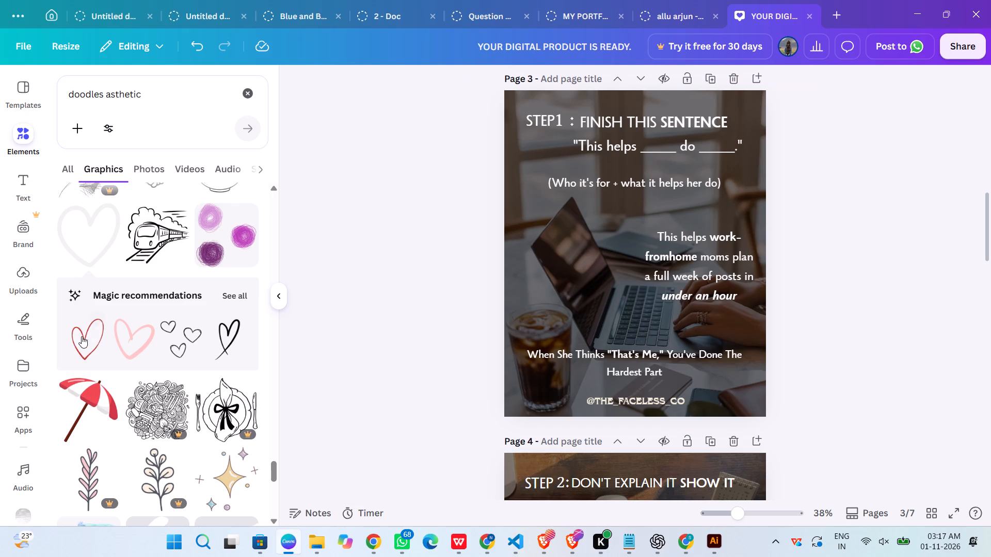
{"action": "scroll", "coordinate": [140, 352], "scroll_direction": "down", "scroll_amount": 4}
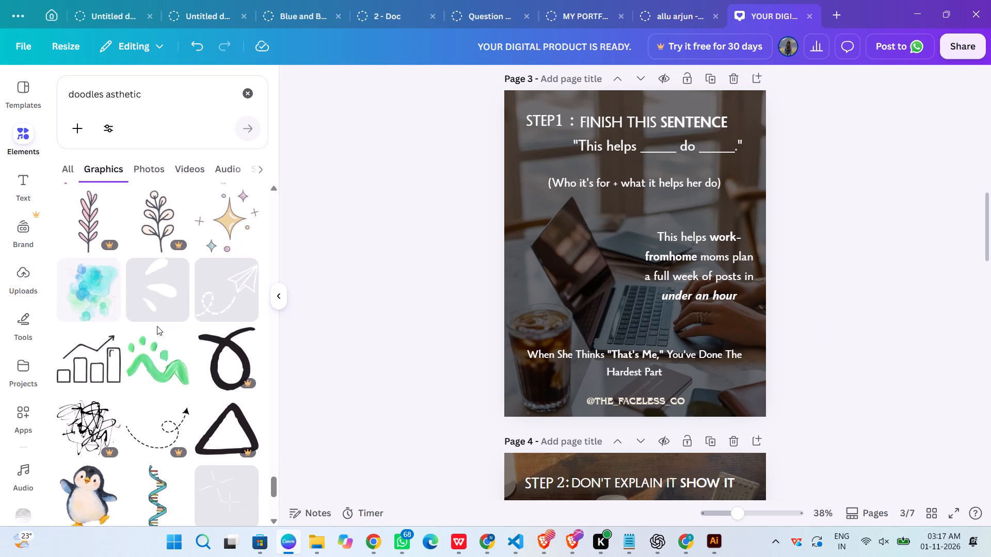
{"action": "scroll", "coordinate": [157, 326], "scroll_direction": "down", "scroll_amount": 4}
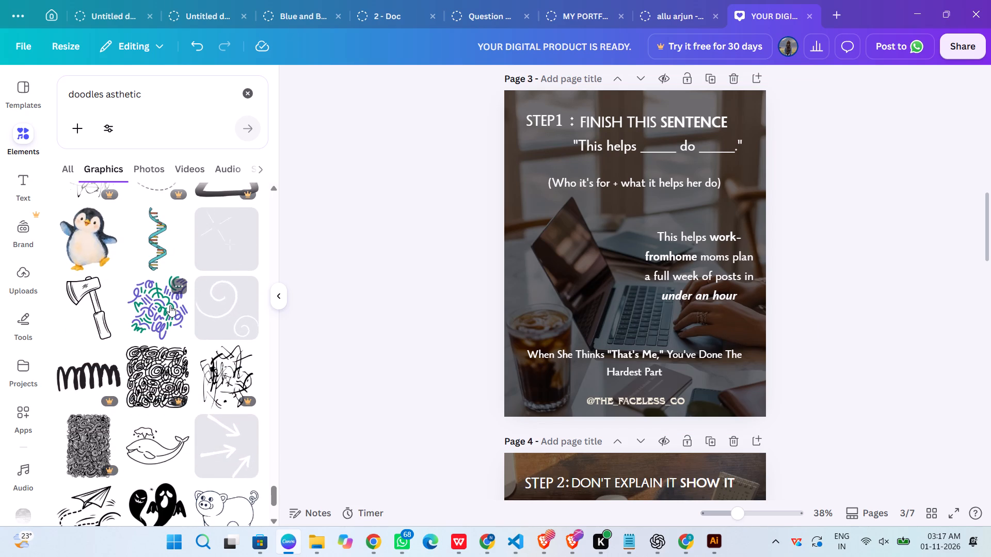
{"action": "left_click", "coordinate": [223, 466]}
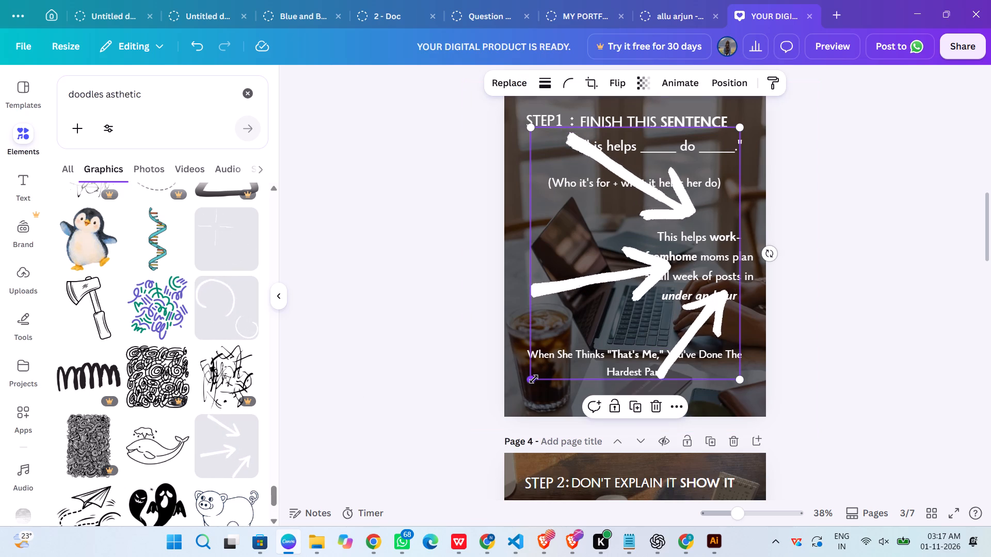
Shrink the three-arrow doodle to about a sixth, tilt it counterclockwise, and place it so it points at "under an hour" on page 3.
{"action": "left_click_drag", "start_coordinate": [532, 379], "coordinate": [666, 206]}
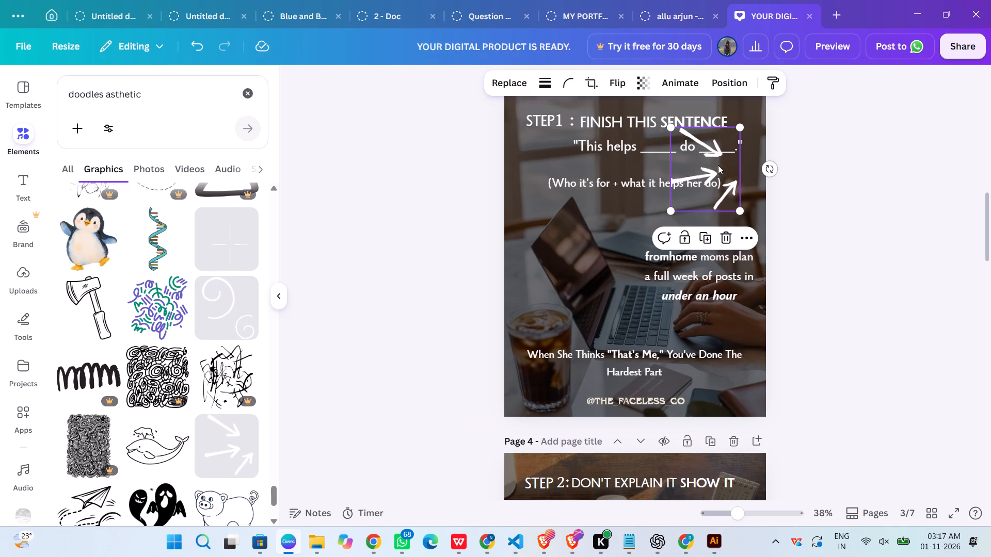
{"action": "left_click_drag", "start_coordinate": [715, 176], "coordinate": [647, 306]}
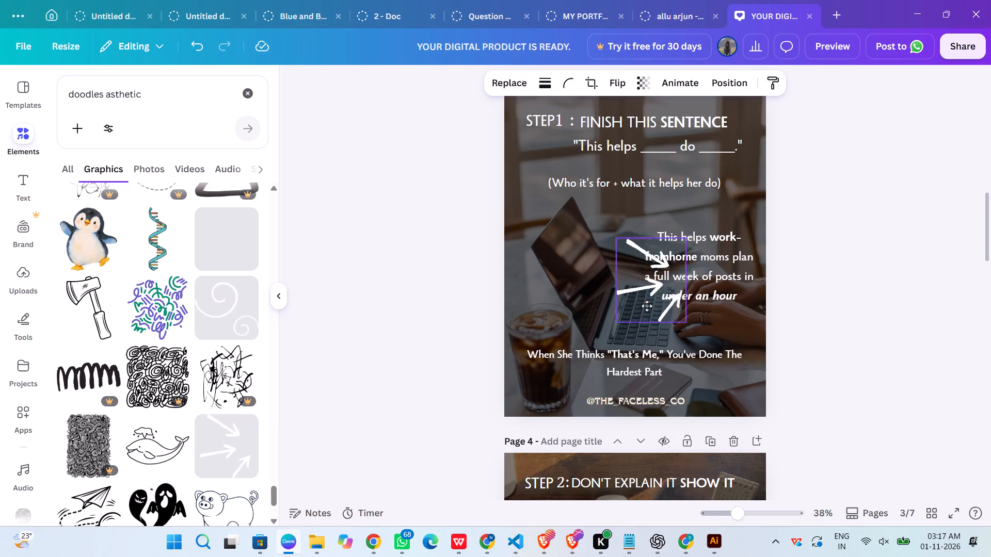
{"action": "left_click_drag", "start_coordinate": [647, 306], "coordinate": [585, 278]}
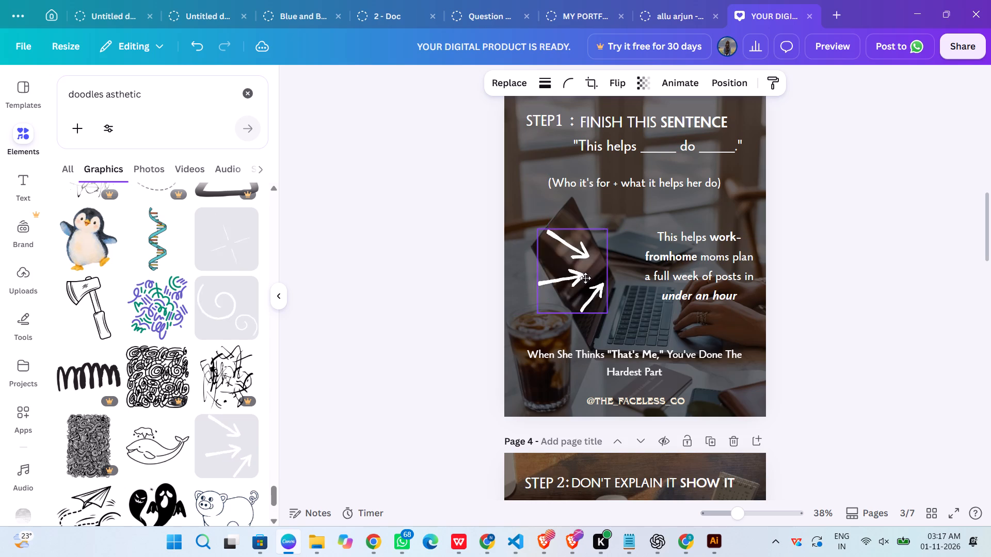
{"action": "left_click_drag", "start_coordinate": [585, 278], "coordinate": [630, 312]}
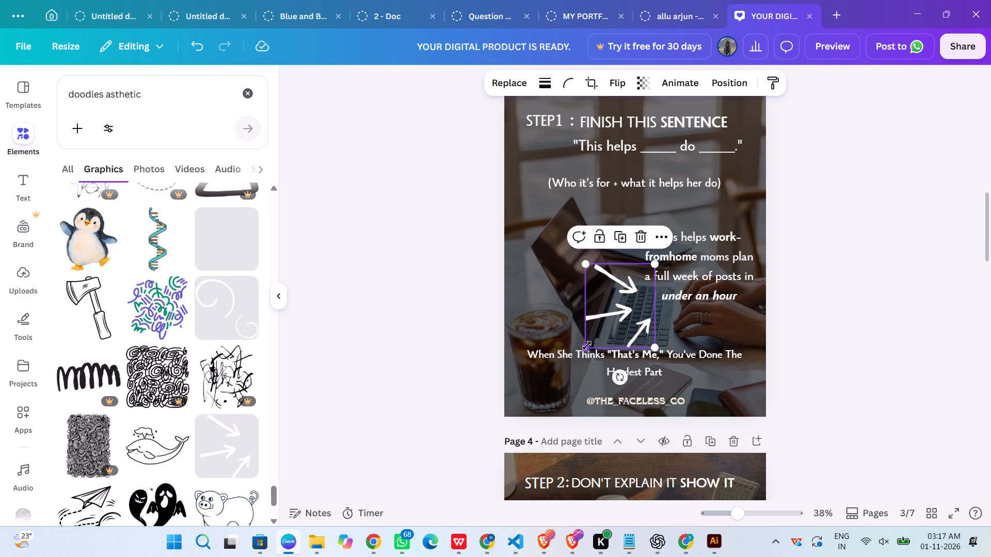
{"action": "left_click_drag", "start_coordinate": [587, 346], "coordinate": [607, 297]}
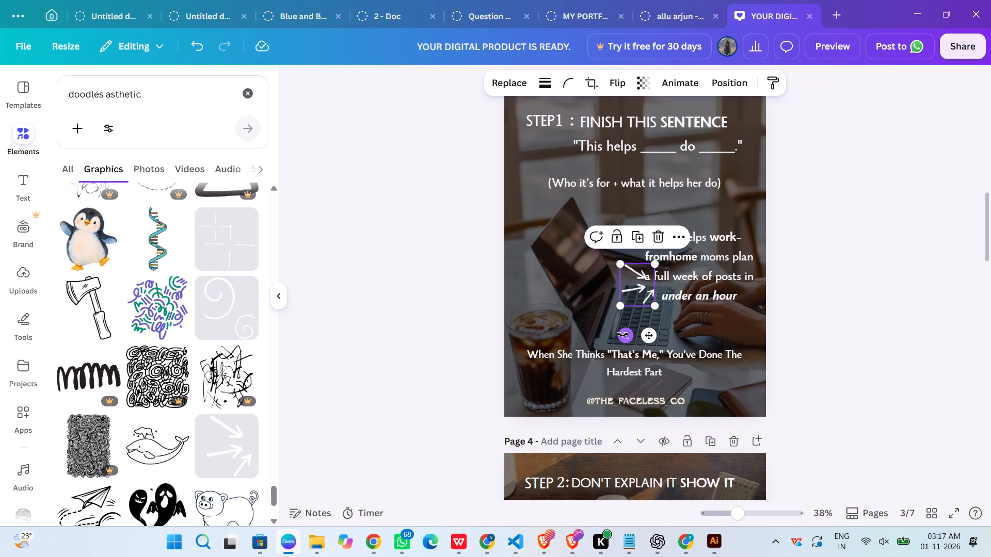
{"action": "left_click_drag", "start_coordinate": [623, 335], "coordinate": [647, 340]}
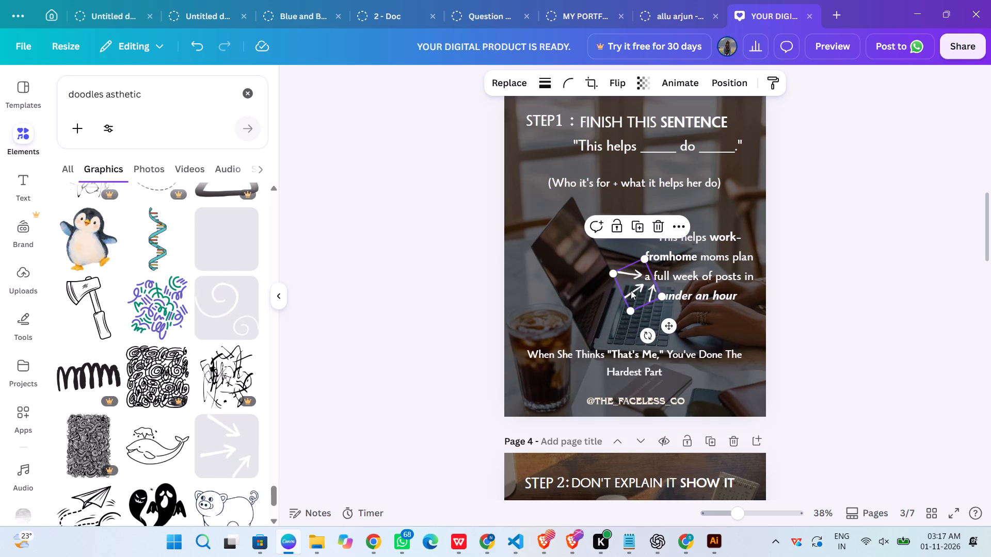
{"action": "left_click_drag", "start_coordinate": [631, 290], "coordinate": [633, 314]}
{"action": "left_click", "coordinate": [822, 306]}
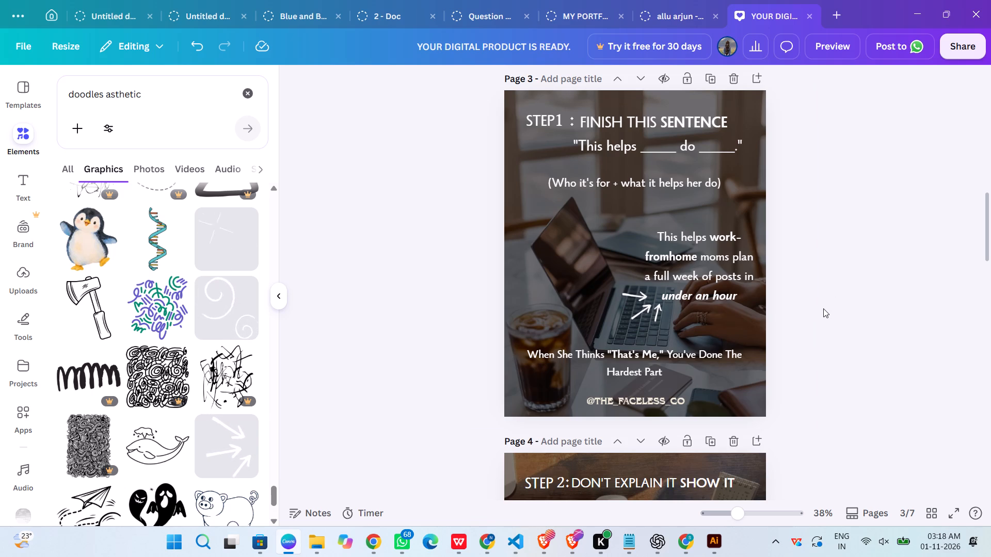
Review pages 2 to 5 to check the placed doodles and see which page still needs decoration.
{"action": "scroll", "coordinate": [823, 308], "scroll_direction": "down", "scroll_amount": 1}
{"action": "scroll", "coordinate": [823, 308], "scroll_direction": "up", "scroll_amount": 2}
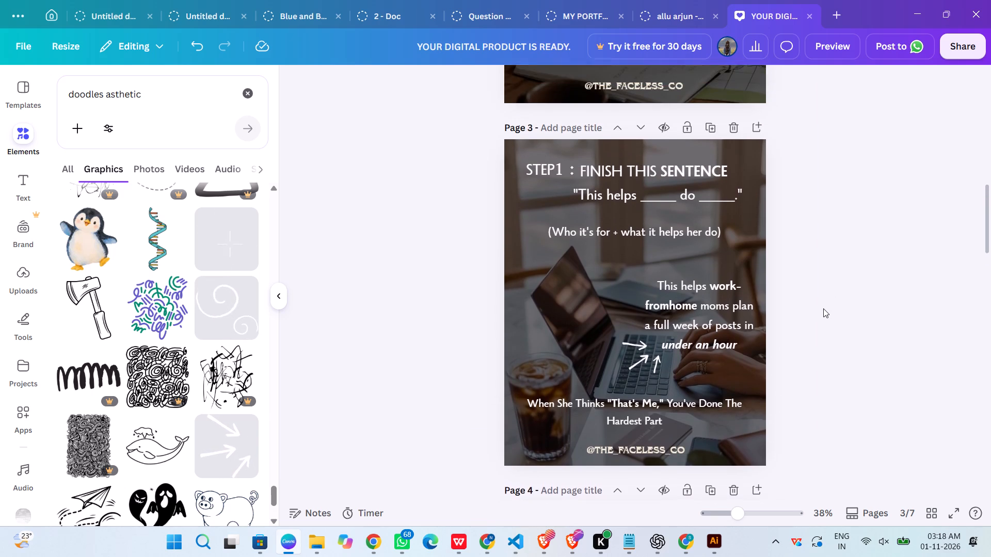
{"action": "scroll", "coordinate": [823, 308], "scroll_direction": "up", "scroll_amount": 7}
{"action": "scroll", "coordinate": [823, 308], "scroll_direction": "down", "scroll_amount": 15}
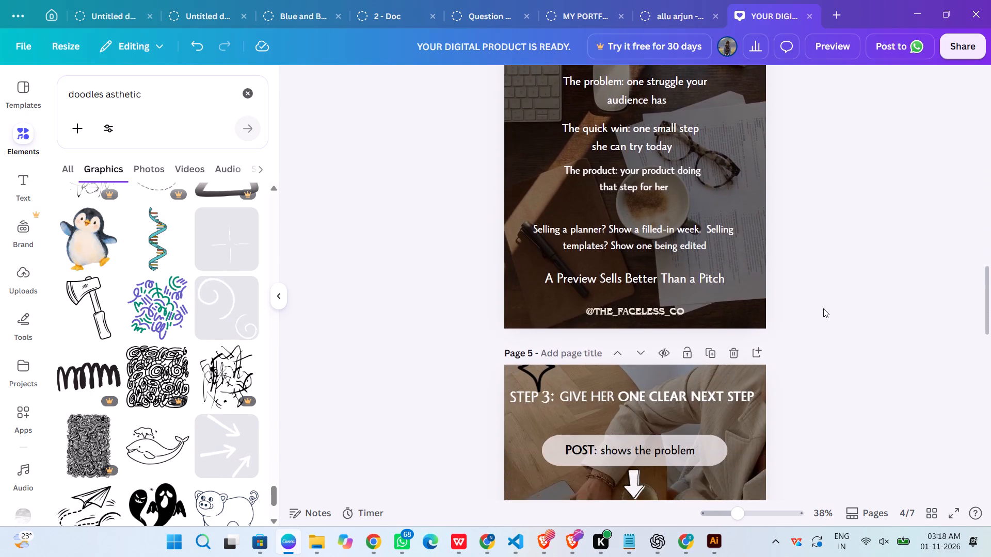
{"action": "scroll", "coordinate": [823, 308], "scroll_direction": "up", "scroll_amount": 6}
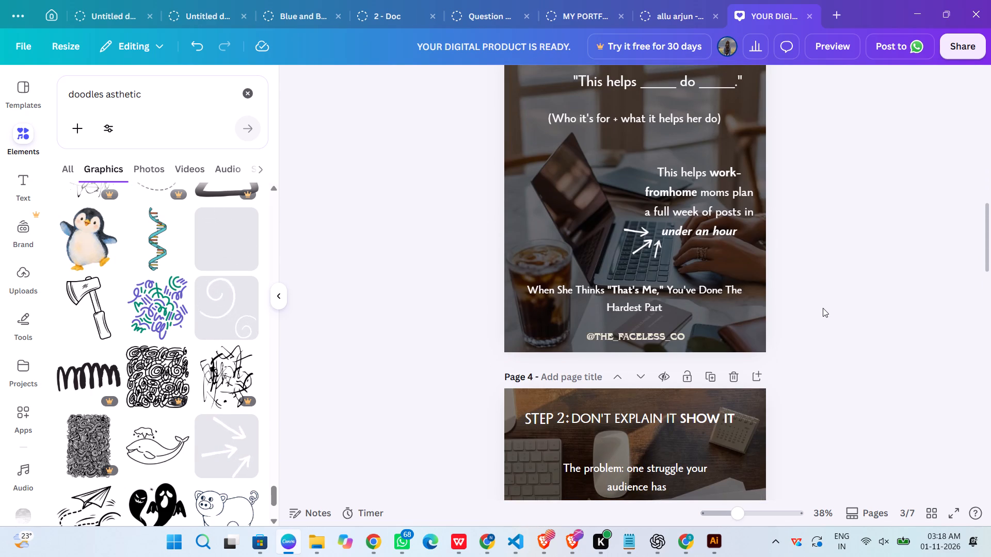
{"action": "scroll", "coordinate": [823, 308], "scroll_direction": "down", "scroll_amount": 2}
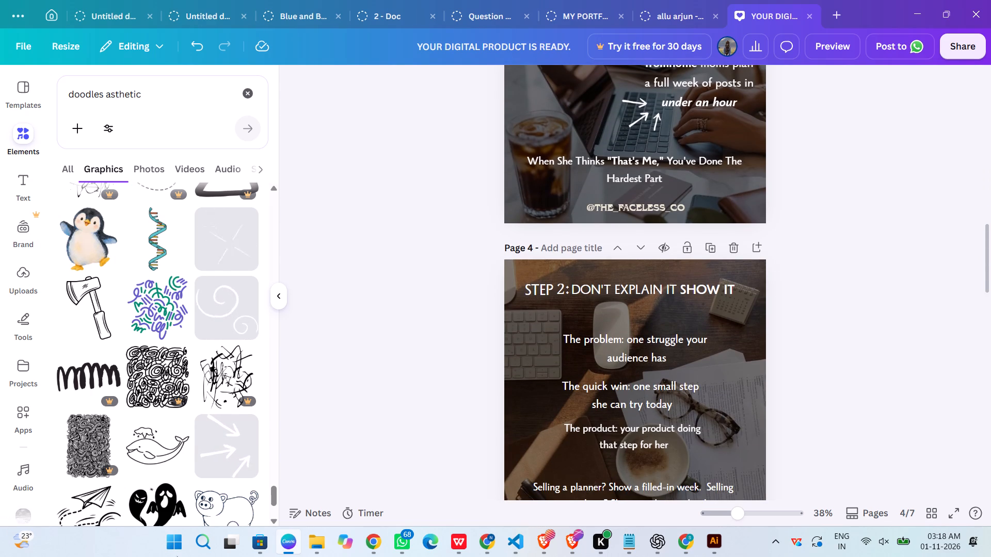
Browse the "doodles asthetic" graphics for a white doodle that suits page 4, "STEP 2: DON'T EXPLAIN IT SHOW IT".
{"action": "scroll", "coordinate": [125, 409], "scroll_direction": "down", "scroll_amount": 8}
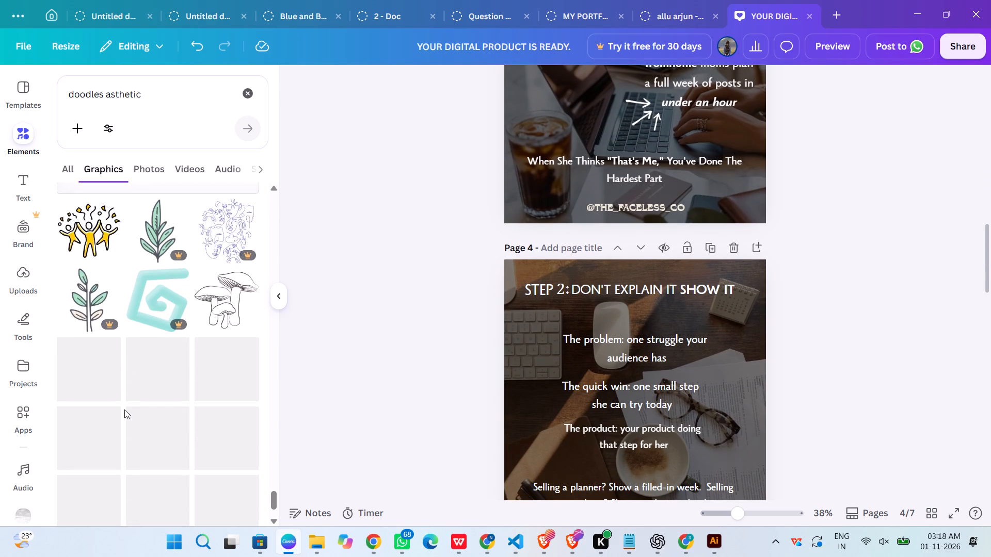
{"action": "scroll", "coordinate": [124, 409], "scroll_direction": "down", "scroll_amount": 1}
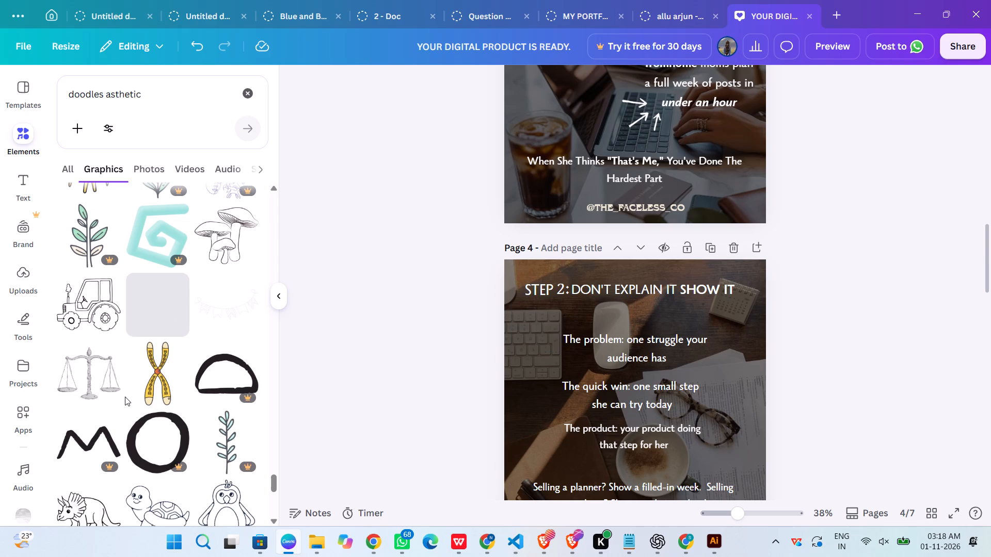
{"action": "scroll", "coordinate": [125, 397], "scroll_direction": "down", "scroll_amount": 1}
{"action": "scroll", "coordinate": [693, 415], "scroll_direction": "down", "scroll_amount": 3}
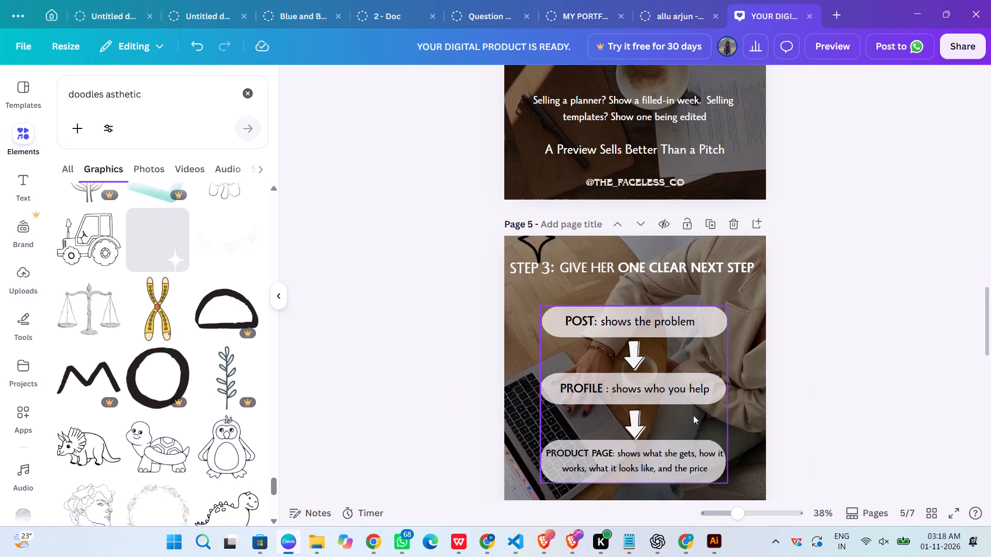
{"action": "scroll", "coordinate": [693, 415], "scroll_direction": "up", "scroll_amount": 3}
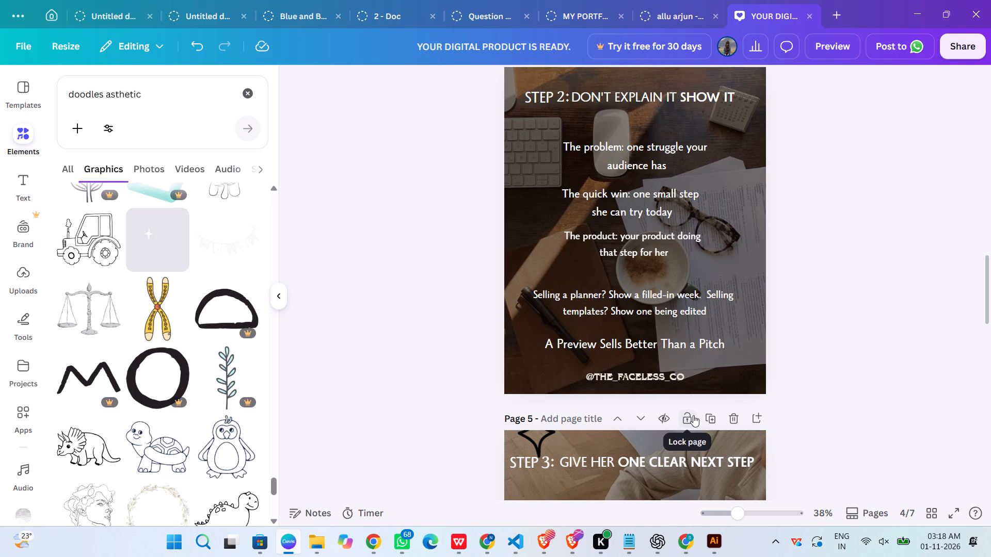
{"action": "scroll", "coordinate": [127, 343], "scroll_direction": "down", "scroll_amount": 2}
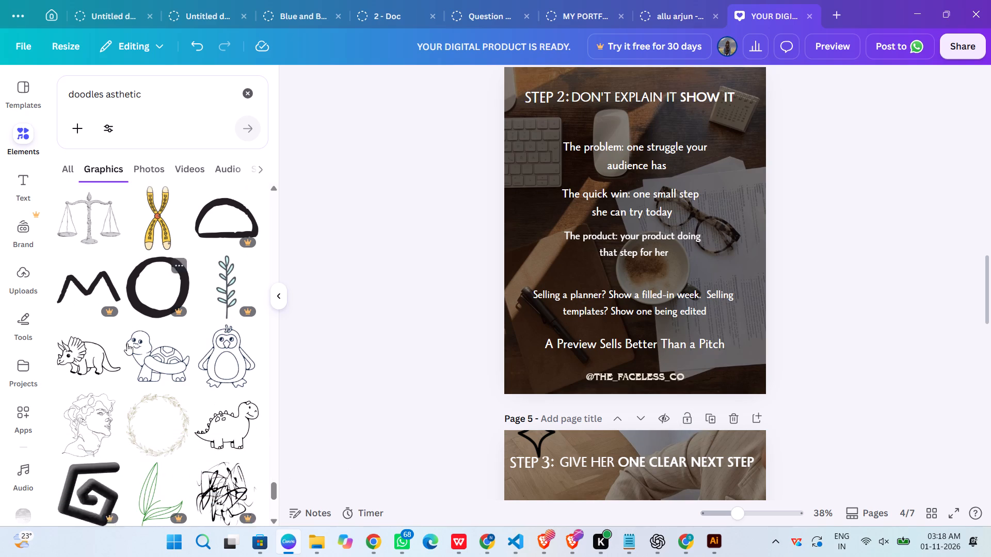
{"action": "scroll", "coordinate": [127, 343], "scroll_direction": "down", "scroll_amount": 5}
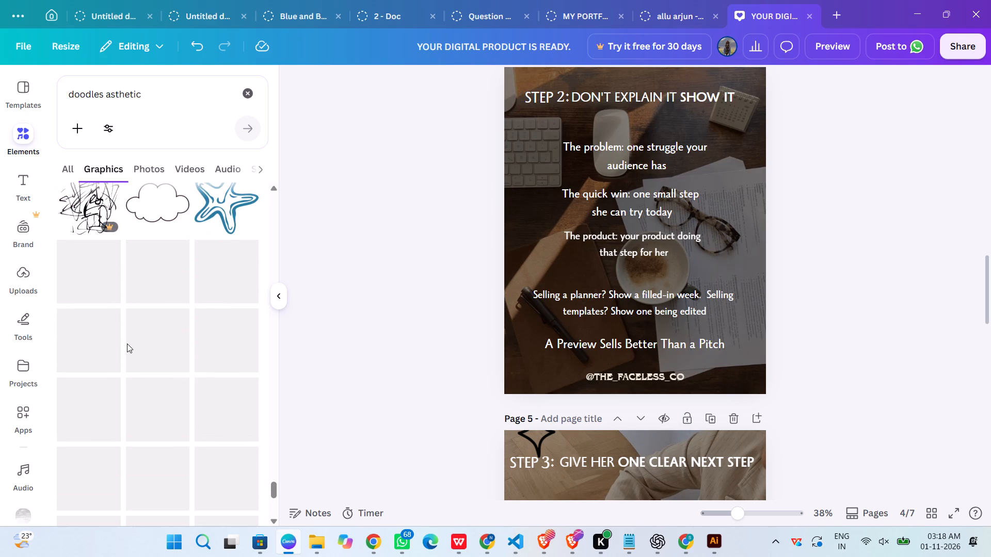
{"action": "scroll", "coordinate": [127, 343], "scroll_direction": "up", "scroll_amount": 1}
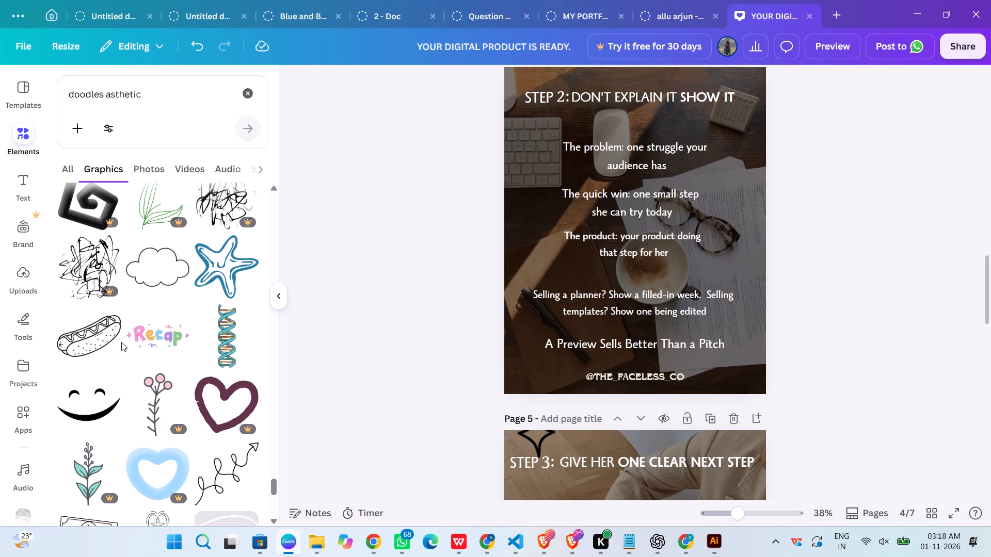
{"action": "scroll", "coordinate": [121, 342], "scroll_direction": "down", "scroll_amount": 3}
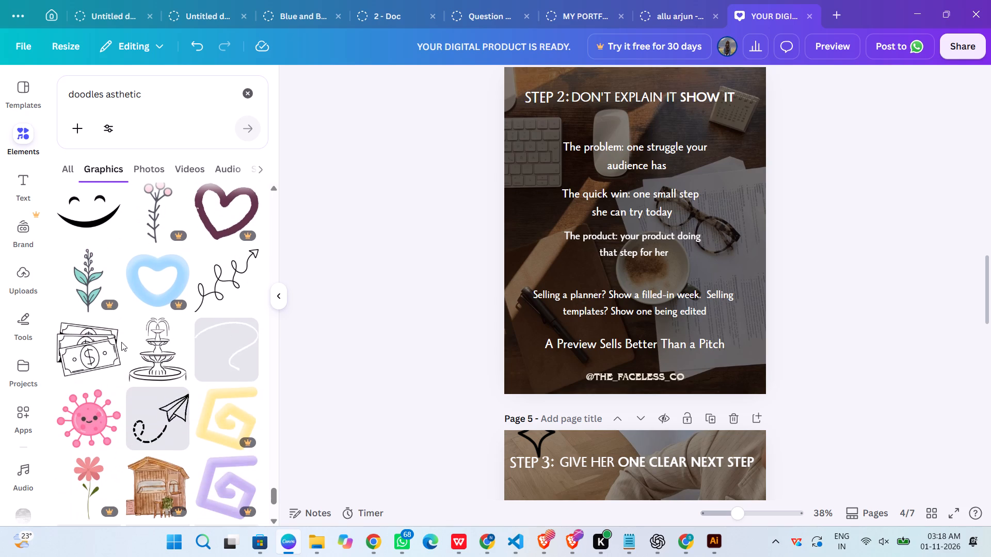
{"action": "scroll", "coordinate": [121, 342], "scroll_direction": "down", "scroll_amount": 5}
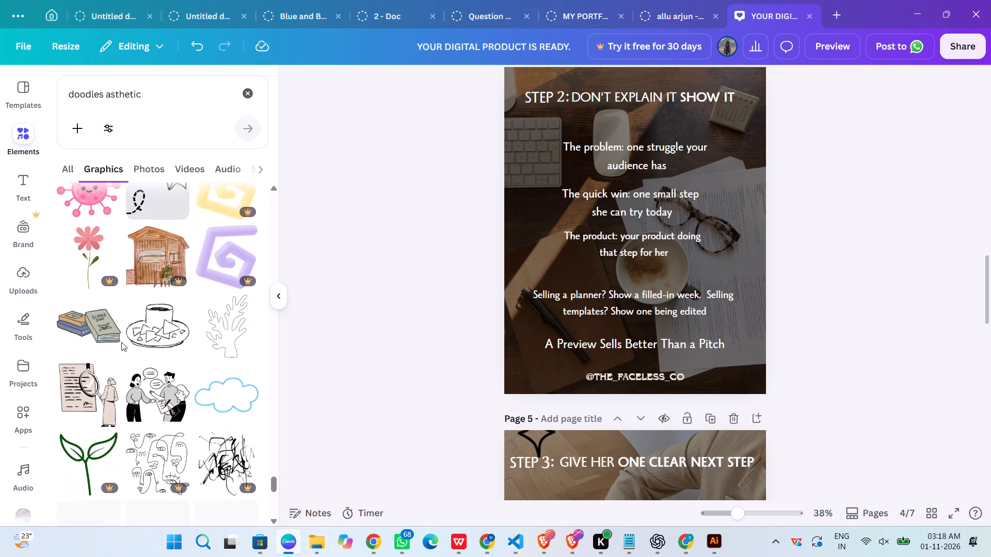
{"action": "scroll", "coordinate": [121, 342], "scroll_direction": "down", "scroll_amount": 2}
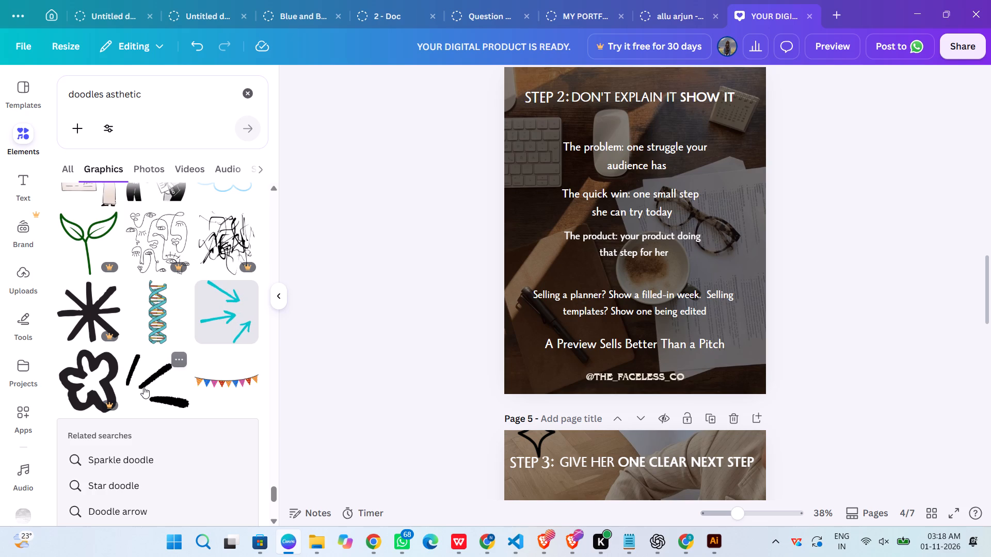
{"action": "scroll", "coordinate": [143, 387], "scroll_direction": "down", "scroll_amount": 7}
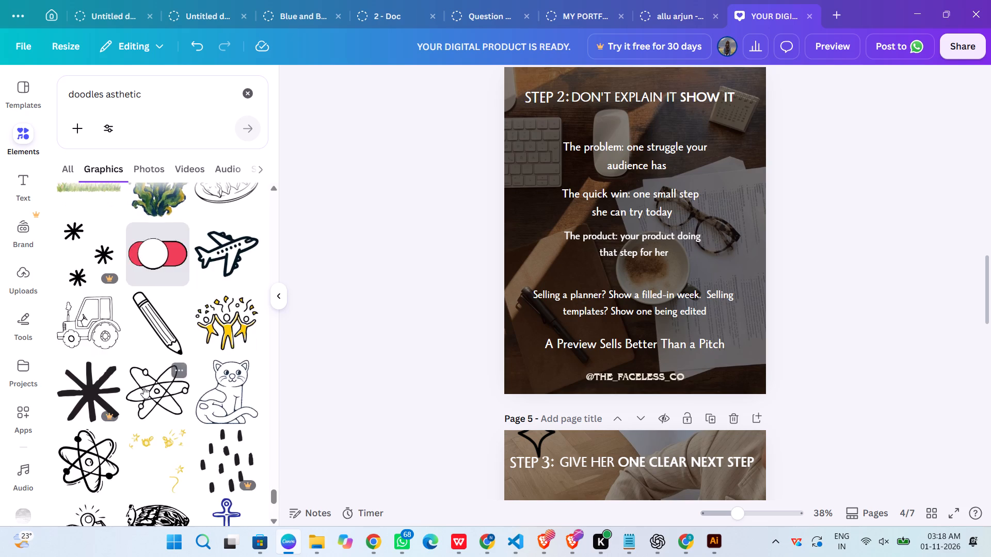
{"action": "scroll", "coordinate": [143, 387], "scroll_direction": "up", "scroll_amount": 2}
{"action": "scroll", "coordinate": [143, 387], "scroll_direction": "down", "scroll_amount": 4}
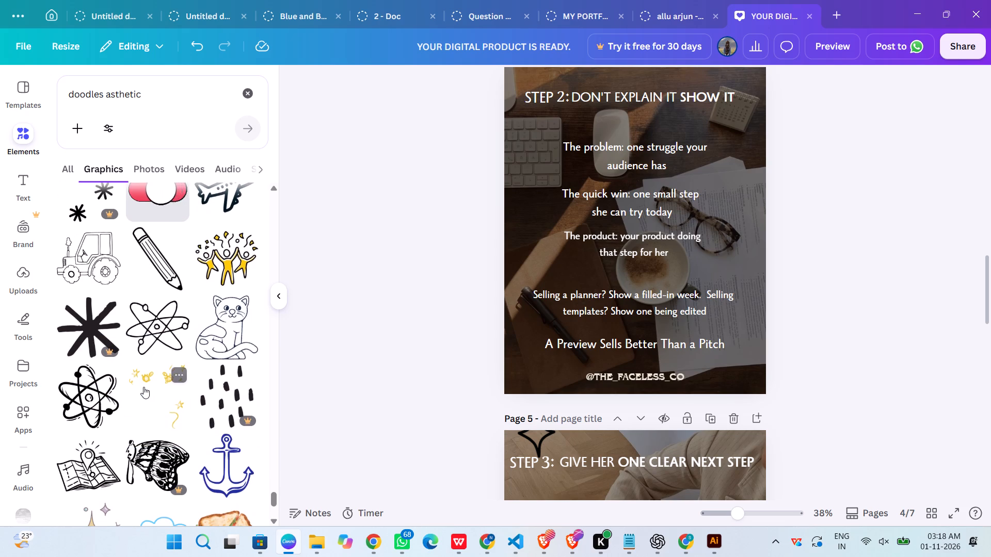
{"action": "scroll", "coordinate": [143, 387], "scroll_direction": "up", "scroll_amount": 20}
{"action": "scroll", "coordinate": [143, 387], "scroll_direction": "up", "scroll_amount": 5}
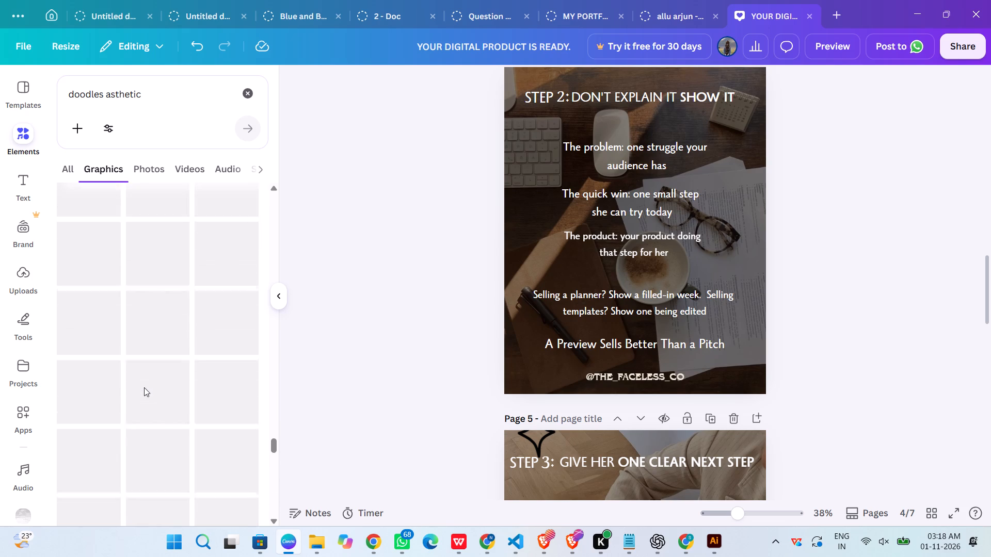
{"action": "scroll", "coordinate": [170, 308], "scroll_direction": "up", "scroll_amount": 5}
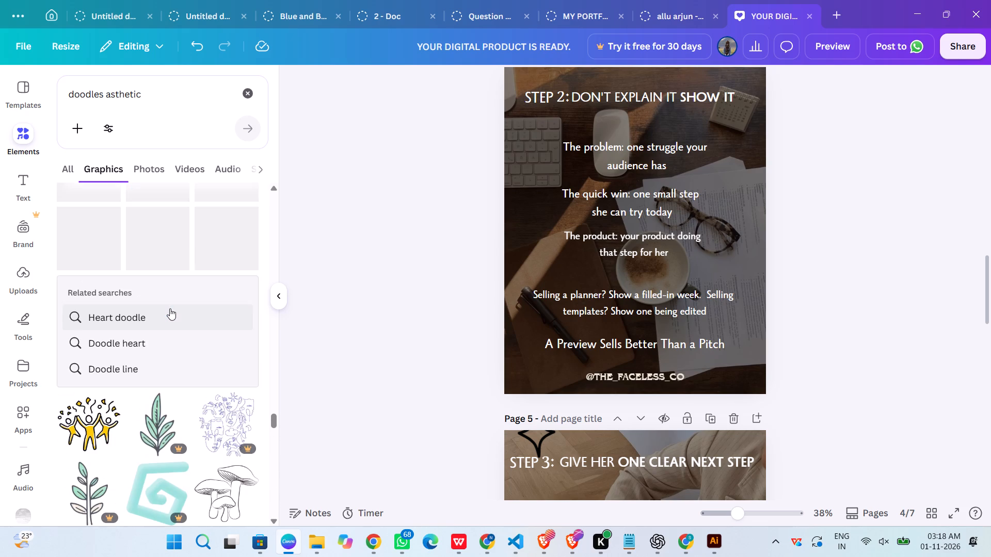
{"action": "scroll", "coordinate": [170, 308], "scroll_direction": "up", "scroll_amount": 6}
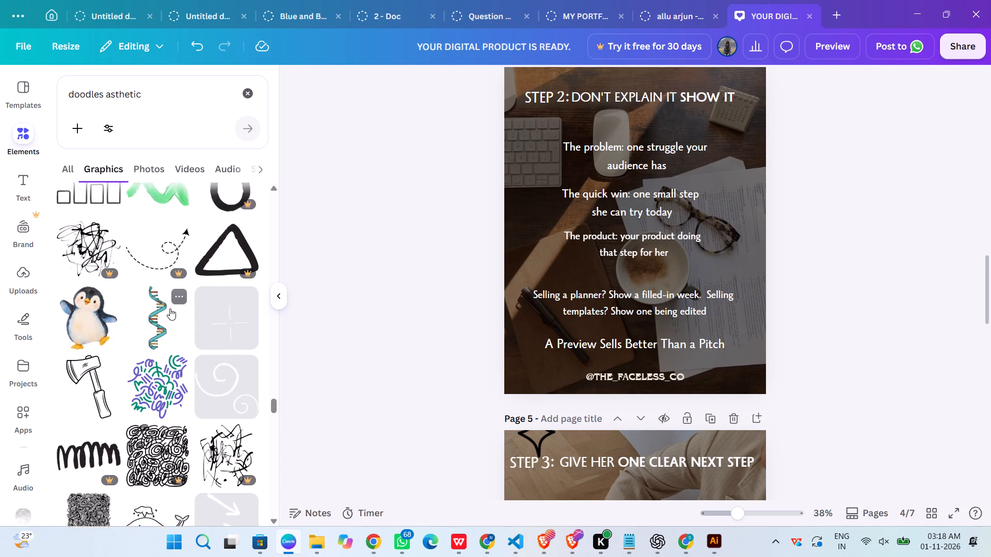
{"action": "scroll", "coordinate": [170, 308], "scroll_direction": "up", "scroll_amount": 4}
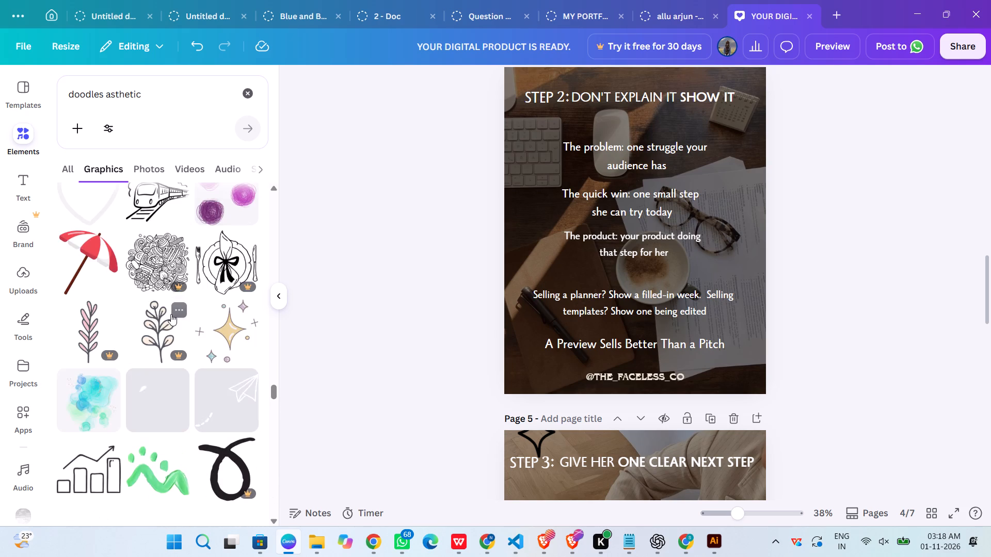
{"action": "scroll", "coordinate": [171, 314], "scroll_direction": "up", "scroll_amount": 5}
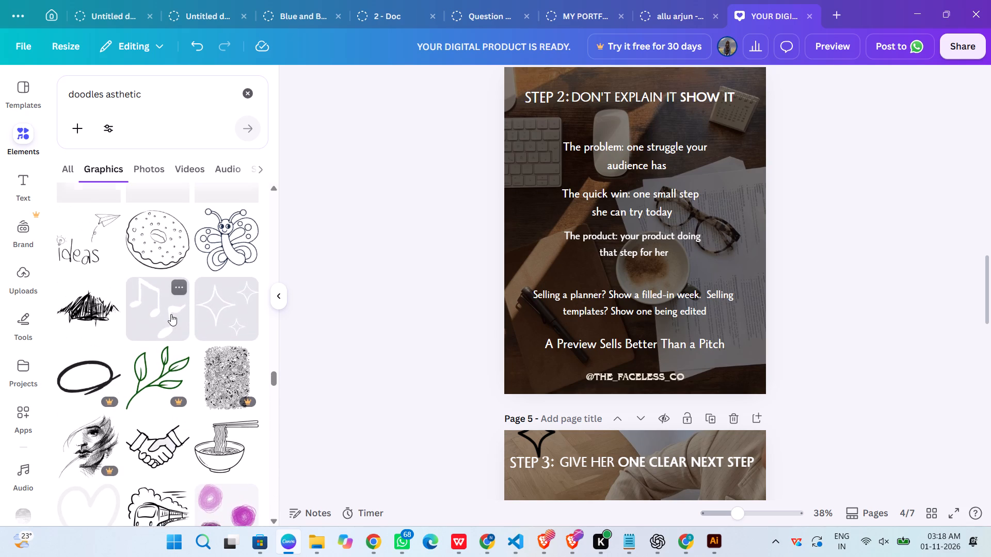
{"action": "scroll", "coordinate": [171, 314], "scroll_direction": "up", "scroll_amount": 2}
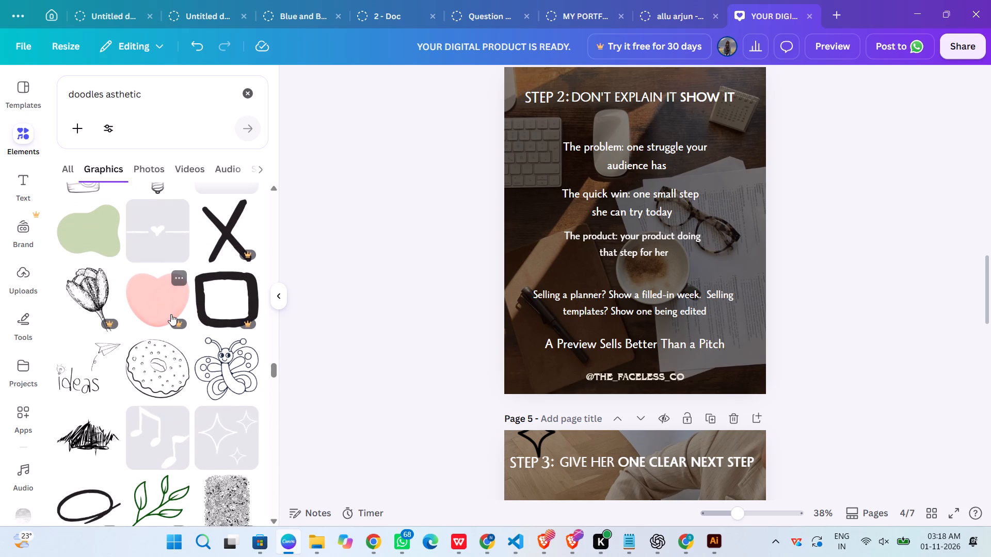
{"action": "scroll", "coordinate": [171, 315], "scroll_direction": "up", "scroll_amount": 2}
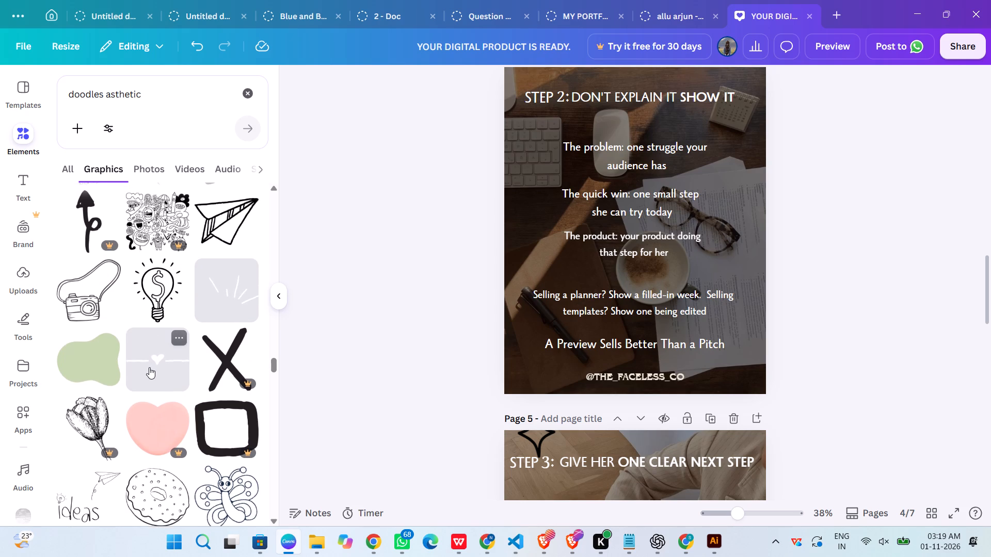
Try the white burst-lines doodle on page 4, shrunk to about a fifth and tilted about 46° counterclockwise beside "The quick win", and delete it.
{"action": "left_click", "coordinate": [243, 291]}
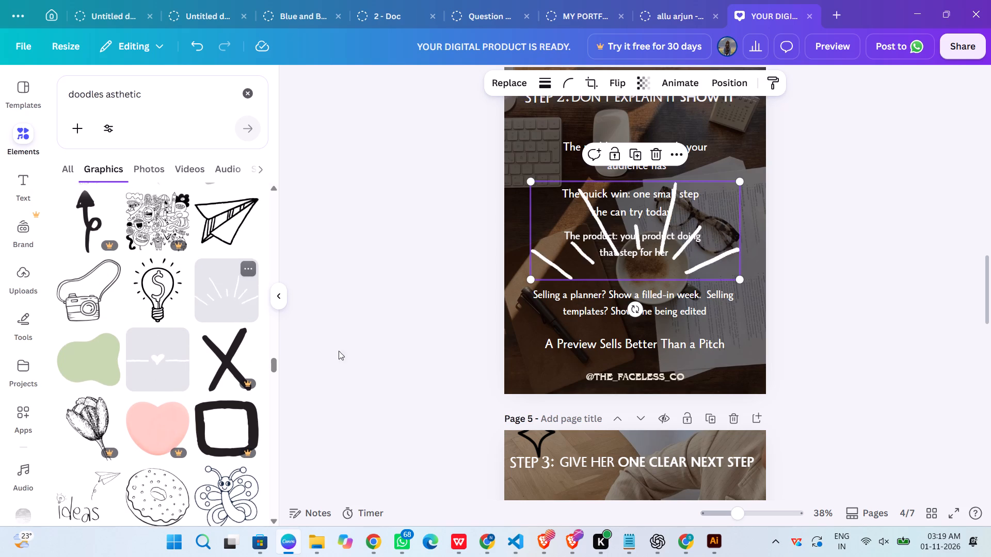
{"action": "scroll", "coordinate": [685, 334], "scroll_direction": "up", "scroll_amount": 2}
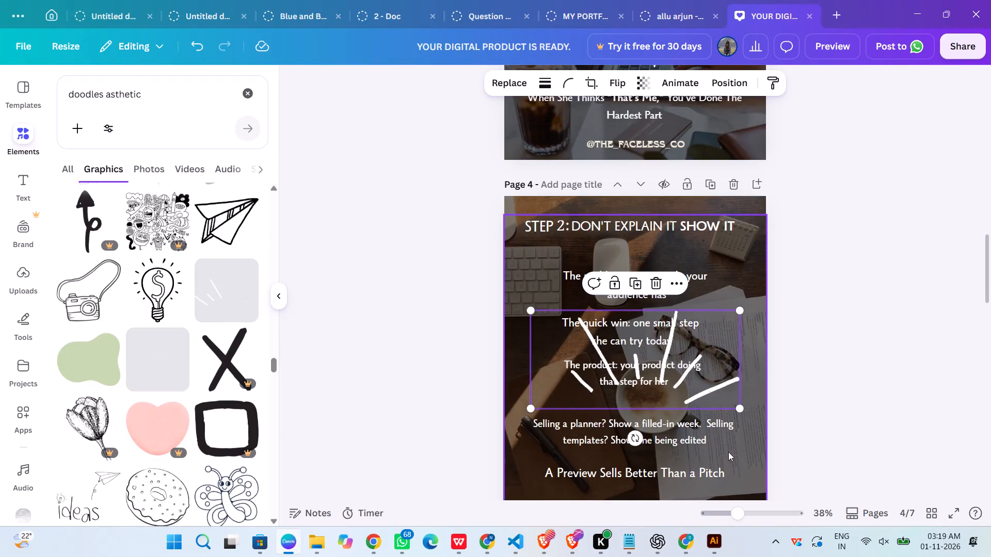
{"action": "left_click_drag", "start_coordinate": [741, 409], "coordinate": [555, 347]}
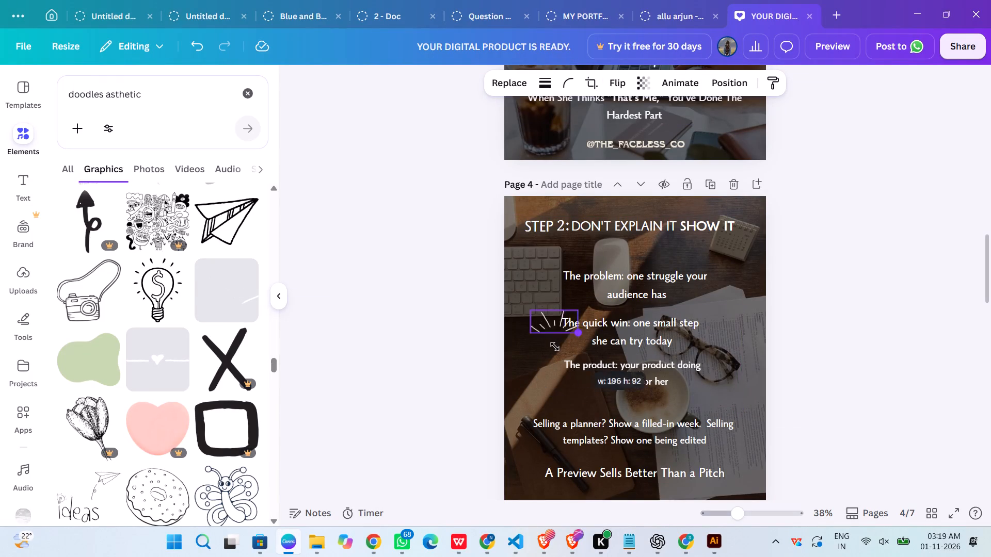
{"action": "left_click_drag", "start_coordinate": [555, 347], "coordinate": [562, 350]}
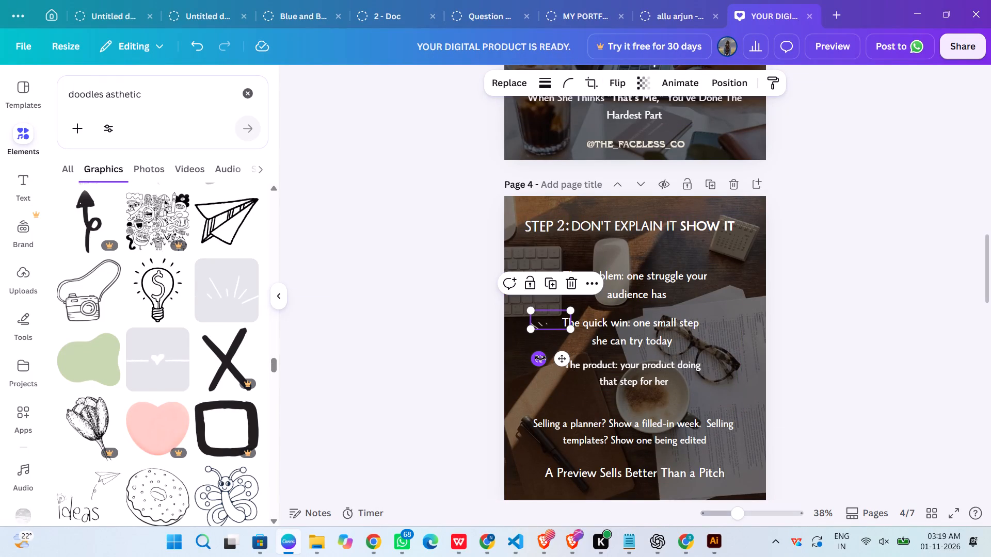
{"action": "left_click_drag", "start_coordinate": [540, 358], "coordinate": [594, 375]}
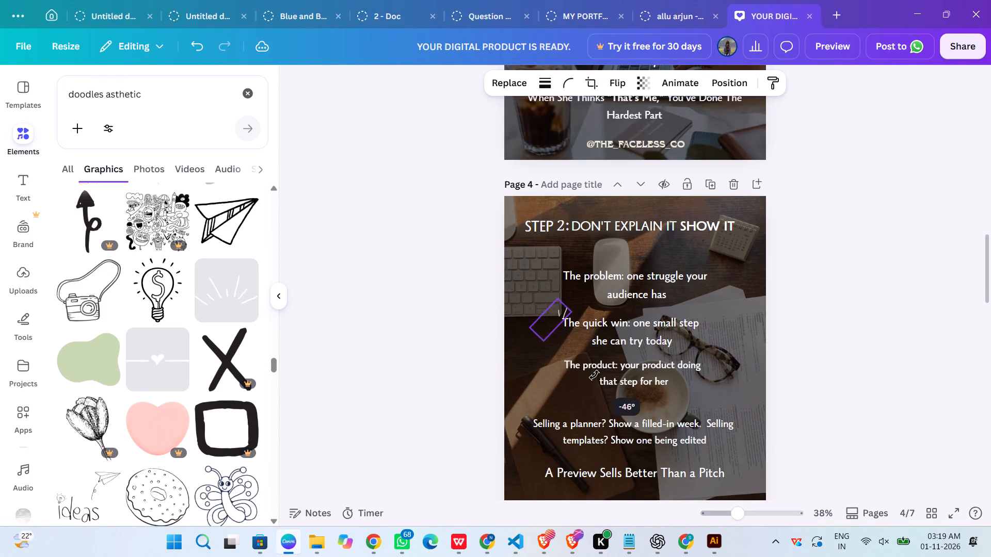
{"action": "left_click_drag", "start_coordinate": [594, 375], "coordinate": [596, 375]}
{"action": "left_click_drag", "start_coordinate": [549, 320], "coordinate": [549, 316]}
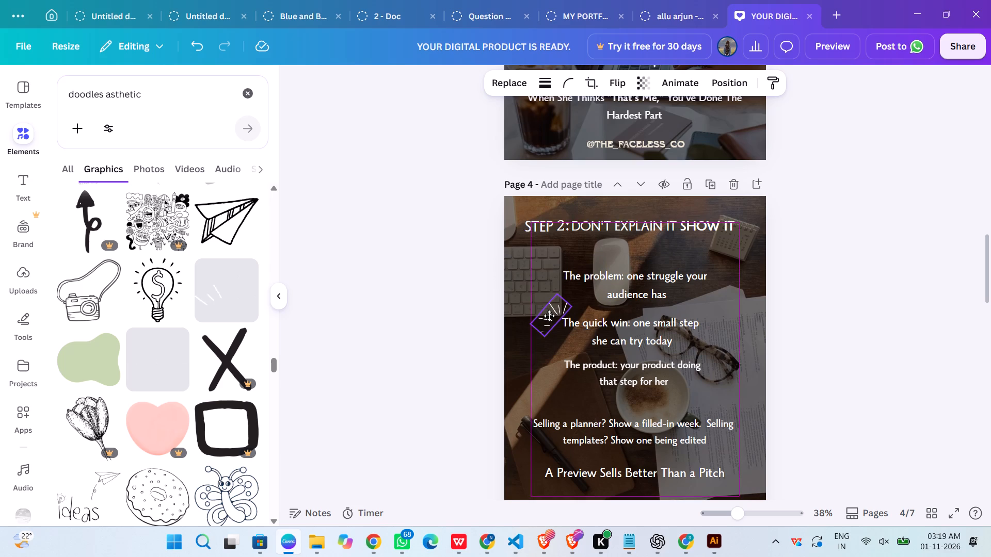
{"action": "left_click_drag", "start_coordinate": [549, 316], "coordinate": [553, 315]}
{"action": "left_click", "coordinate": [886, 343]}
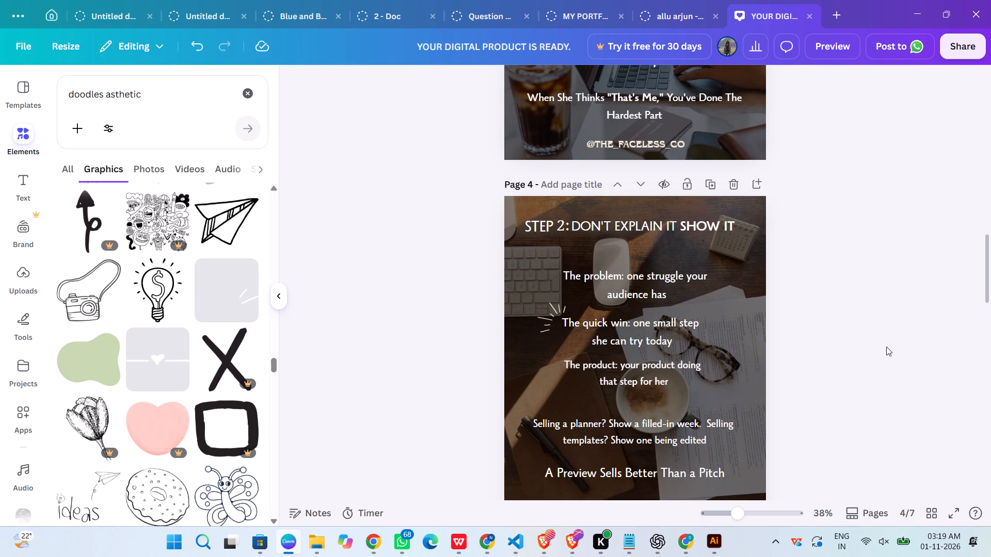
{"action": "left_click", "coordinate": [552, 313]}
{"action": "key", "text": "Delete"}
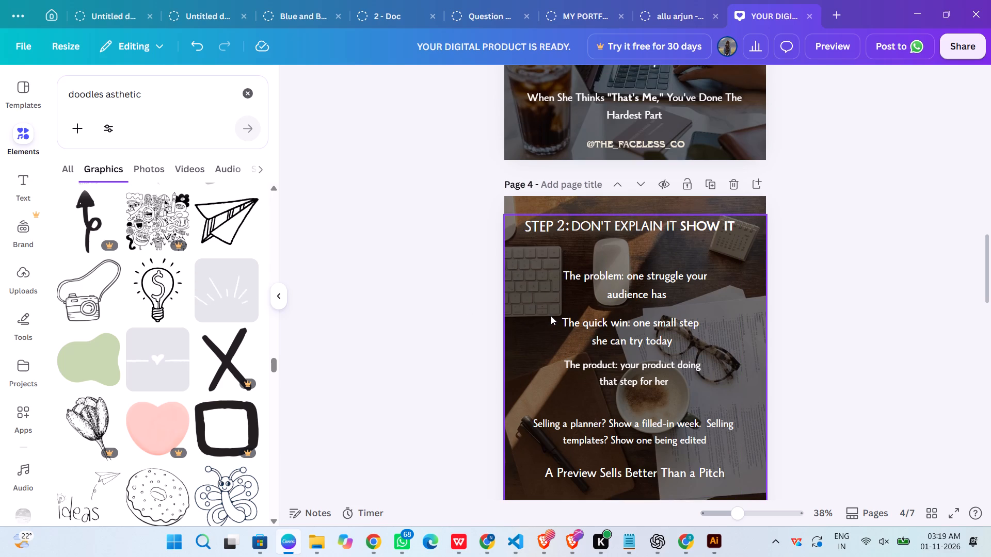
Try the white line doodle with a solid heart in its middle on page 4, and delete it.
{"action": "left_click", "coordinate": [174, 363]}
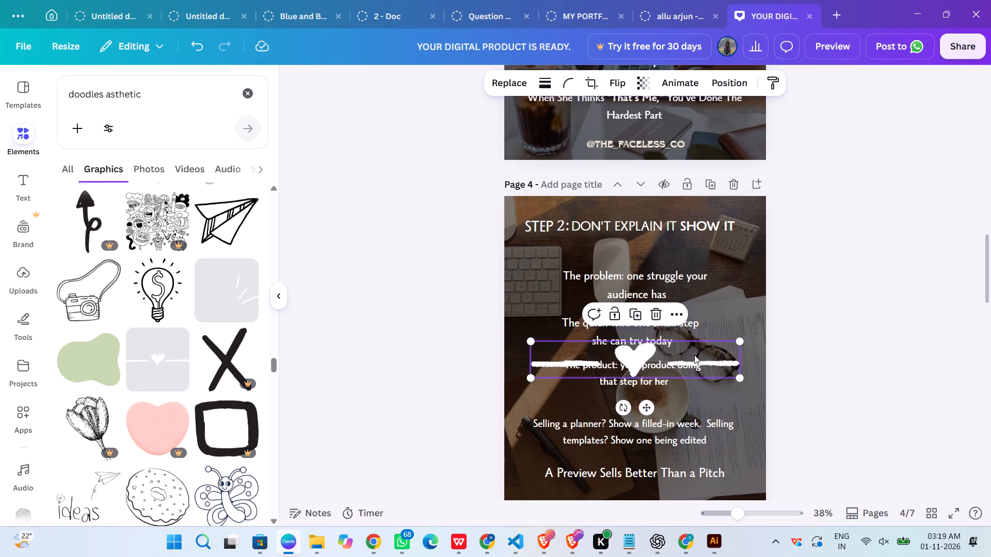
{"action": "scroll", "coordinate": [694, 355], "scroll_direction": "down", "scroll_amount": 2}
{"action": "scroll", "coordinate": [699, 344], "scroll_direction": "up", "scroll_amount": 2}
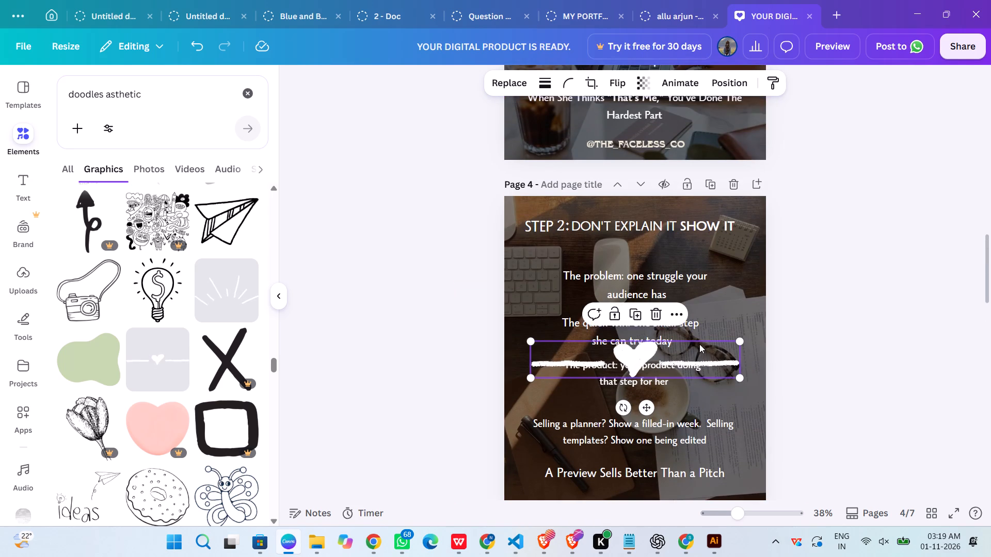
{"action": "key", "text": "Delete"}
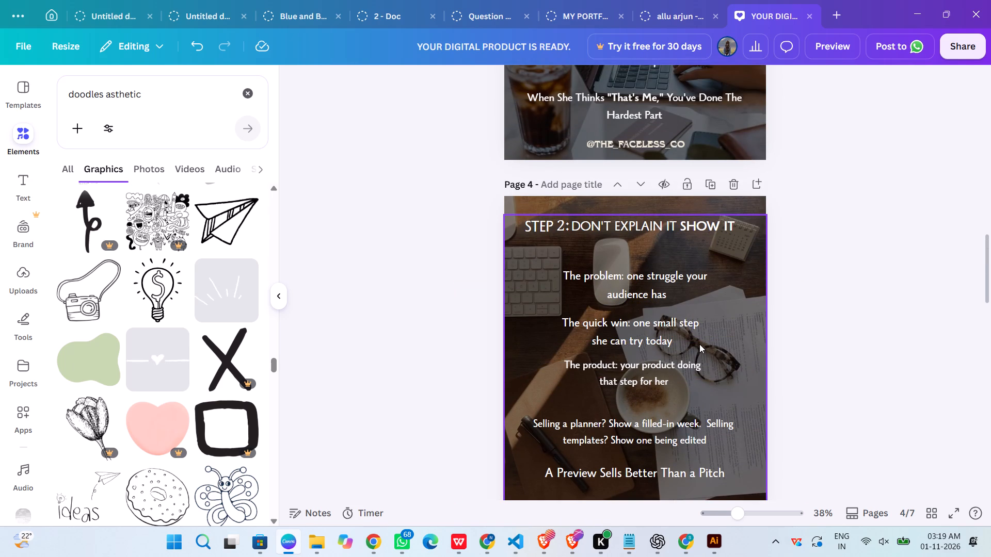
Duplicate the white bow in the upper corner of page 6 and carry the copy up to page 4.
{"action": "scroll", "coordinate": [694, 388], "scroll_direction": "up", "scroll_amount": 4}
{"action": "scroll", "coordinate": [694, 388], "scroll_direction": "down", "scroll_amount": 15}
{"action": "scroll", "coordinate": [694, 388], "scroll_direction": "up", "scroll_amount": 1}
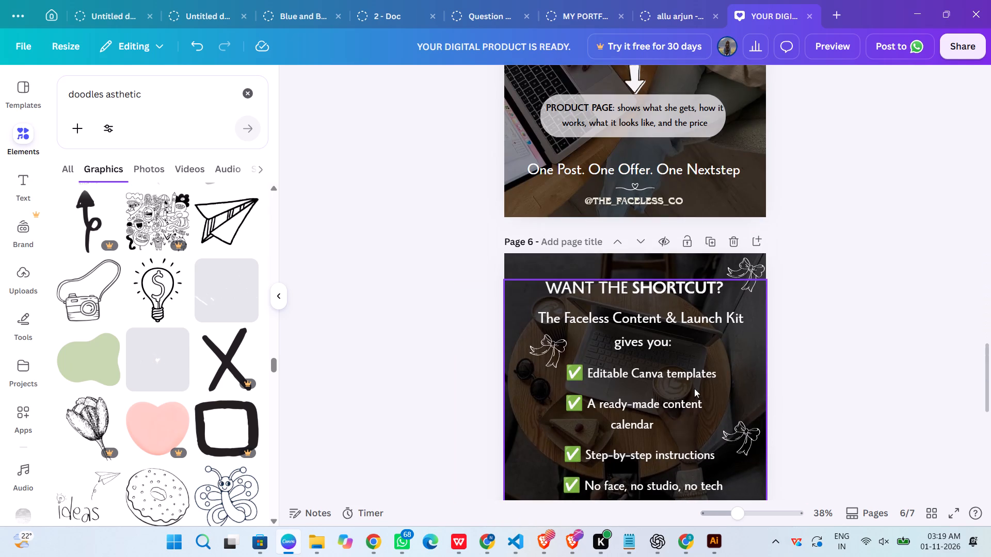
{"action": "left_click", "coordinate": [737, 265]}
{"action": "left_click", "coordinate": [742, 222]}
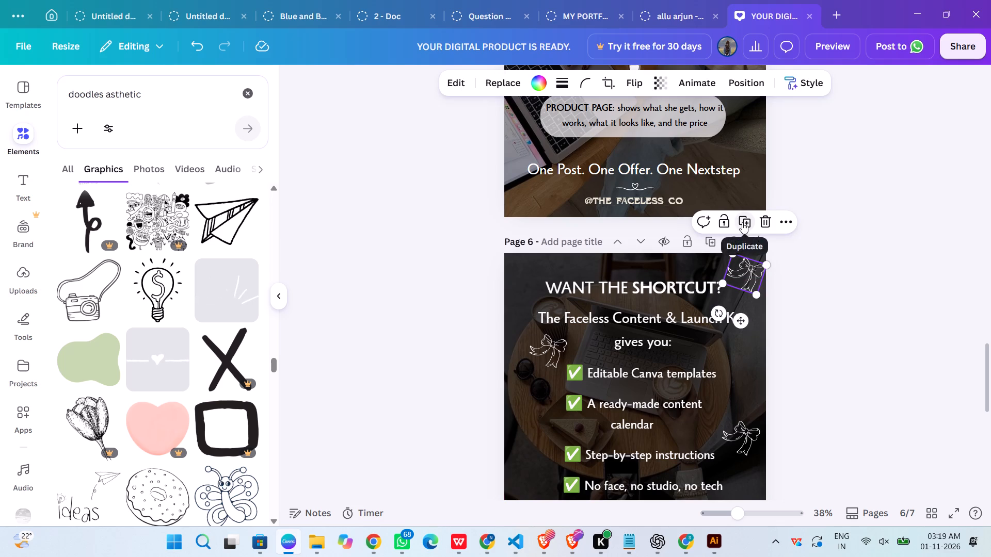
{"action": "left_click_drag", "start_coordinate": [745, 272], "coordinate": [705, 123]}
{"action": "scroll", "coordinate": [706, 140], "scroll_direction": "up", "scroll_amount": 4}
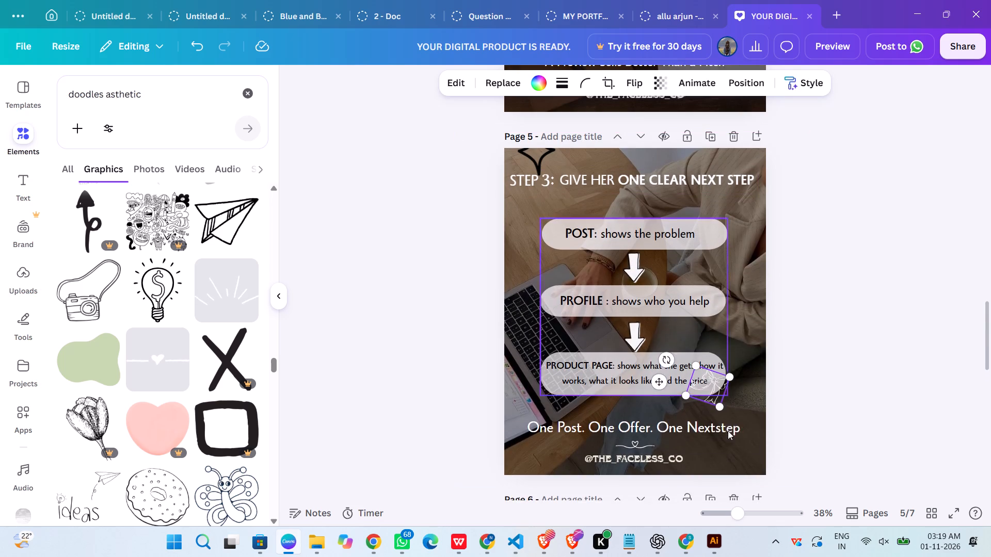
{"action": "left_click_drag", "start_coordinate": [702, 386], "coordinate": [650, 178]}
{"action": "scroll", "coordinate": [649, 178], "scroll_direction": "up", "scroll_amount": 3}
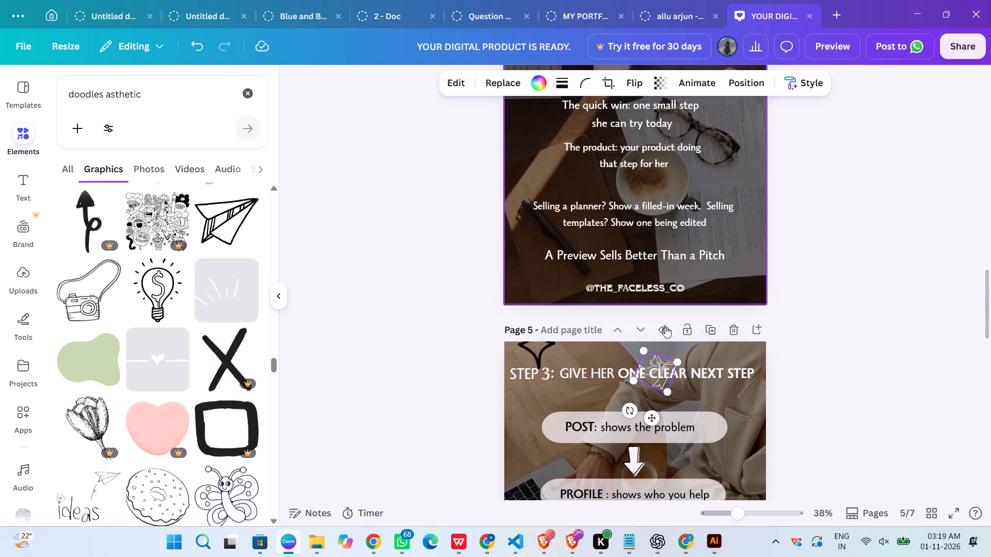
{"action": "left_click_drag", "start_coordinate": [657, 376], "coordinate": [699, 161]}
{"action": "scroll", "coordinate": [699, 161], "scroll_direction": "up", "scroll_amount": 1}
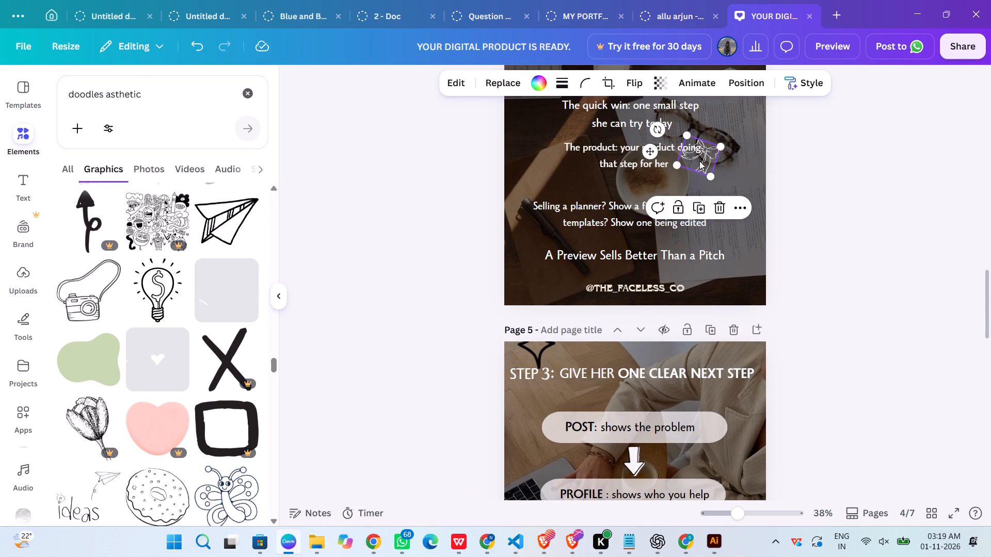
{"action": "scroll", "coordinate": [699, 161], "scroll_direction": "up", "scroll_amount": 1}
Place the copied bow on page 4's right edge, just below the heading beside "The problem" text, running slightly off the page.
{"action": "left_click_drag", "start_coordinate": [702, 278], "coordinate": [752, 124]}
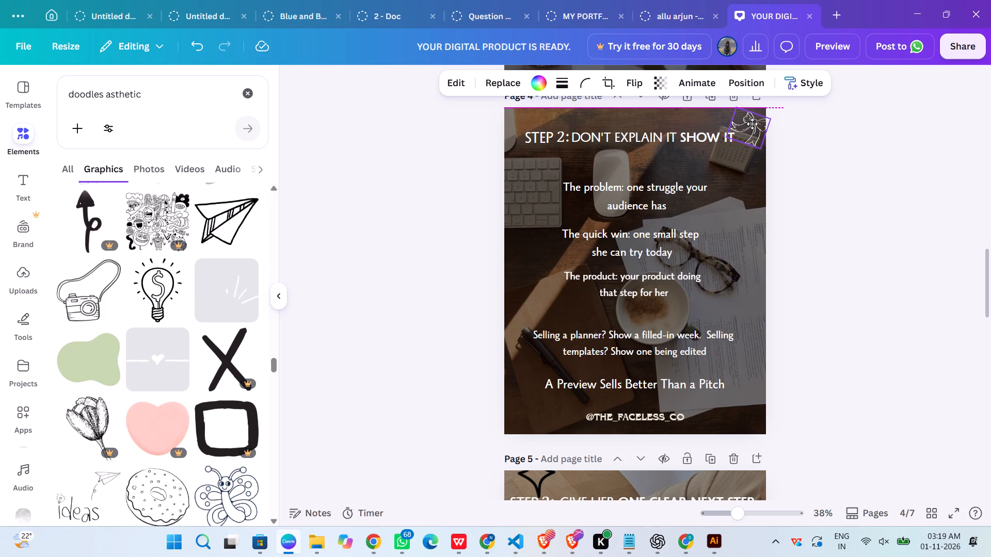
{"action": "left_click_drag", "start_coordinate": [752, 124], "coordinate": [757, 134]}
{"action": "left_click", "coordinate": [801, 248]}
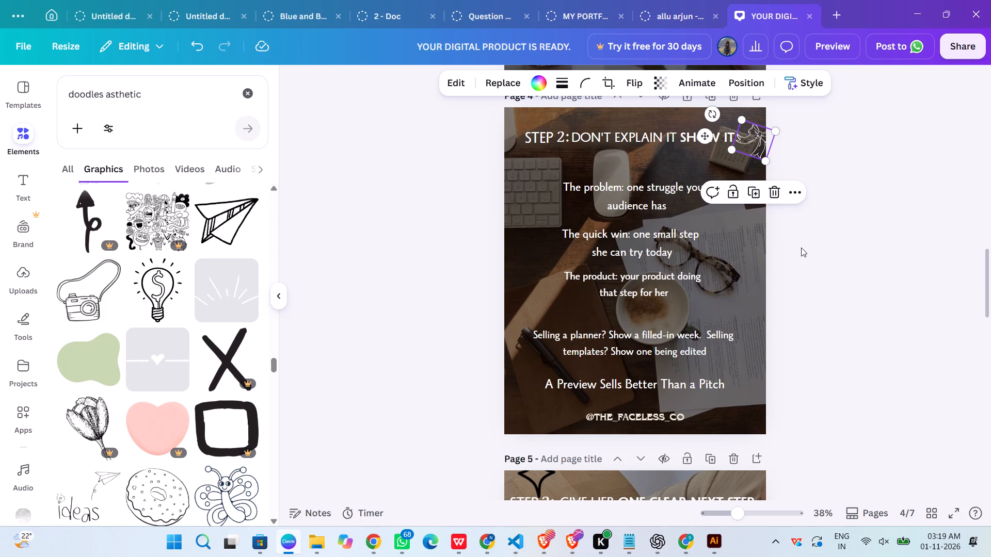
{"action": "left_click_drag", "start_coordinate": [756, 151], "coordinate": [757, 181]}
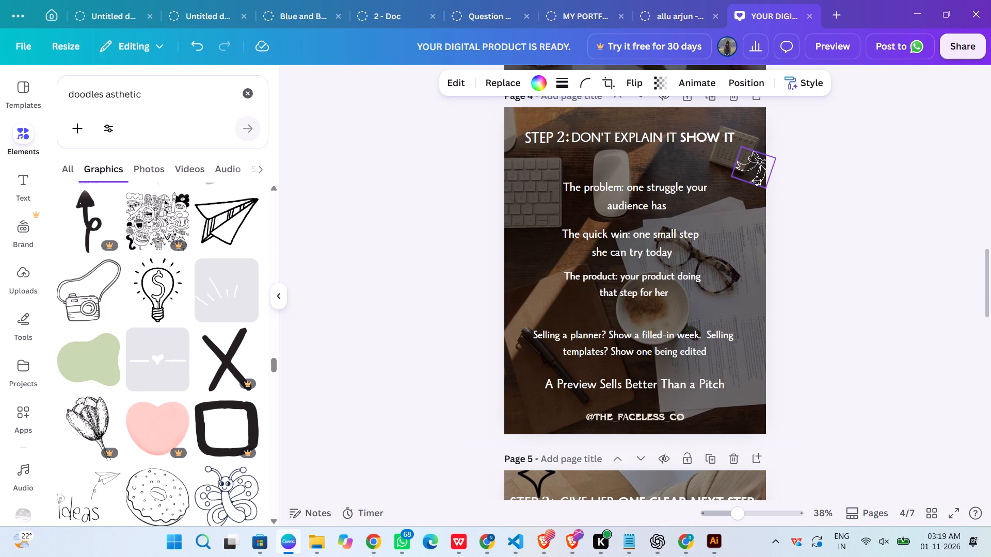
{"action": "left_click_drag", "start_coordinate": [757, 181], "coordinate": [757, 185]}
{"action": "left_click", "coordinate": [774, 182]}
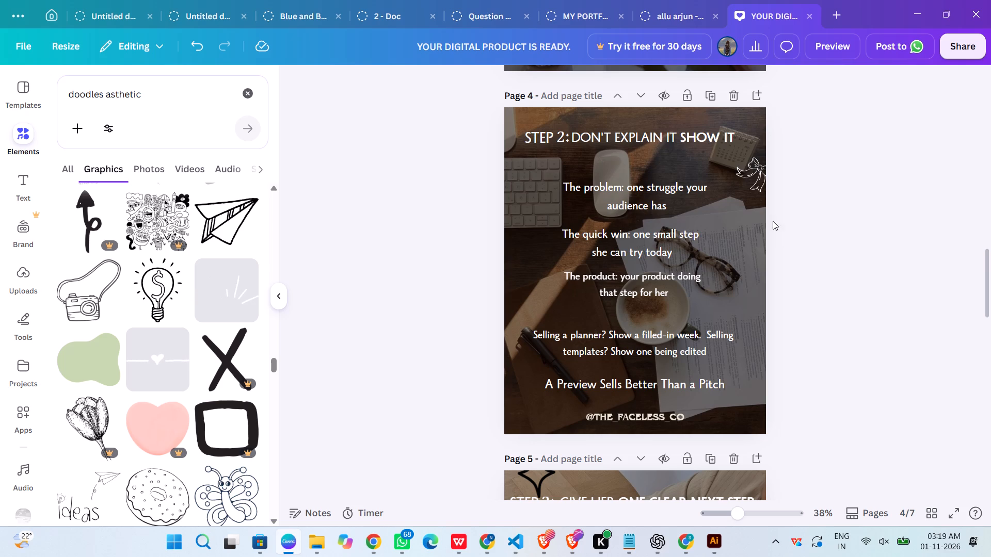
Duplicate that bow and place the copy lower on page 4's right edge, beside the "Selling a planner?" line.
{"action": "left_click", "coordinate": [754, 186]}
{"action": "left_click", "coordinate": [748, 124]}
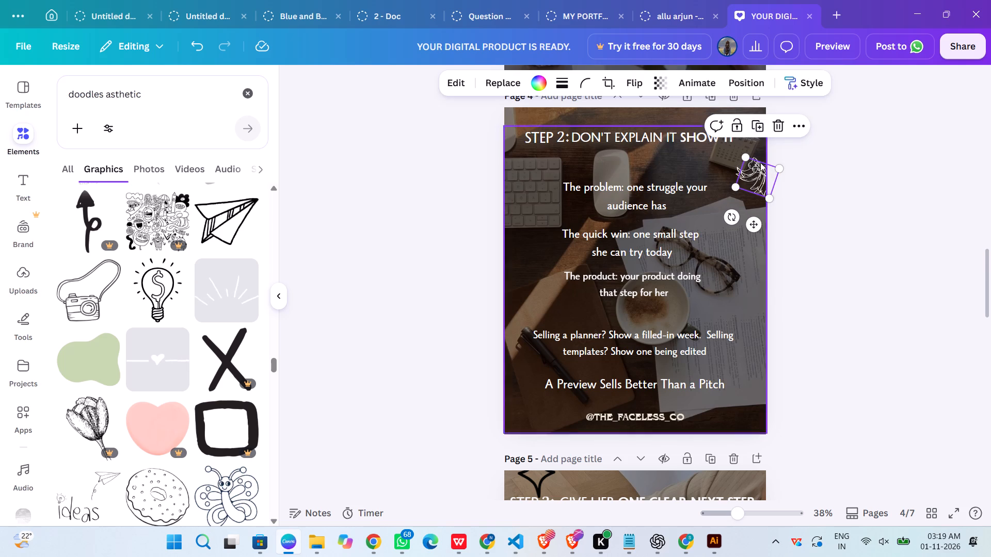
{"action": "left_click_drag", "start_coordinate": [762, 171], "coordinate": [765, 327]}
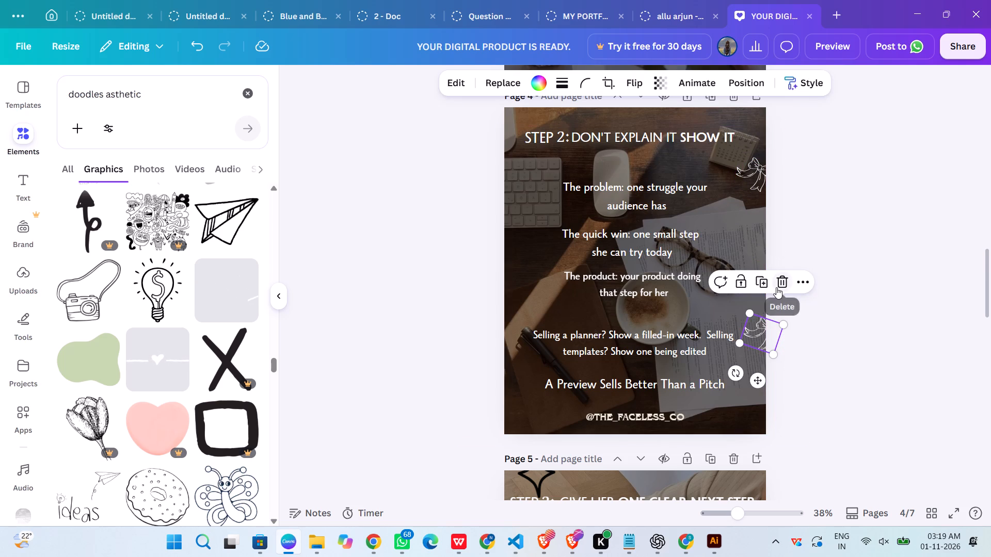
Duplicate the lower right-edge bow, place the copy above the start of "Selling a planner?", and rotate it counterclockwise.
{"action": "left_click", "coordinate": [760, 278]}
{"action": "left_click_drag", "start_coordinate": [770, 335], "coordinate": [536, 313]}
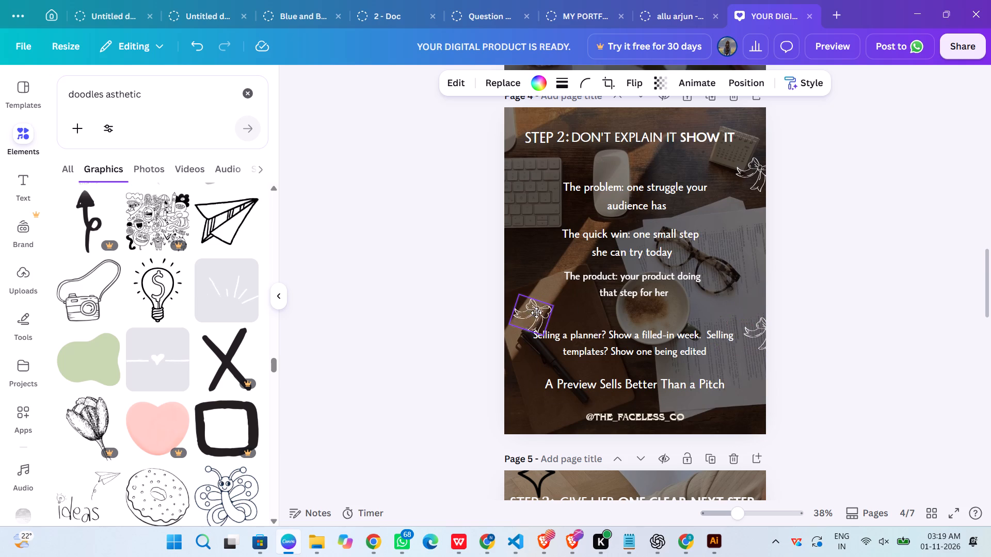
{"action": "left_click_drag", "start_coordinate": [536, 313], "coordinate": [557, 303]}
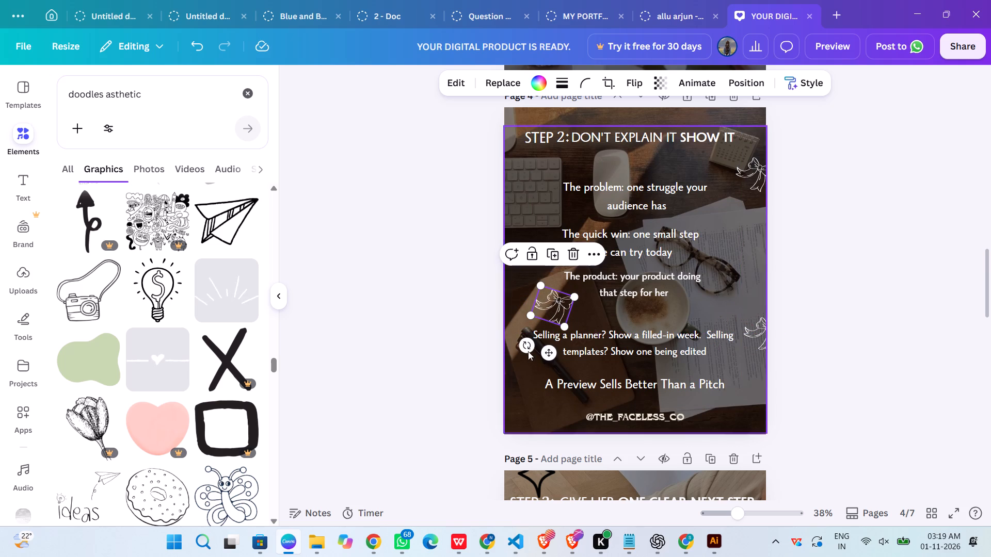
{"action": "left_click_drag", "start_coordinate": [527, 347], "coordinate": [577, 351]}
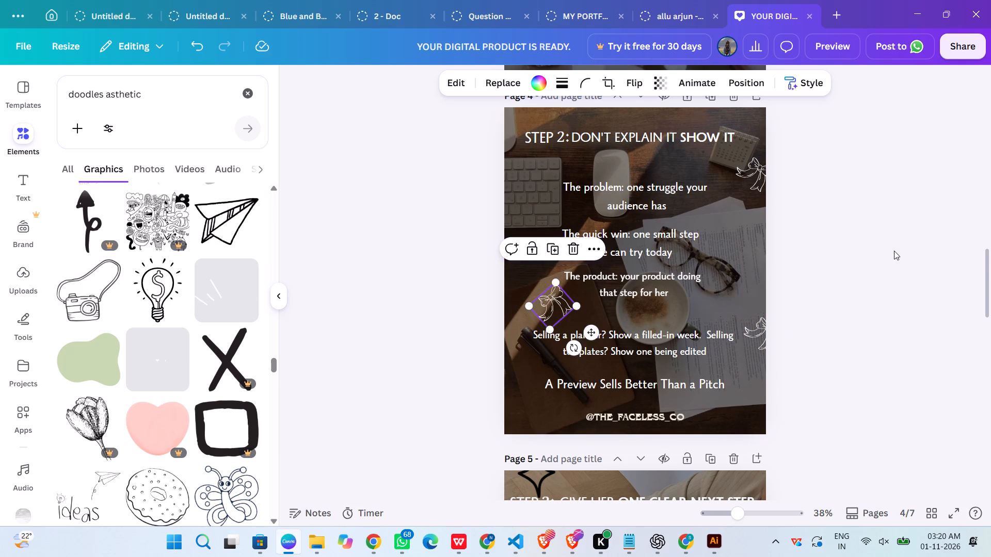
{"action": "left_click", "coordinate": [894, 251]}
Duplicate the rotated bow and place the copy in page 4's top-left corner before "STEP 2", partly off the page.
{"action": "left_click", "coordinate": [563, 302]}
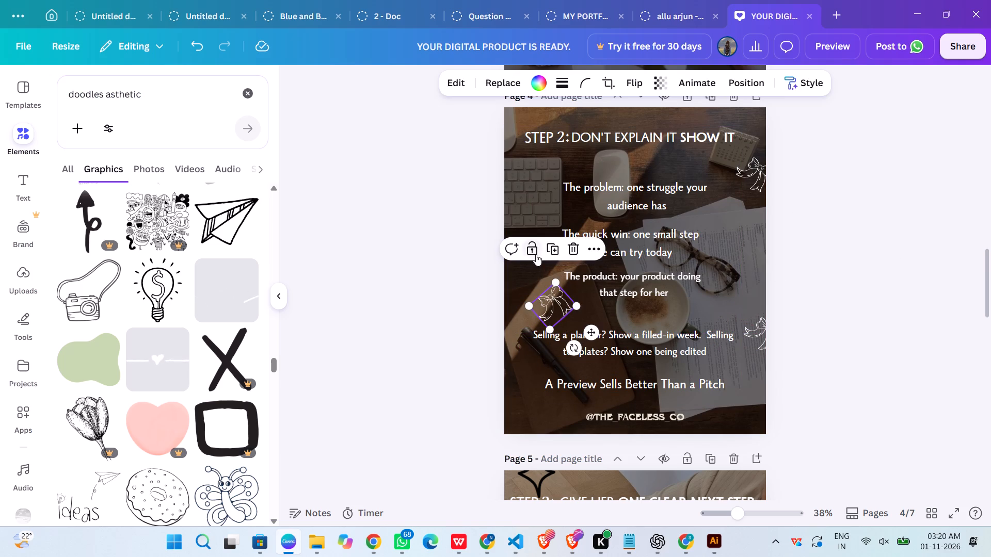
{"action": "left_click", "coordinate": [546, 250]}
{"action": "left_click_drag", "start_coordinate": [563, 312], "coordinate": [511, 181]}
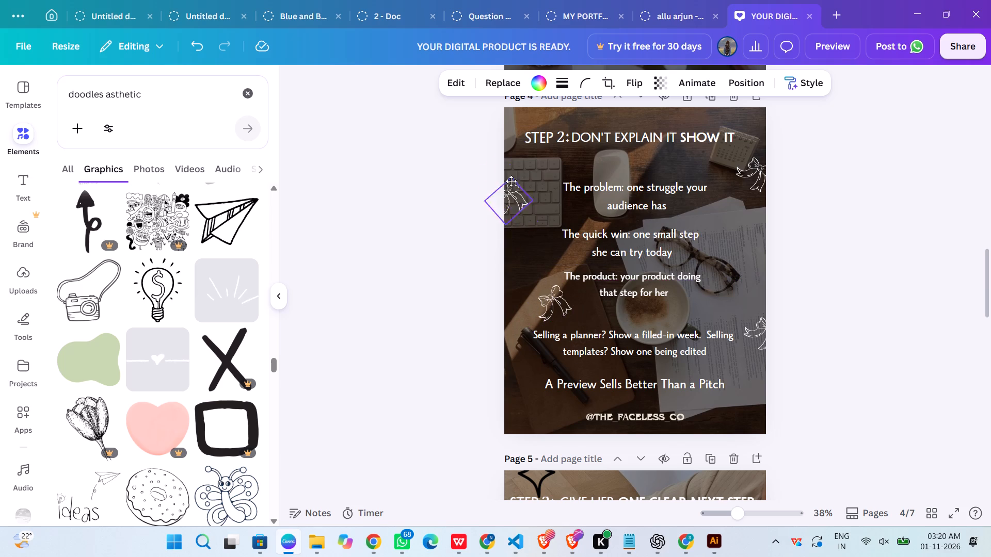
{"action": "left_click_drag", "start_coordinate": [511, 181], "coordinate": [518, 155]}
{"action": "left_click", "coordinate": [867, 242]}
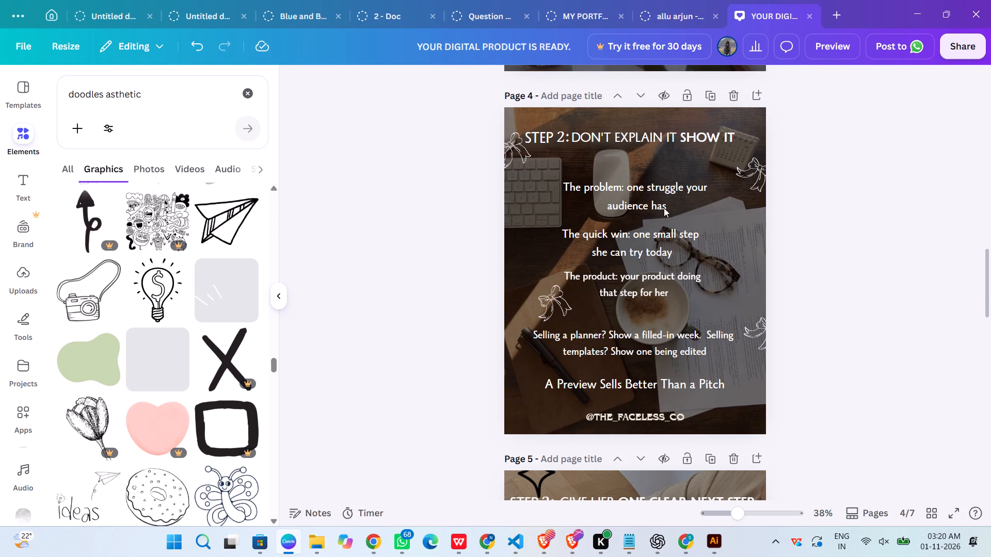
{"action": "left_click_drag", "start_coordinate": [516, 157], "coordinate": [515, 132]}
{"action": "left_click", "coordinate": [922, 233]}
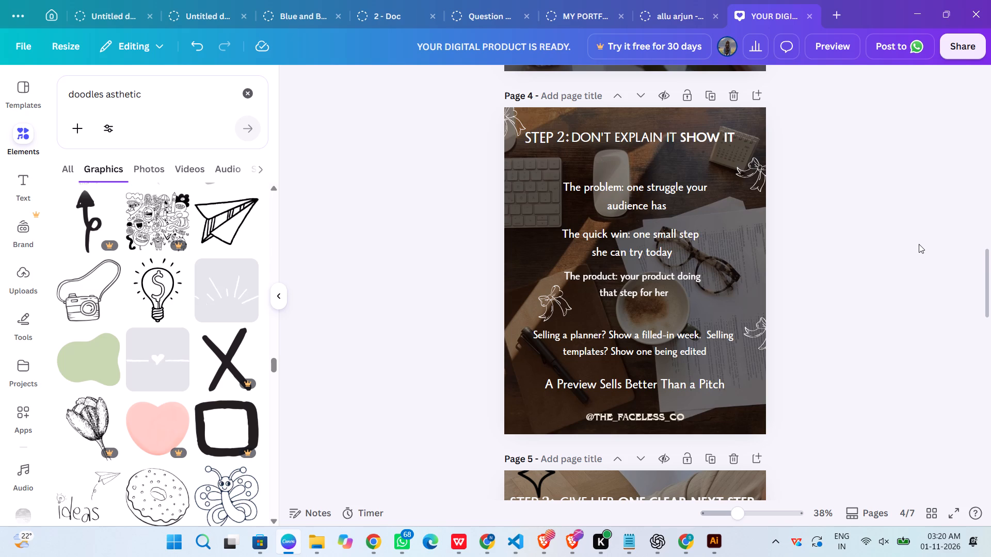
Add two more copies of the rotated bow on page 4's left side: one at the edge beside "The quick win", one in the bottom corner.
{"action": "left_click", "coordinate": [554, 304]}
{"action": "left_click", "coordinate": [549, 248]}
{"action": "left_click_drag", "start_coordinate": [565, 313], "coordinate": [534, 265]}
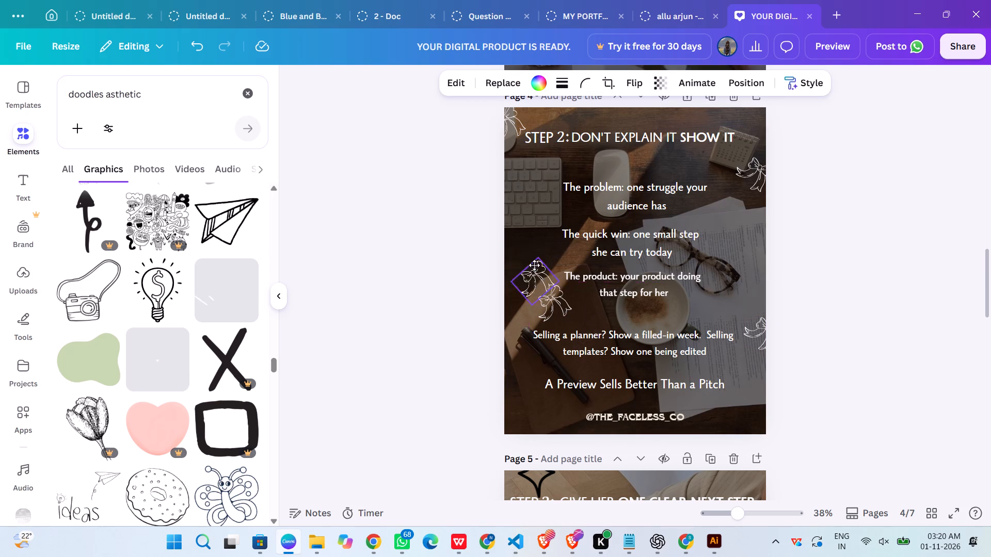
{"action": "left_click_drag", "start_coordinate": [534, 265], "coordinate": [520, 254]}
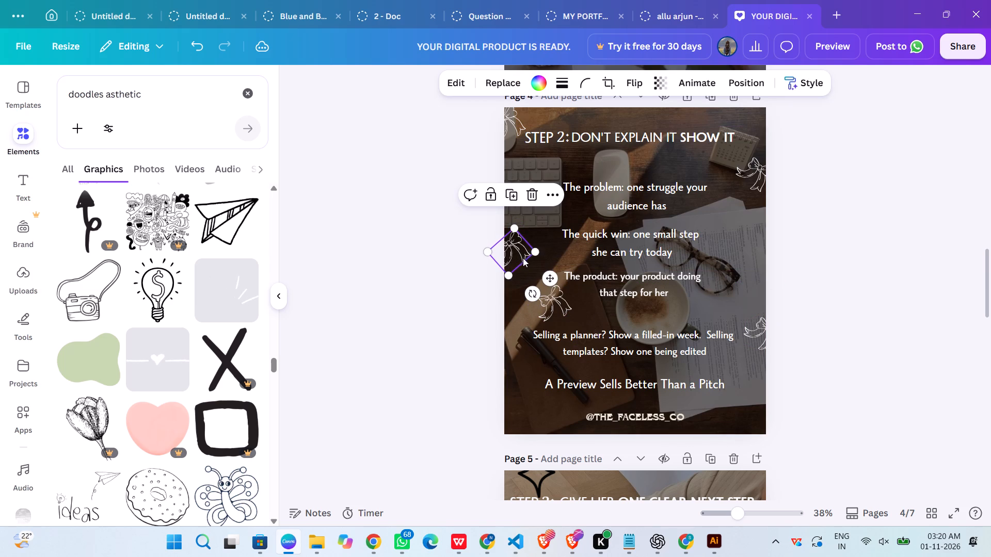
{"action": "left_click", "coordinate": [515, 195]}
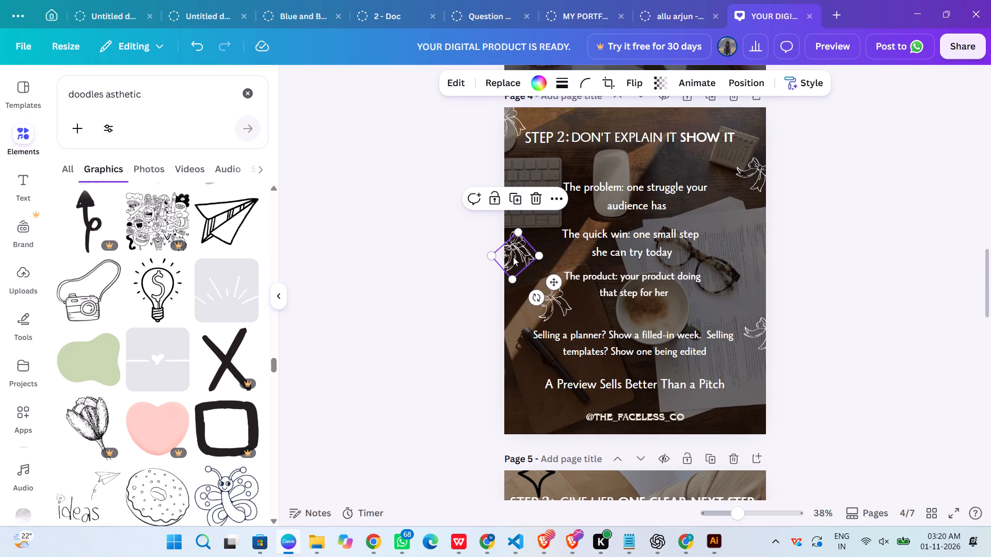
{"action": "left_click_drag", "start_coordinate": [513, 257], "coordinate": [525, 423]}
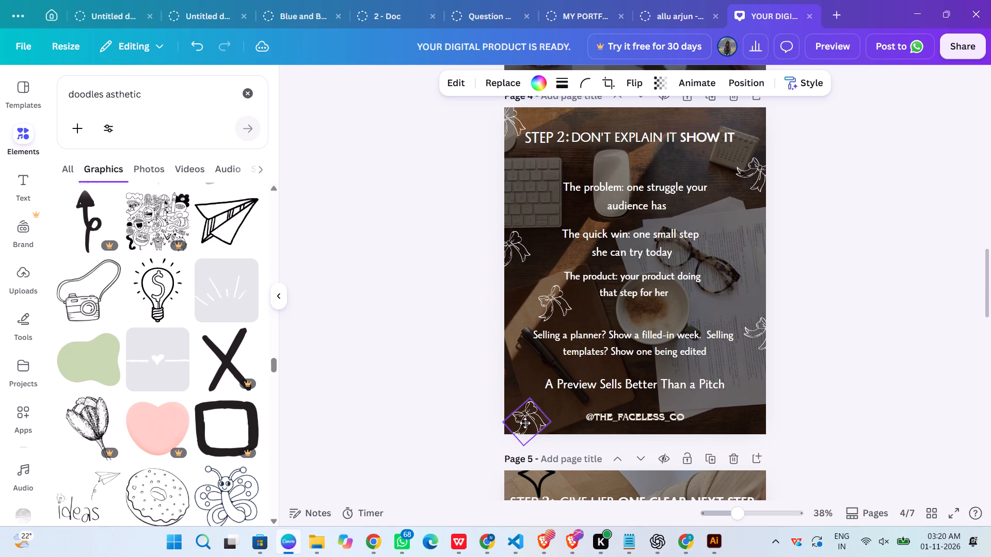
{"action": "left_click_drag", "start_coordinate": [525, 423], "coordinate": [517, 424]}
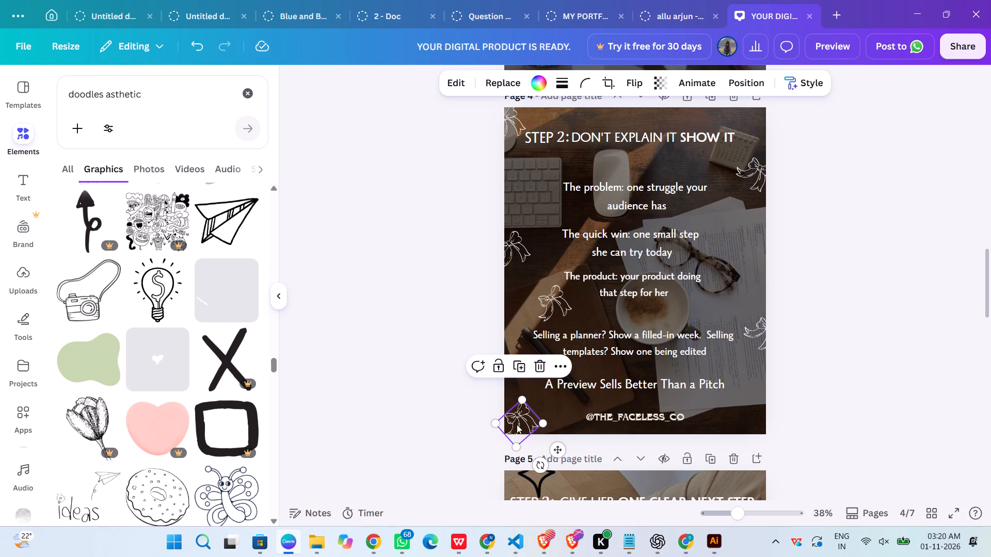
Duplicate the bottom-left bow and place the copy in page 4's bottom-right corner, partly off the lower edge.
{"action": "left_click", "coordinate": [517, 356]}
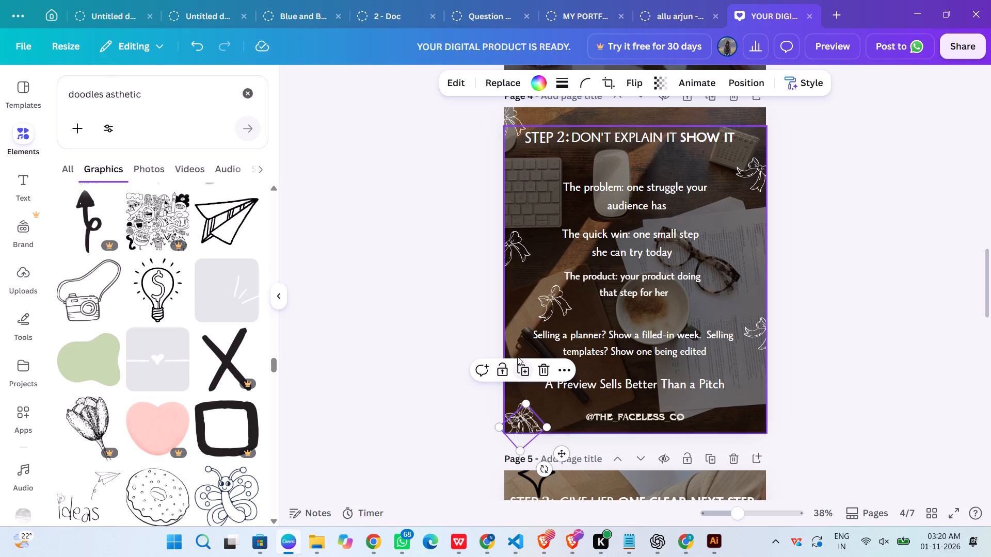
{"action": "left_click_drag", "start_coordinate": [526, 420], "coordinate": [762, 414]}
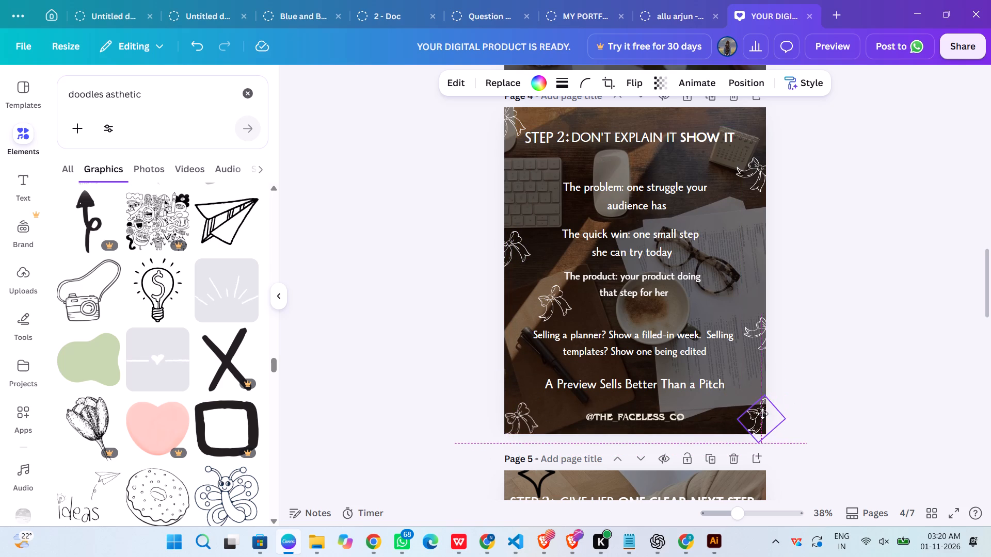
{"action": "left_click_drag", "start_coordinate": [762, 414], "coordinate": [760, 420]}
{"action": "left_click", "coordinate": [825, 385]}
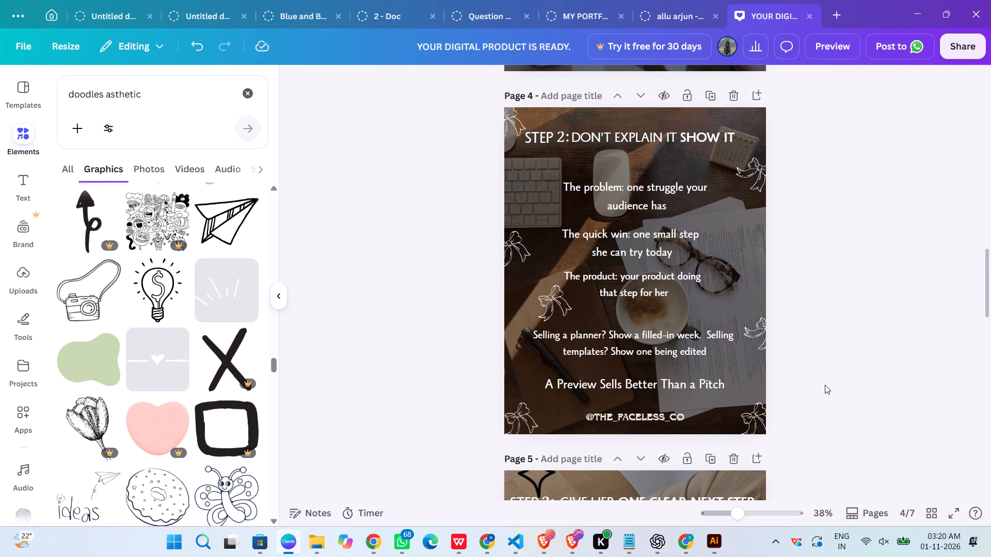
{"action": "left_click_drag", "start_coordinate": [747, 424], "coordinate": [712, 294]}
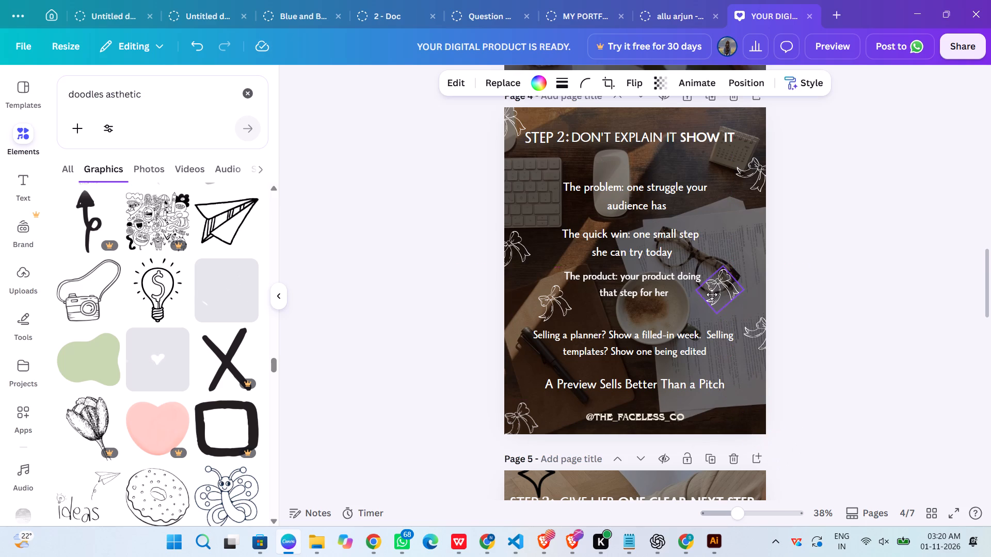
{"action": "left_click_drag", "start_coordinate": [712, 294], "coordinate": [710, 312]}
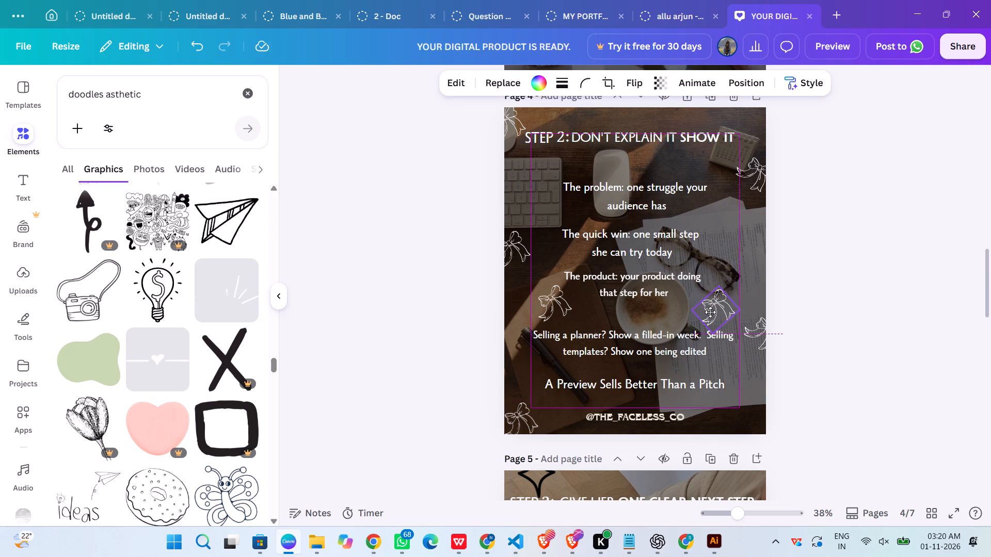
{"action": "left_click_drag", "start_coordinate": [710, 312], "coordinate": [710, 313]}
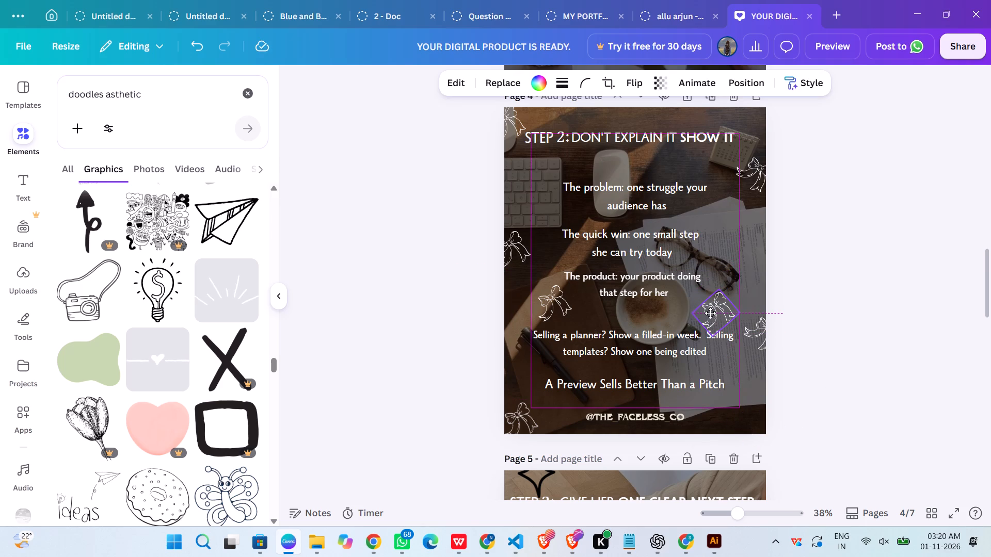
{"action": "left_click_drag", "start_coordinate": [710, 313], "coordinate": [745, 432]}
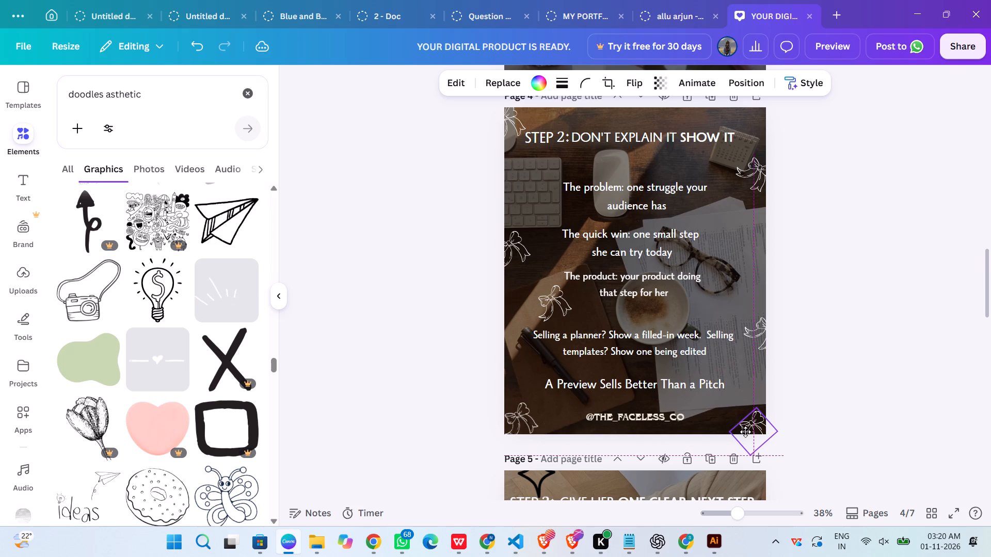
{"action": "left_click_drag", "start_coordinate": [745, 432], "coordinate": [749, 432]}
{"action": "left_click", "coordinate": [795, 394]}
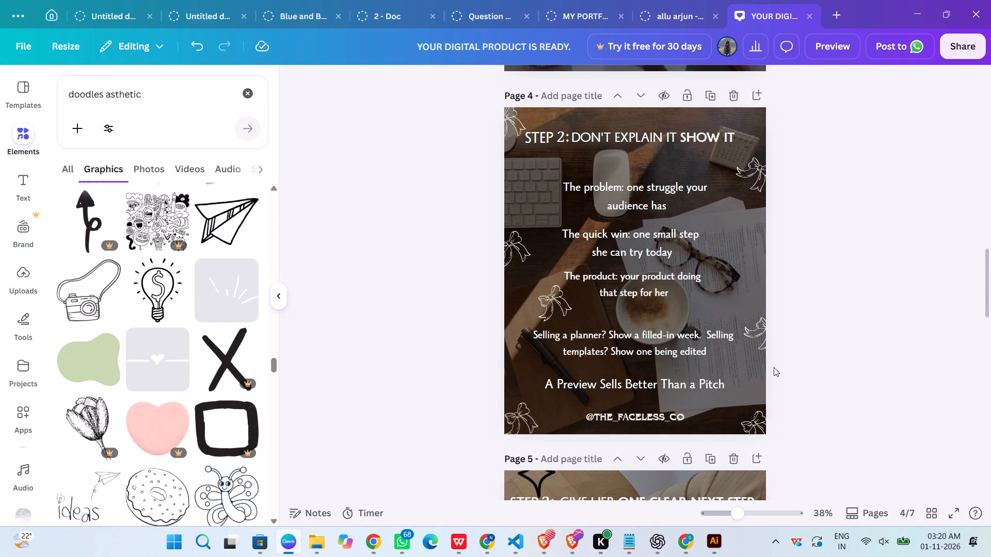
Duplicate page 4's bottom-left bow, rotate the copy to about 10°, place it beside "The quick win", and nudge the upper-right bow up slightly.
{"action": "left_click", "coordinate": [525, 422]}
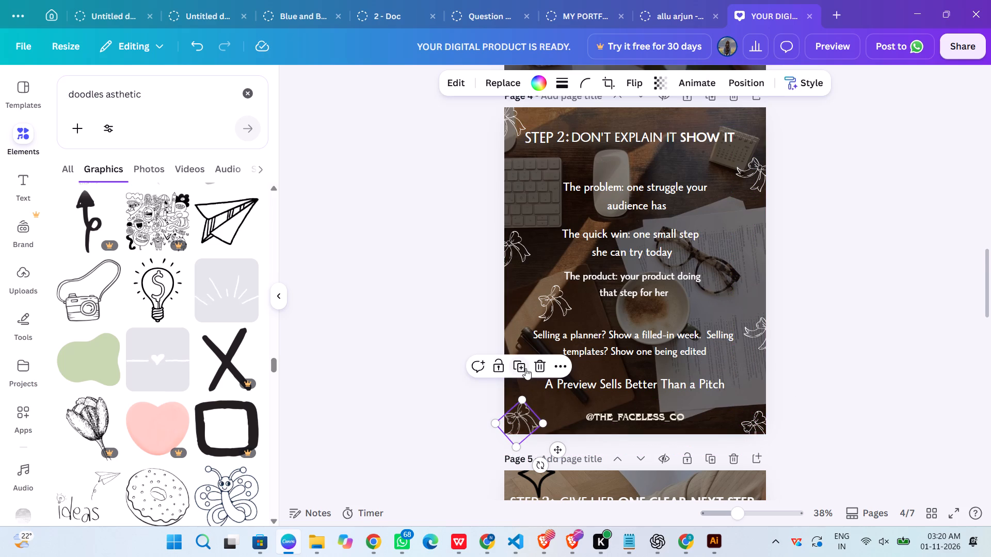
{"action": "left_click", "coordinate": [523, 368]}
{"action": "left_click_drag", "start_coordinate": [523, 427], "coordinate": [722, 285]}
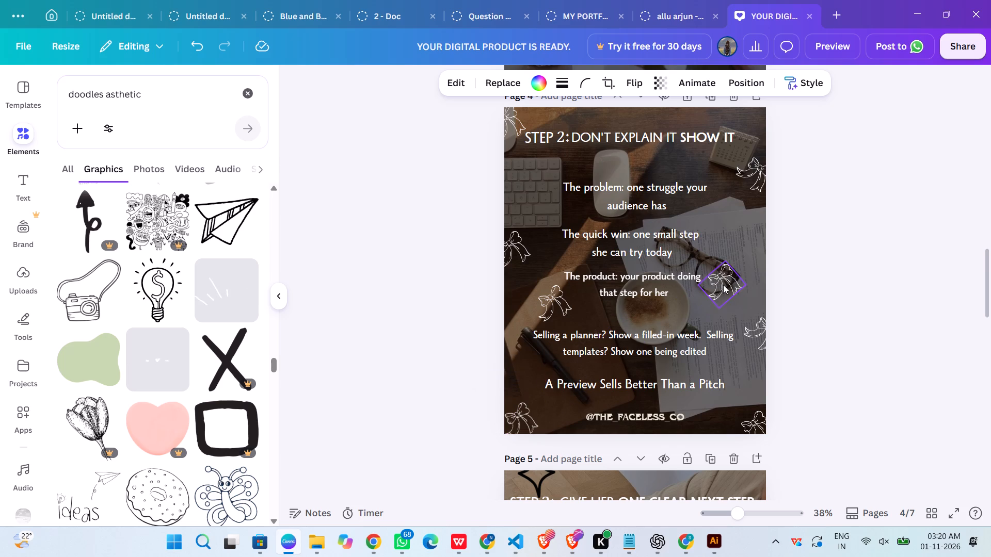
{"action": "left_click_drag", "start_coordinate": [743, 330], "coordinate": [701, 326]}
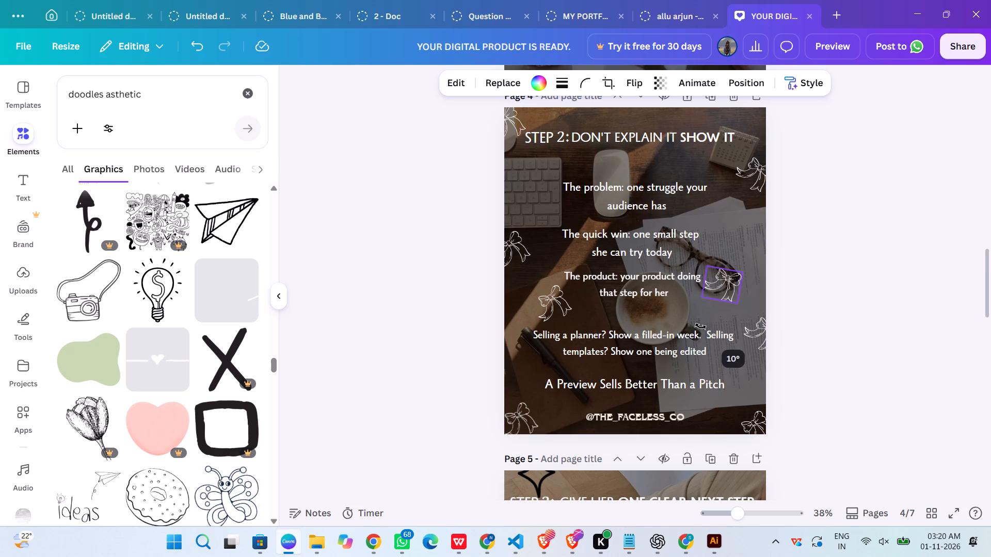
{"action": "left_click_drag", "start_coordinate": [725, 282], "coordinate": [725, 249]}
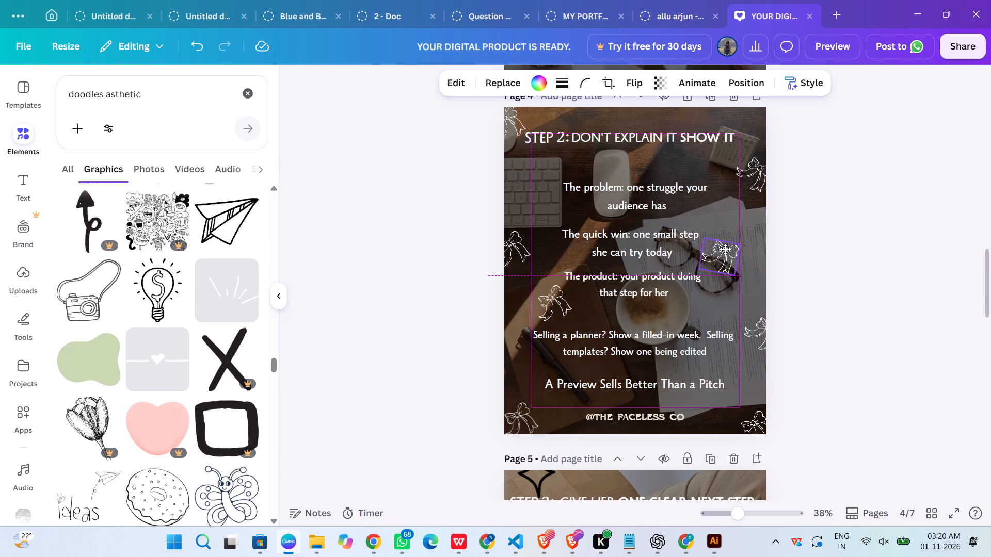
{"action": "left_click_drag", "start_coordinate": [725, 249], "coordinate": [728, 242]}
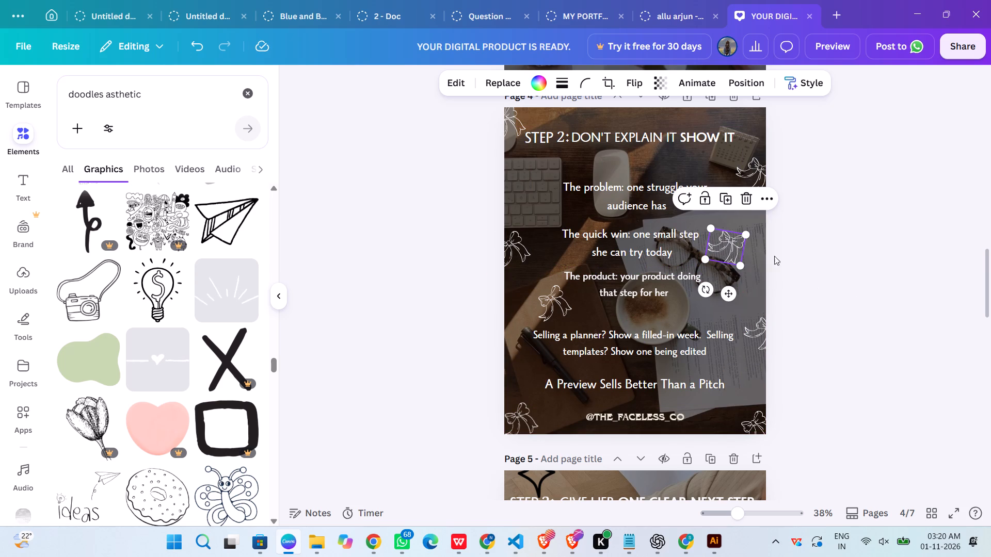
{"action": "left_click_drag", "start_coordinate": [755, 177], "coordinate": [755, 171]}
{"action": "left_click", "coordinate": [844, 228]}
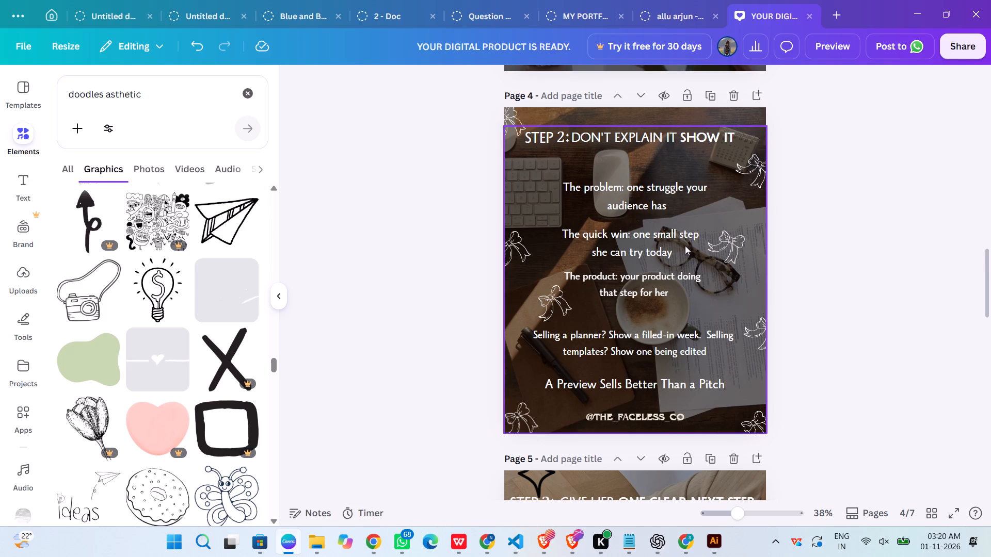
Move page 4's lower right-edge bow up beside "The quick win" and the newly rotated bow down above the end of the "Selling a planner?" line.
{"action": "left_click_drag", "start_coordinate": [765, 327], "coordinate": [765, 261]}
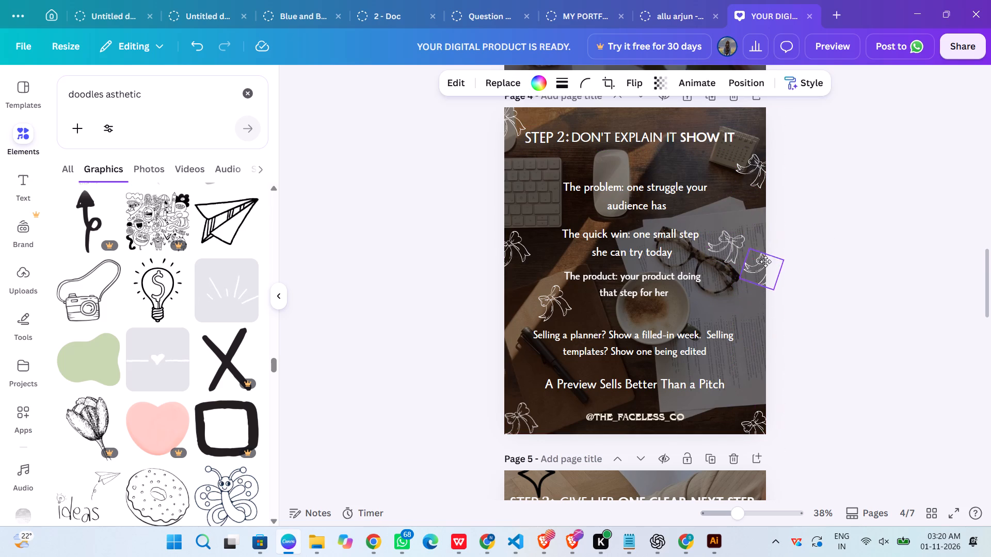
{"action": "left_click_drag", "start_coordinate": [765, 261], "coordinate": [765, 243]}
{"action": "left_click_drag", "start_coordinate": [729, 240], "coordinate": [748, 361]}
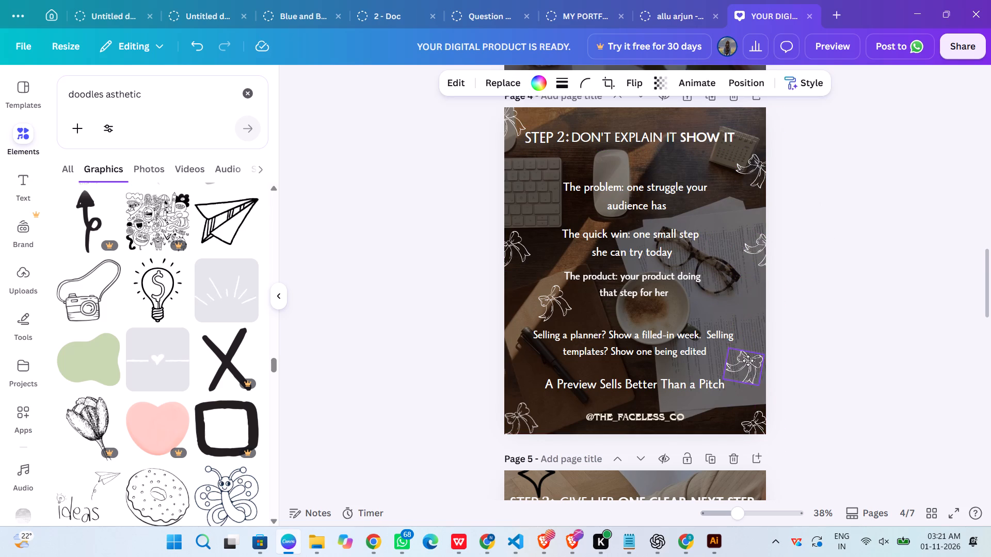
{"action": "left_click_drag", "start_coordinate": [748, 361], "coordinate": [741, 317]}
{"action": "left_click", "coordinate": [836, 326]}
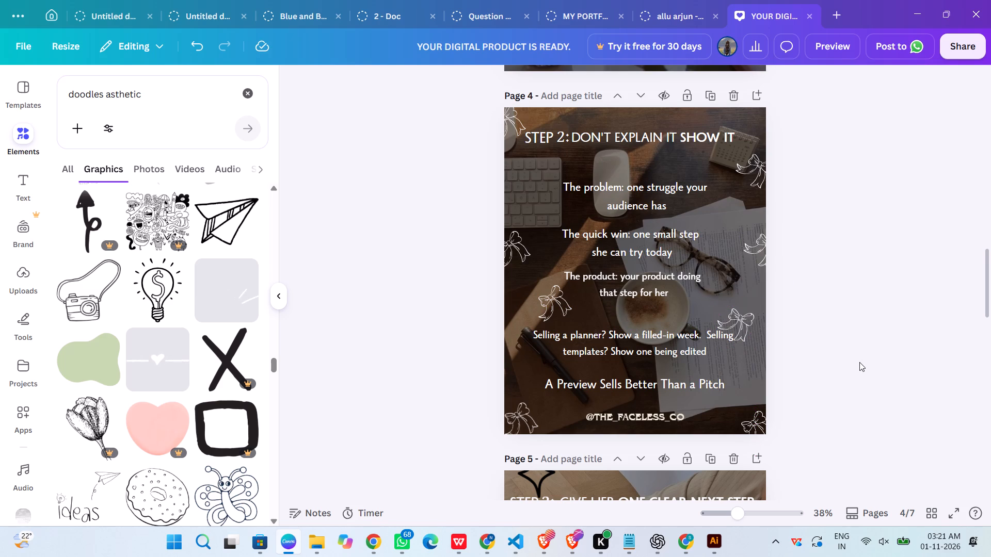
{"action": "left_click_drag", "start_coordinate": [742, 316], "coordinate": [743, 310]}
{"action": "left_click", "coordinate": [819, 331]}
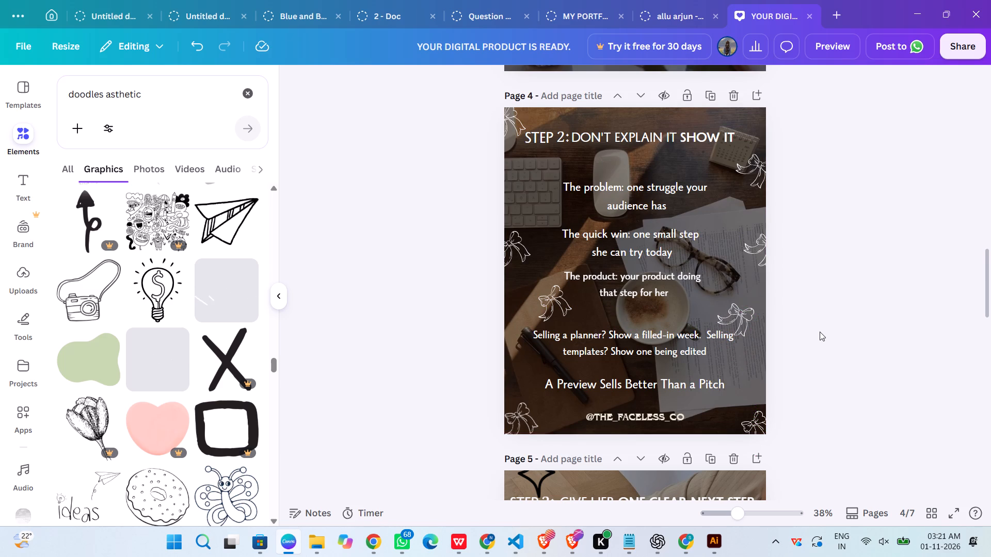
Fine-tune the three bows on page 4's right side, raising each slightly for even spacing and clearance from the text.
{"action": "left_click_drag", "start_coordinate": [755, 253], "coordinate": [756, 251]}
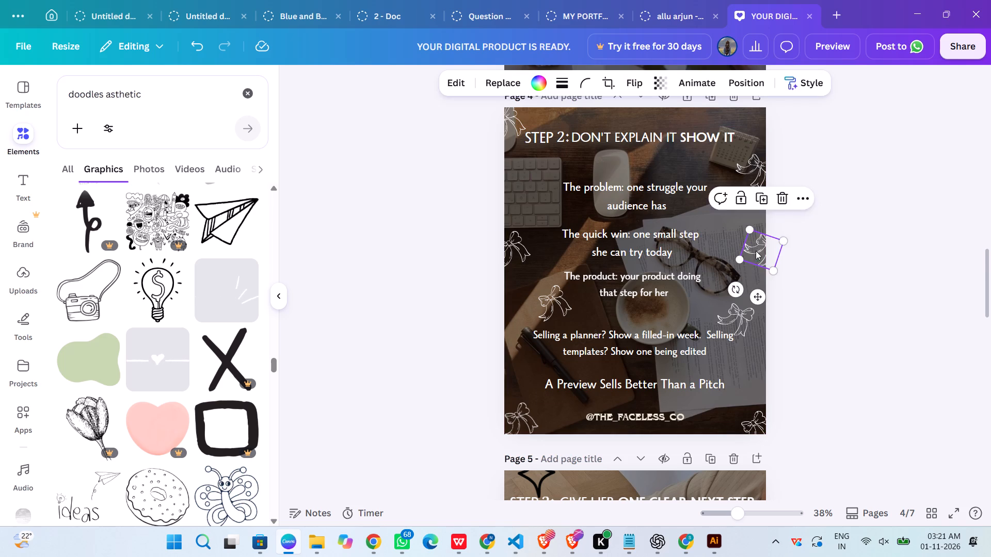
{"action": "left_click_drag", "start_coordinate": [756, 251], "coordinate": [752, 244]}
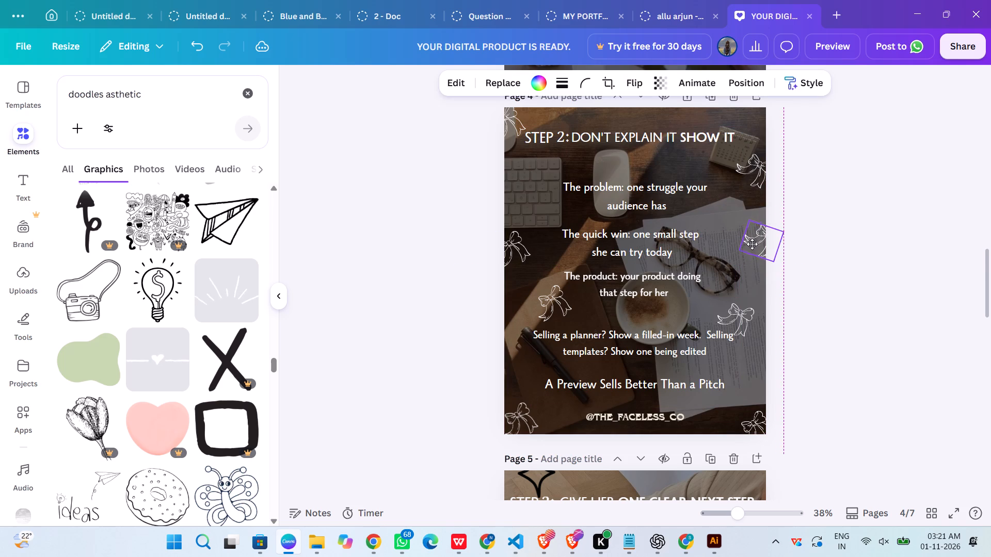
{"action": "left_click_drag", "start_coordinate": [752, 244], "coordinate": [751, 245]}
{"action": "left_click", "coordinate": [822, 222]}
{"action": "left_click_drag", "start_coordinate": [752, 171], "coordinate": [752, 163]}
{"action": "left_click", "coordinate": [833, 194]}
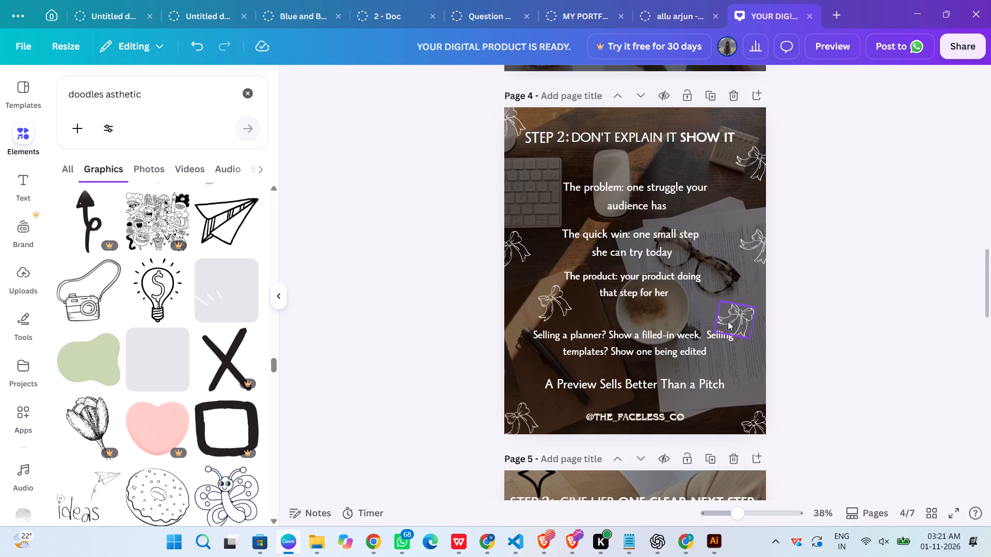
{"action": "left_click_drag", "start_coordinate": [728, 321], "coordinate": [731, 313]}
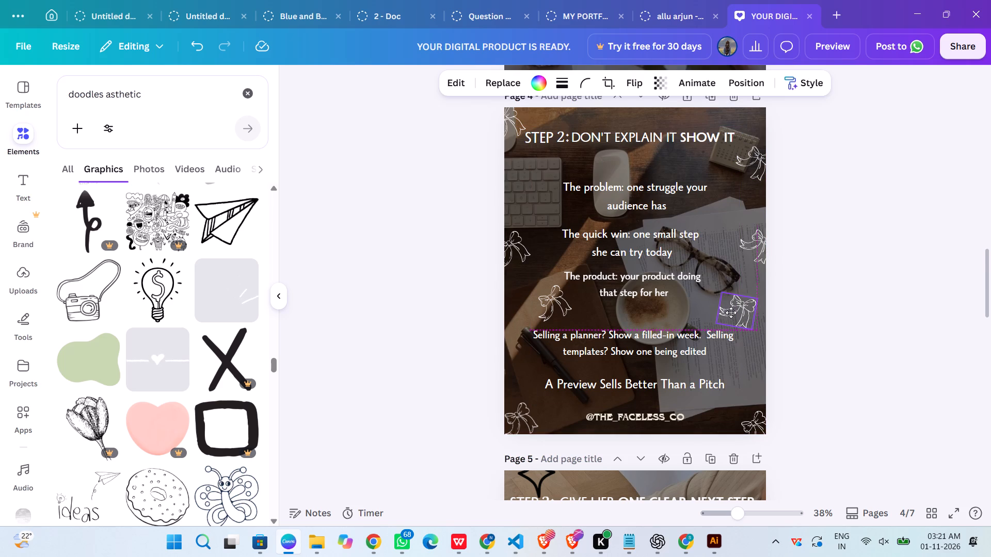
{"action": "left_click_drag", "start_coordinate": [731, 313], "coordinate": [730, 313]}
{"action": "left_click", "coordinate": [802, 330]}
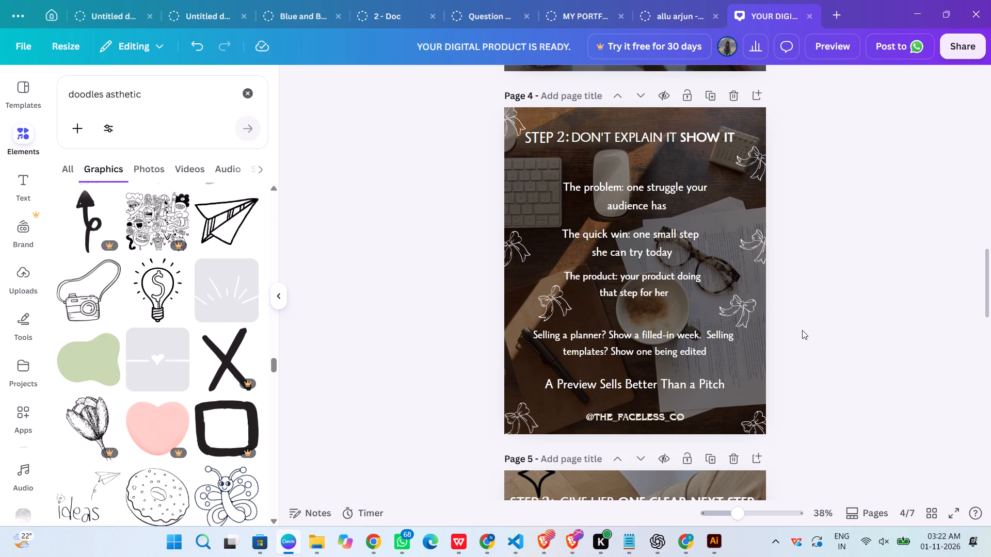
Review the doodles on pages 5 to 7 to decide what page 5 still needs.
{"action": "scroll", "coordinate": [802, 330], "scroll_direction": "up", "scroll_amount": 1}
{"action": "scroll", "coordinate": [802, 330], "scroll_direction": "down", "scroll_amount": 4}
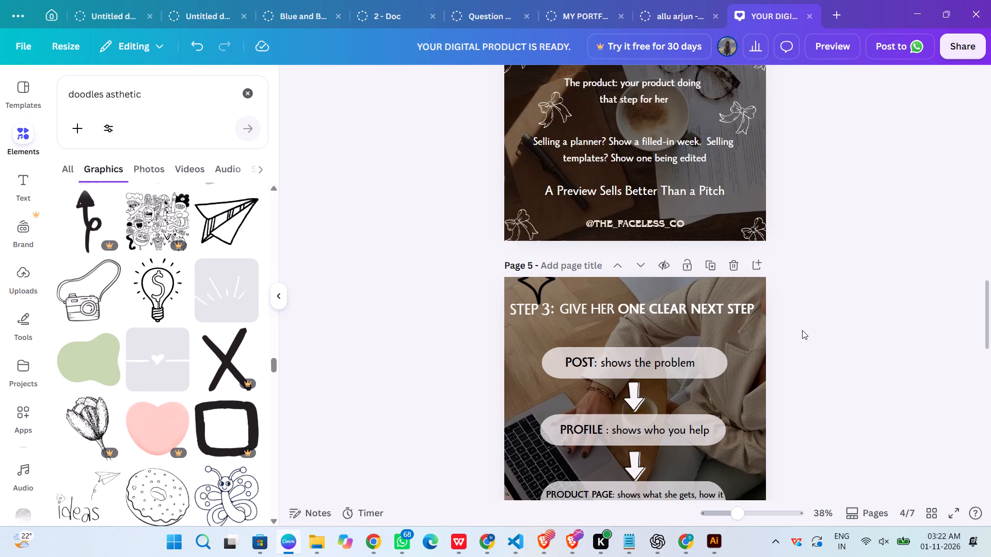
{"action": "scroll", "coordinate": [802, 330], "scroll_direction": "down", "scroll_amount": 4}
{"action": "scroll", "coordinate": [802, 330], "scroll_direction": "up", "scroll_amount": 1}
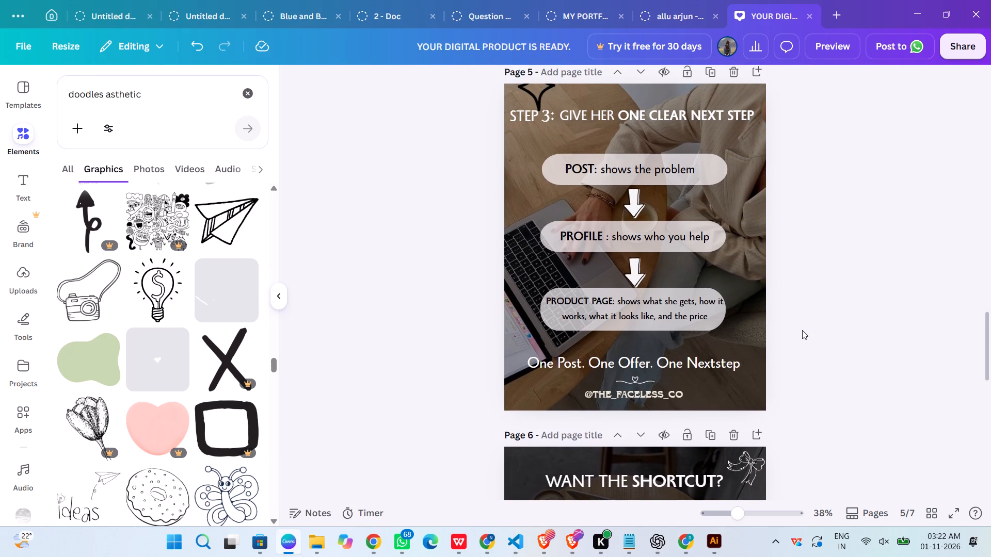
{"action": "scroll", "coordinate": [802, 330], "scroll_direction": "down", "scroll_amount": 3}
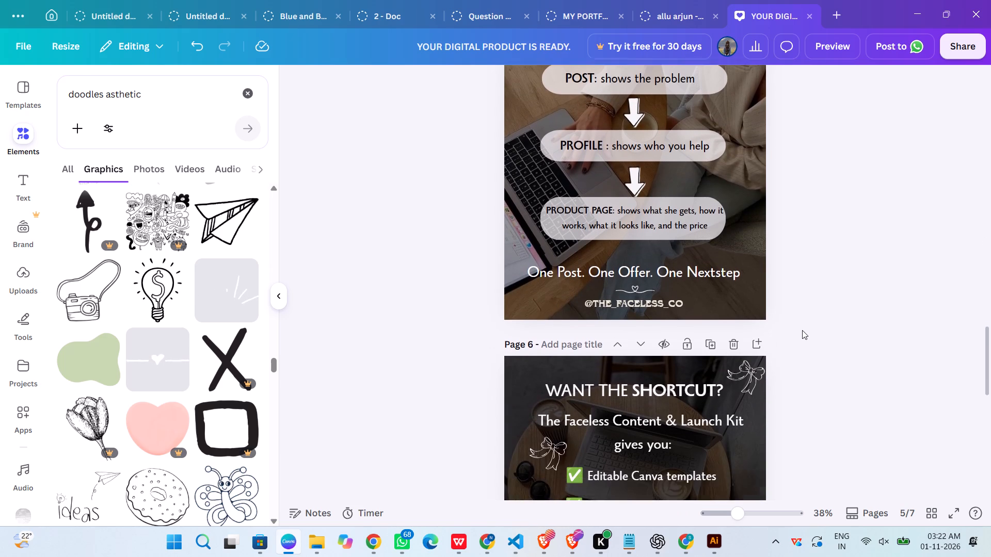
{"action": "scroll", "coordinate": [802, 330], "scroll_direction": "down", "scroll_amount": 6}
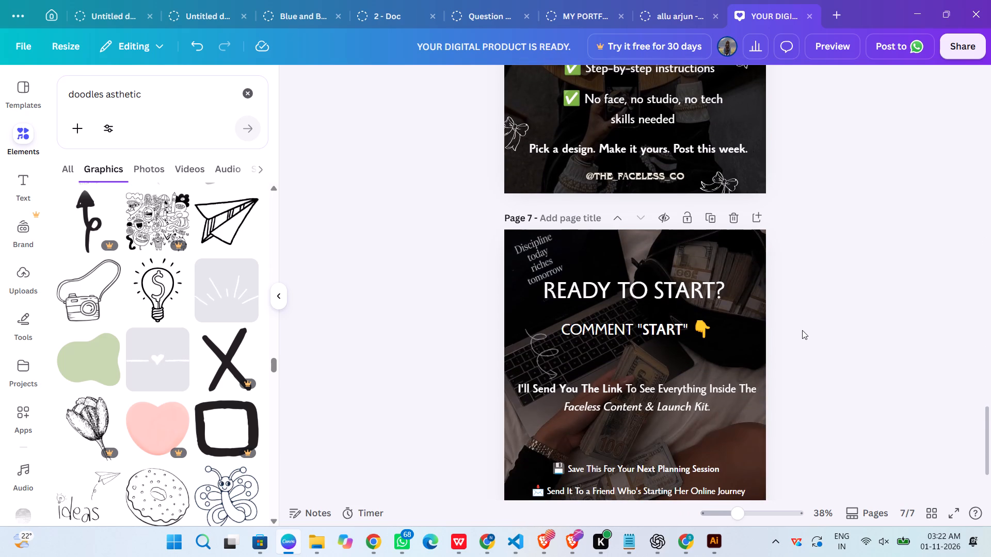
{"action": "scroll", "coordinate": [802, 330], "scroll_direction": "down", "scroll_amount": 7}
{"action": "scroll", "coordinate": [802, 330], "scroll_direction": "up", "scroll_amount": 17}
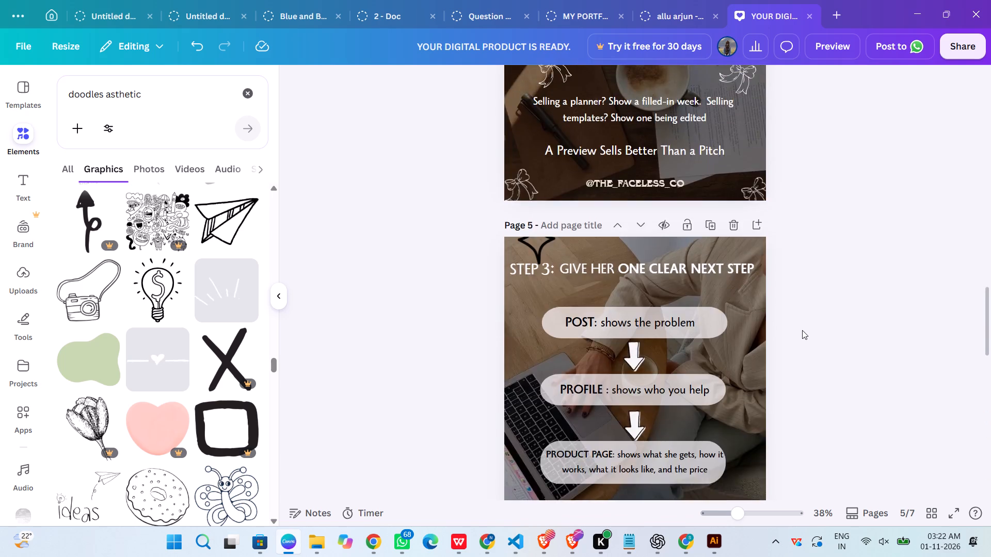
{"action": "scroll", "coordinate": [802, 330], "scroll_direction": "up", "scroll_amount": 2}
{"action": "scroll", "coordinate": [803, 329], "scroll_direction": "down", "scroll_amount": 8}
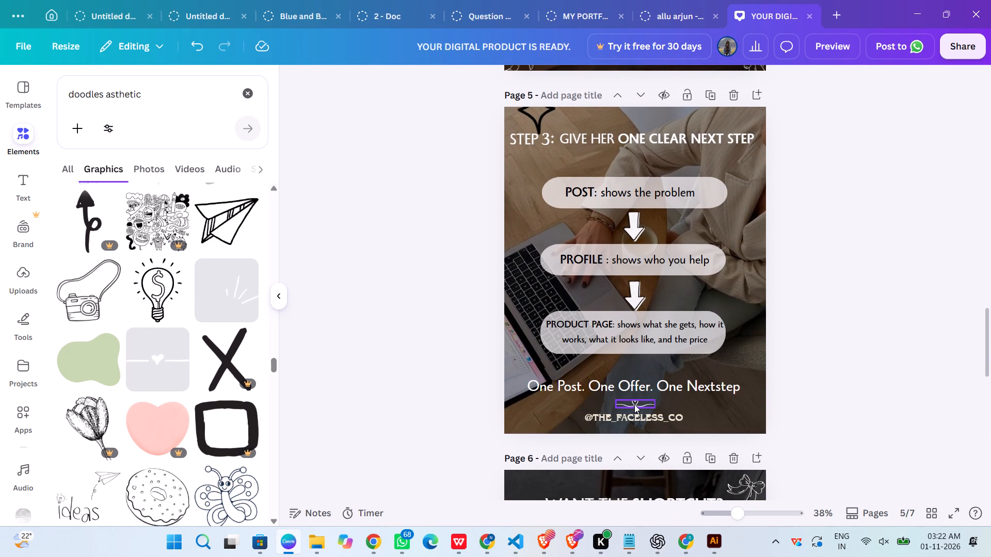
Duplicate the small white burst-lines doodle at the upper left of "It's Not Your Product." on page 1 and move the copy to page 2's top.
{"action": "scroll", "coordinate": [607, 336], "scroll_direction": "up", "scroll_amount": 4}
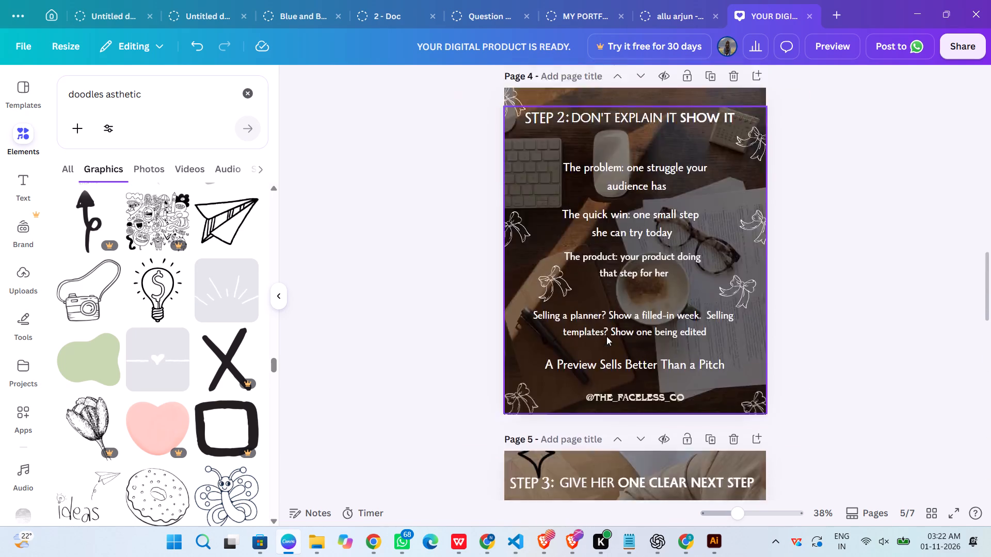
{"action": "scroll", "coordinate": [606, 336], "scroll_direction": "up", "scroll_amount": 18}
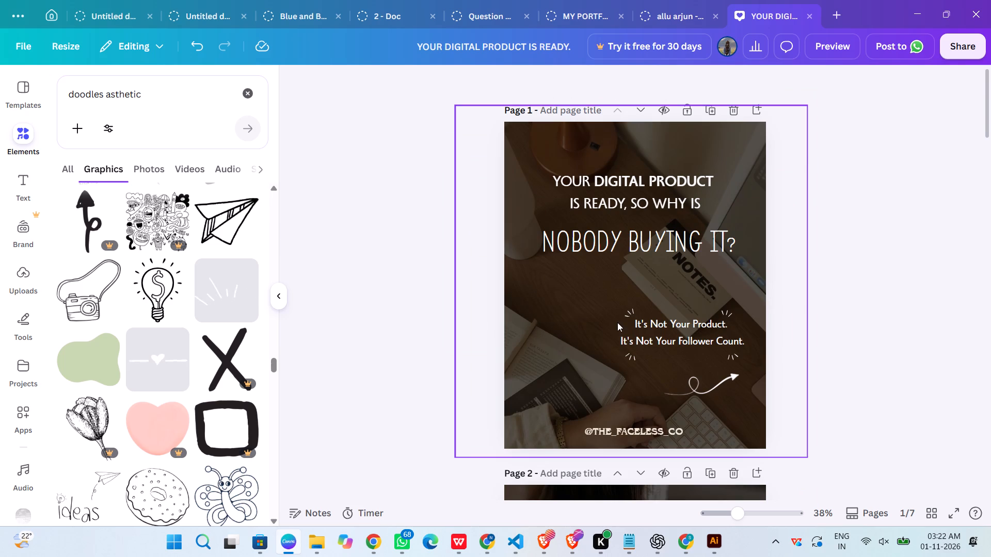
{"action": "left_click", "coordinate": [630, 310]}
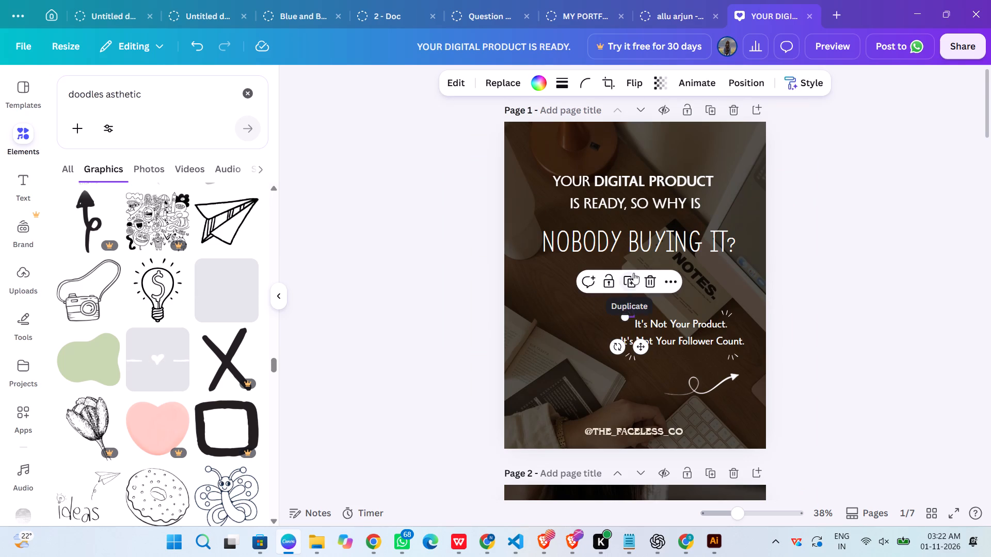
{"action": "left_click", "coordinate": [634, 275]}
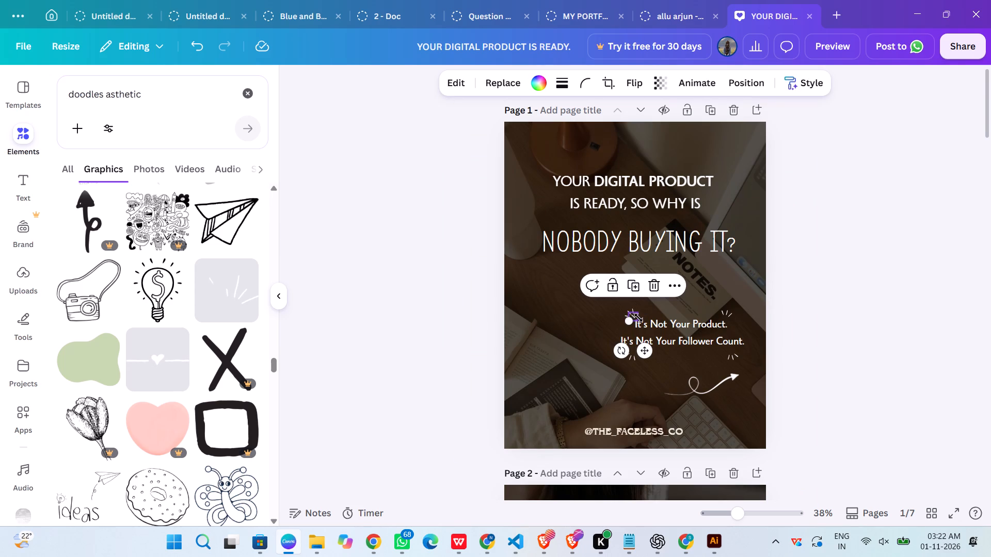
{"action": "left_click", "coordinate": [419, 325]}
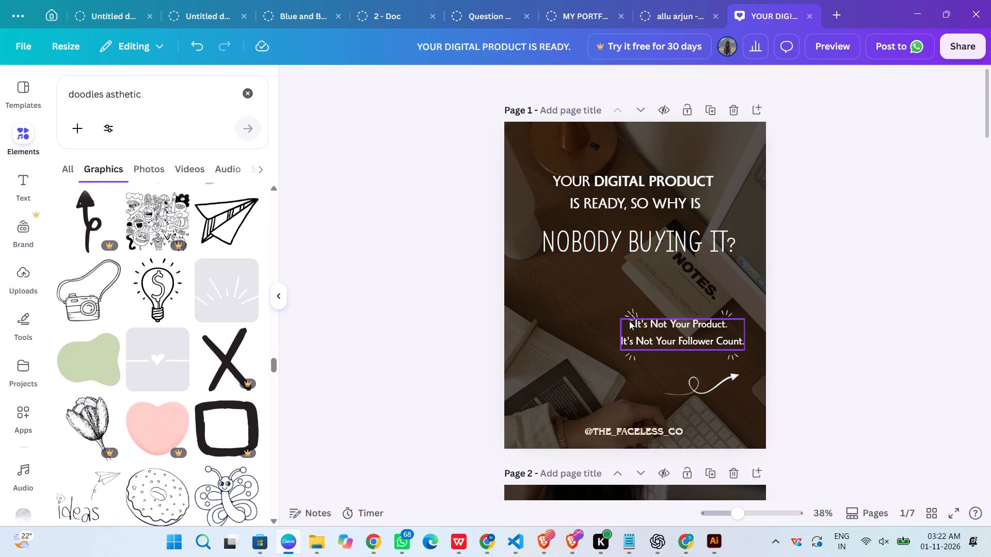
{"action": "left_click_drag", "start_coordinate": [635, 317], "coordinate": [636, 491]}
{"action": "scroll", "coordinate": [636, 491], "scroll_direction": "down", "scroll_amount": 3}
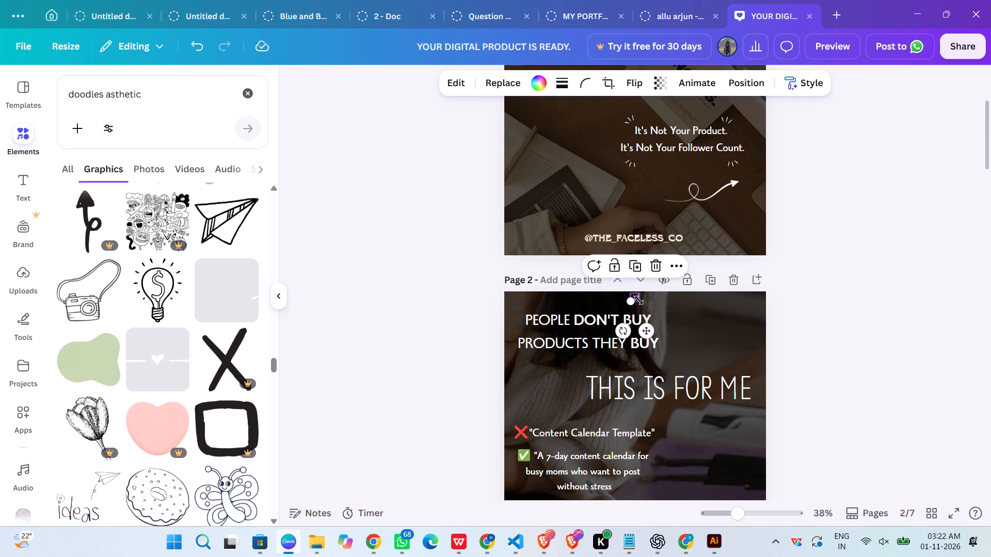
{"action": "left_click", "coordinate": [639, 300]}
{"action": "left_click", "coordinate": [379, 291]}
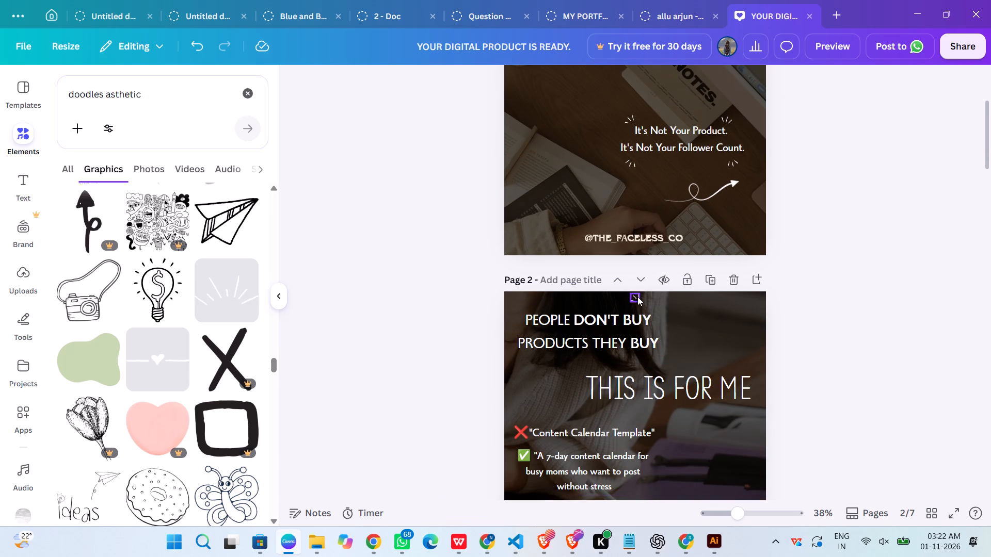
Carry the burst-lines copy down page 2 and onto page 3 beside "This helps work-fromhome moms".
{"action": "left_click_drag", "start_coordinate": [637, 297], "coordinate": [660, 488]}
{"action": "scroll", "coordinate": [661, 473], "scroll_direction": "down", "scroll_amount": 6}
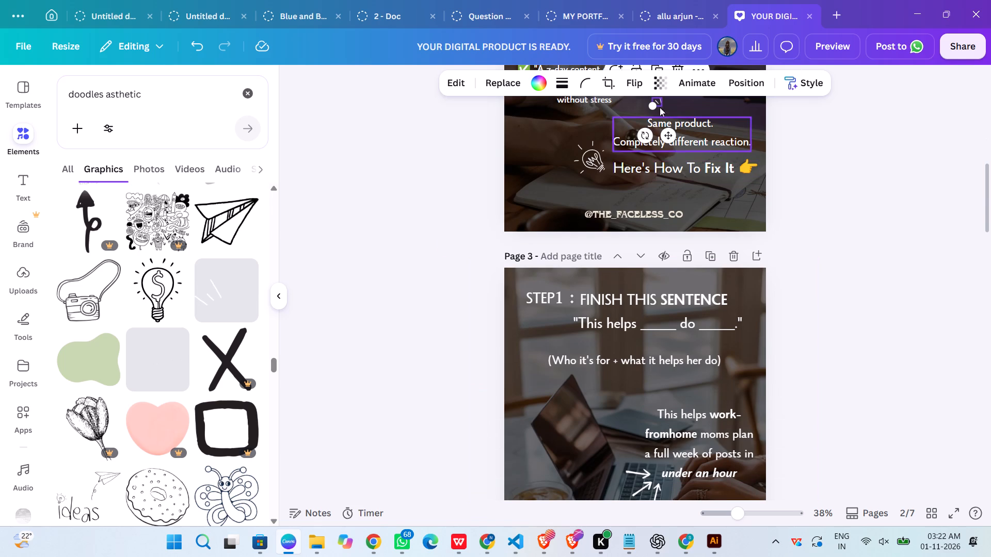
{"action": "left_click", "coordinate": [797, 114]}
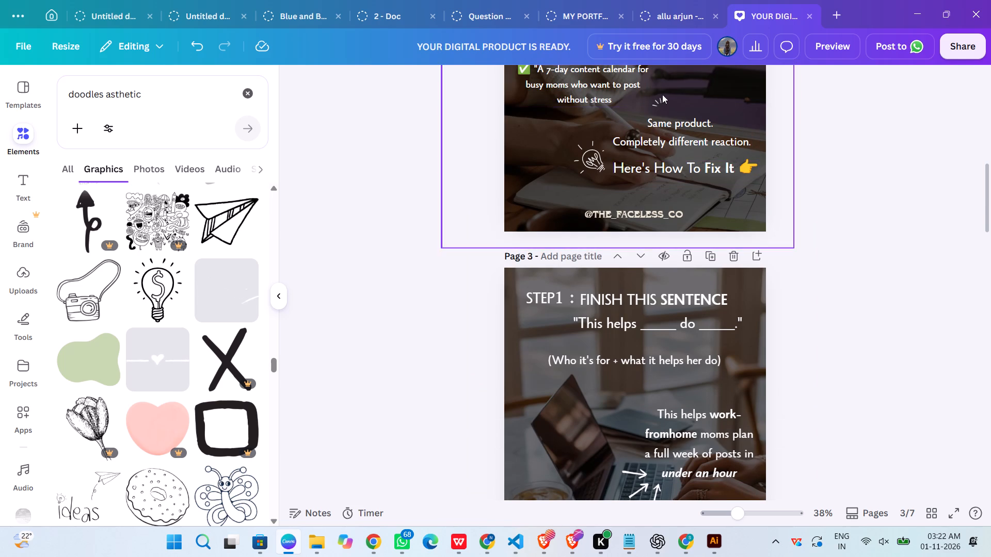
{"action": "left_click_drag", "start_coordinate": [659, 100], "coordinate": [658, 405]}
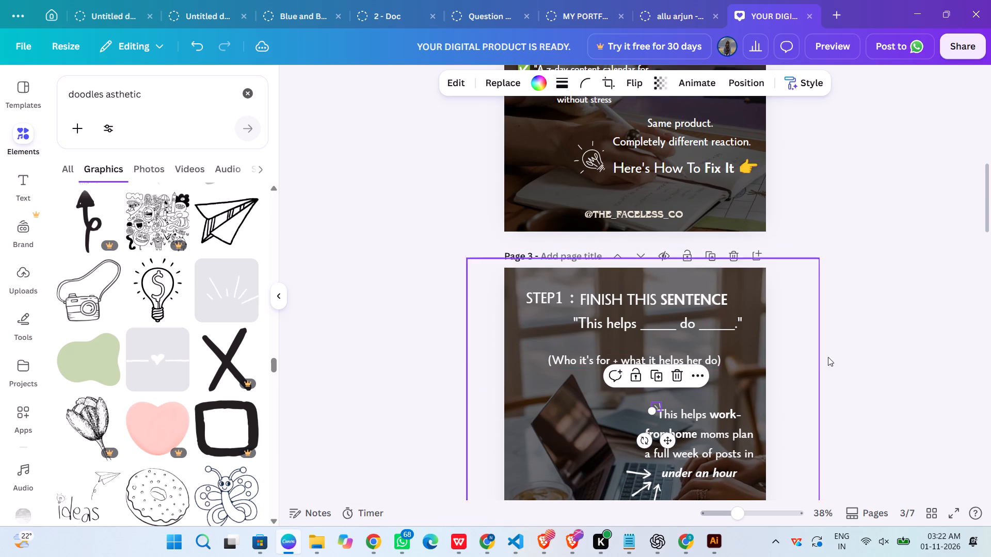
{"action": "scroll", "coordinate": [939, 354], "scroll_direction": "down", "scroll_amount": 3}
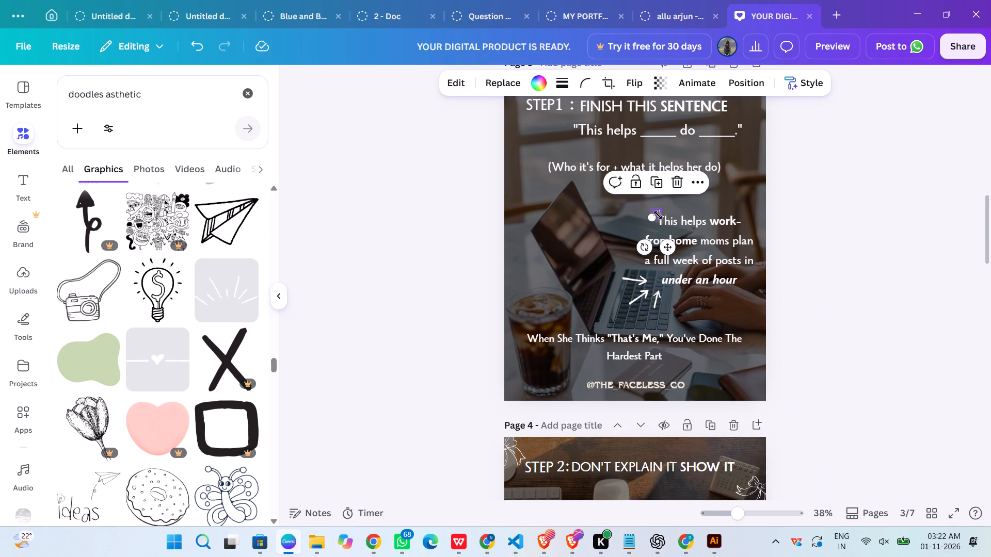
Copy the burst-lines doodle beside "This helps work-fromhome moms" on page 3 and delete it from that page.
{"action": "key", "text": "ctrl+c"}
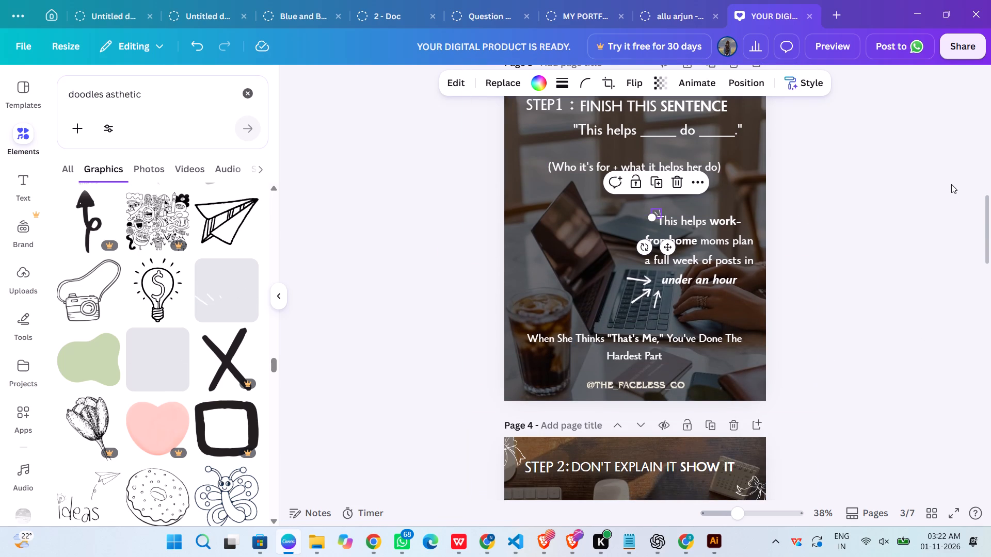
{"action": "key", "text": "Delete"}
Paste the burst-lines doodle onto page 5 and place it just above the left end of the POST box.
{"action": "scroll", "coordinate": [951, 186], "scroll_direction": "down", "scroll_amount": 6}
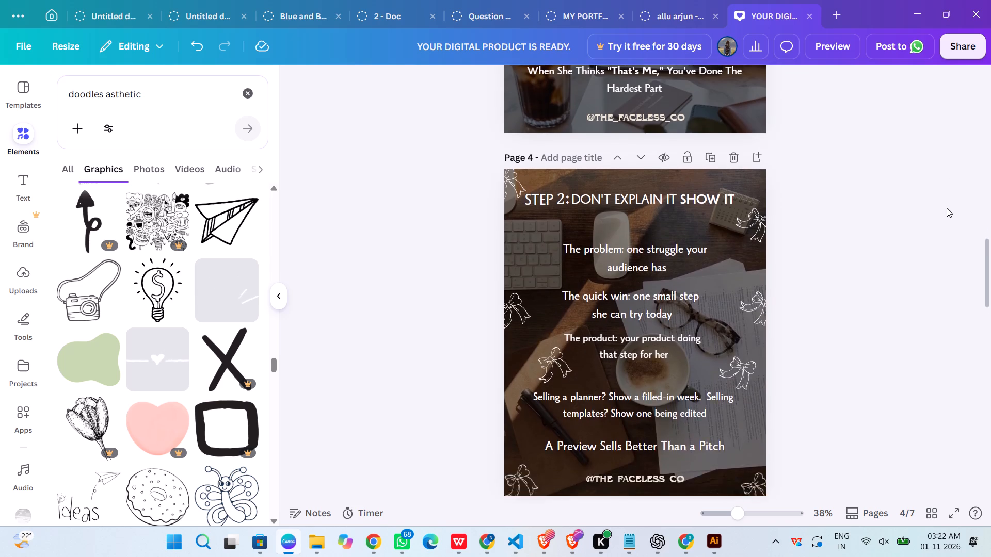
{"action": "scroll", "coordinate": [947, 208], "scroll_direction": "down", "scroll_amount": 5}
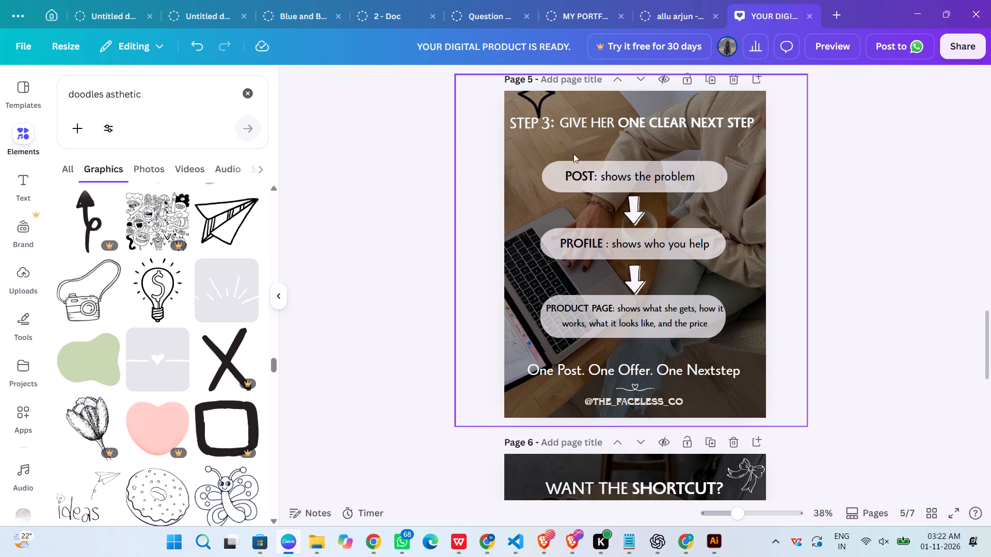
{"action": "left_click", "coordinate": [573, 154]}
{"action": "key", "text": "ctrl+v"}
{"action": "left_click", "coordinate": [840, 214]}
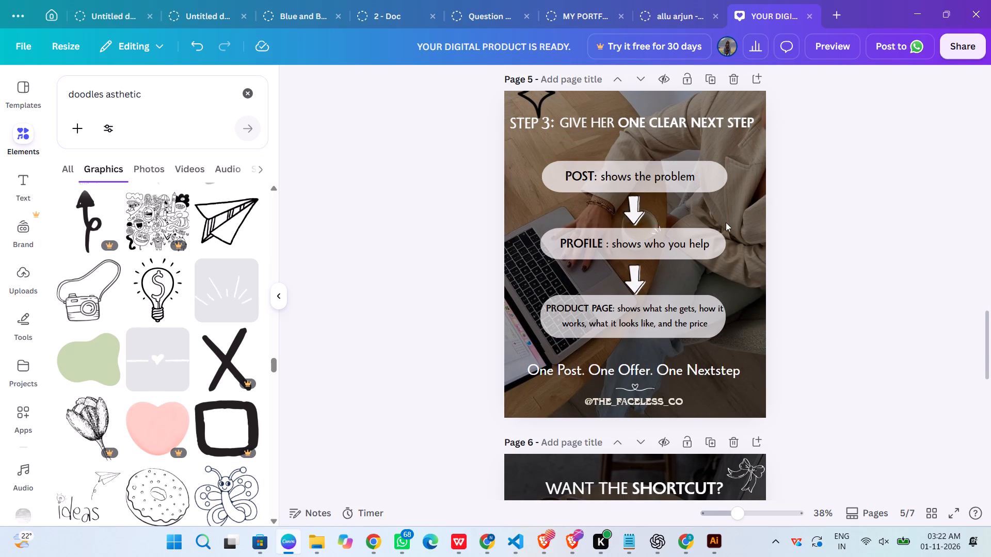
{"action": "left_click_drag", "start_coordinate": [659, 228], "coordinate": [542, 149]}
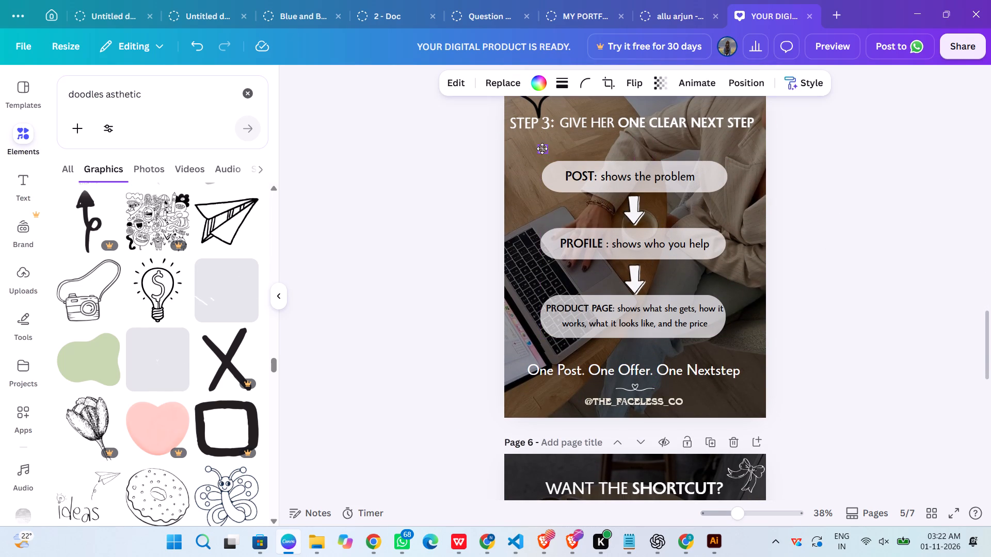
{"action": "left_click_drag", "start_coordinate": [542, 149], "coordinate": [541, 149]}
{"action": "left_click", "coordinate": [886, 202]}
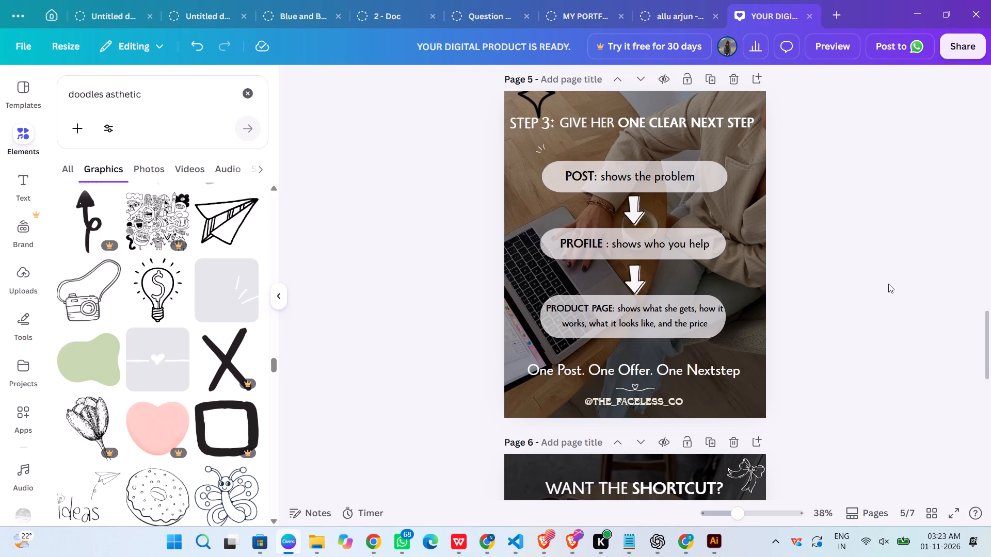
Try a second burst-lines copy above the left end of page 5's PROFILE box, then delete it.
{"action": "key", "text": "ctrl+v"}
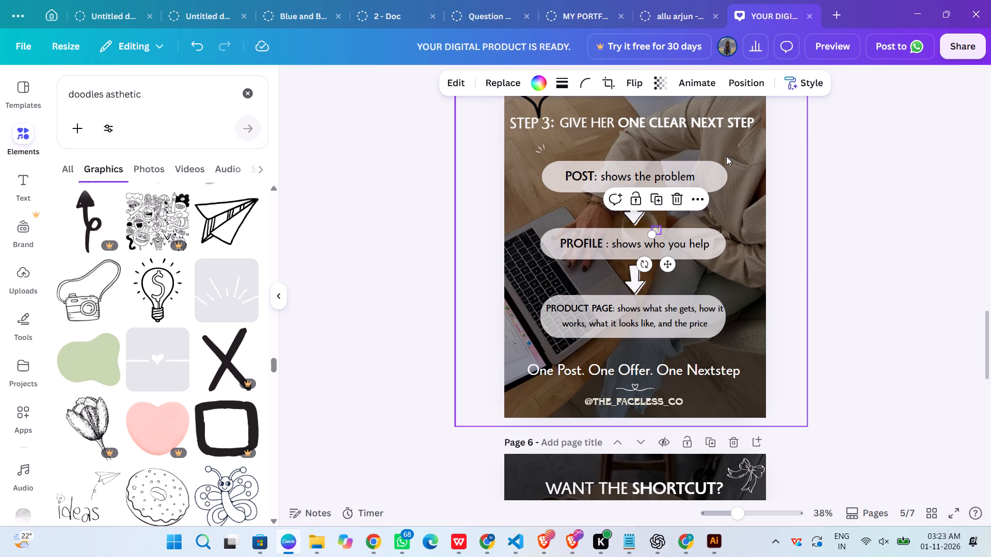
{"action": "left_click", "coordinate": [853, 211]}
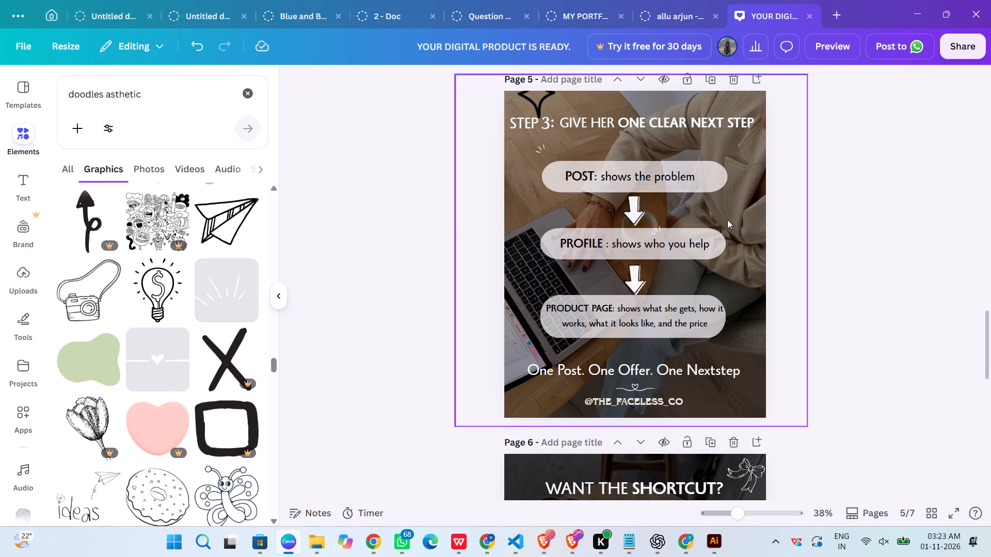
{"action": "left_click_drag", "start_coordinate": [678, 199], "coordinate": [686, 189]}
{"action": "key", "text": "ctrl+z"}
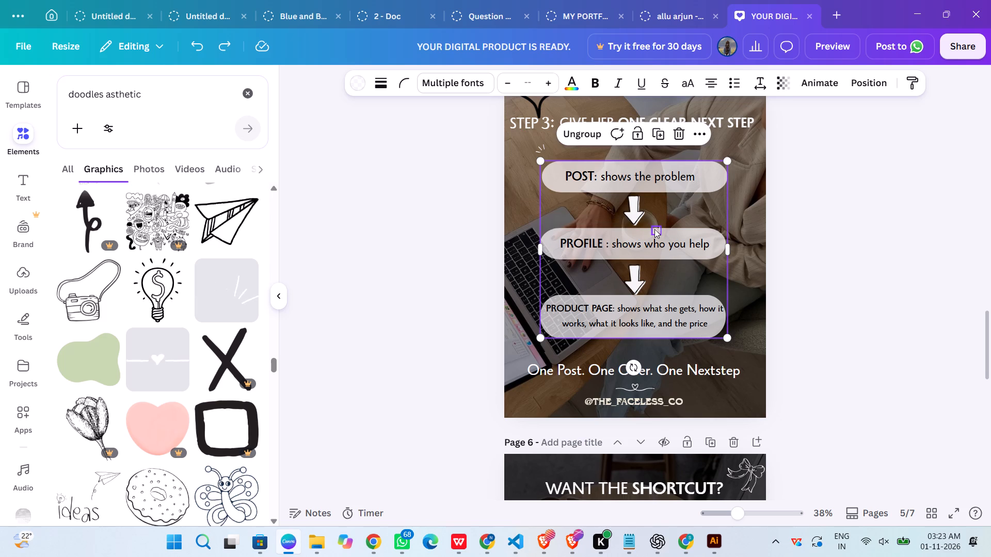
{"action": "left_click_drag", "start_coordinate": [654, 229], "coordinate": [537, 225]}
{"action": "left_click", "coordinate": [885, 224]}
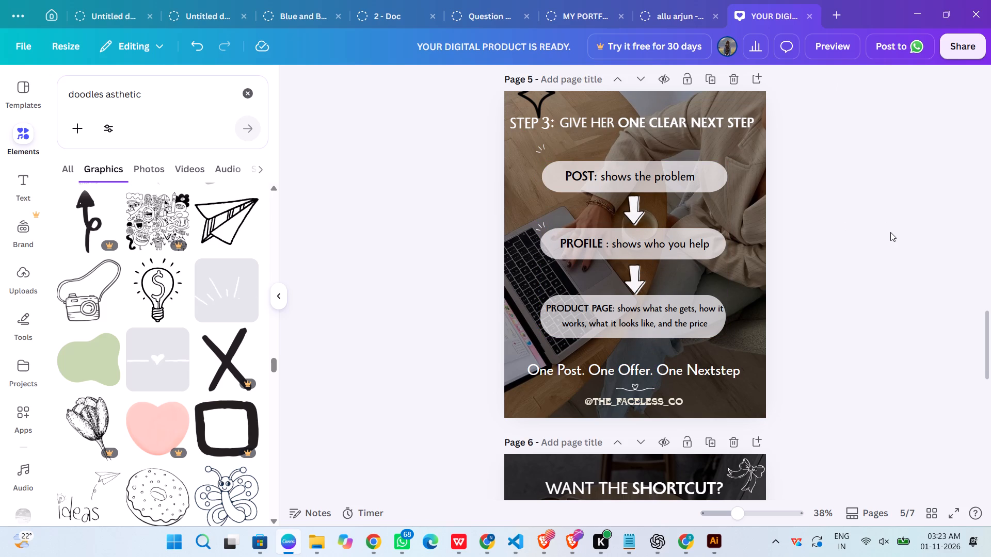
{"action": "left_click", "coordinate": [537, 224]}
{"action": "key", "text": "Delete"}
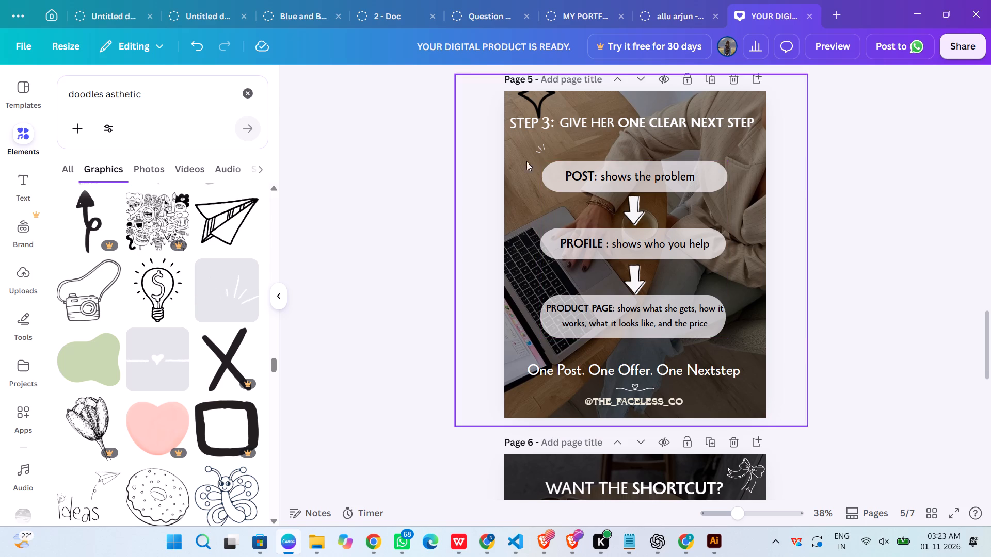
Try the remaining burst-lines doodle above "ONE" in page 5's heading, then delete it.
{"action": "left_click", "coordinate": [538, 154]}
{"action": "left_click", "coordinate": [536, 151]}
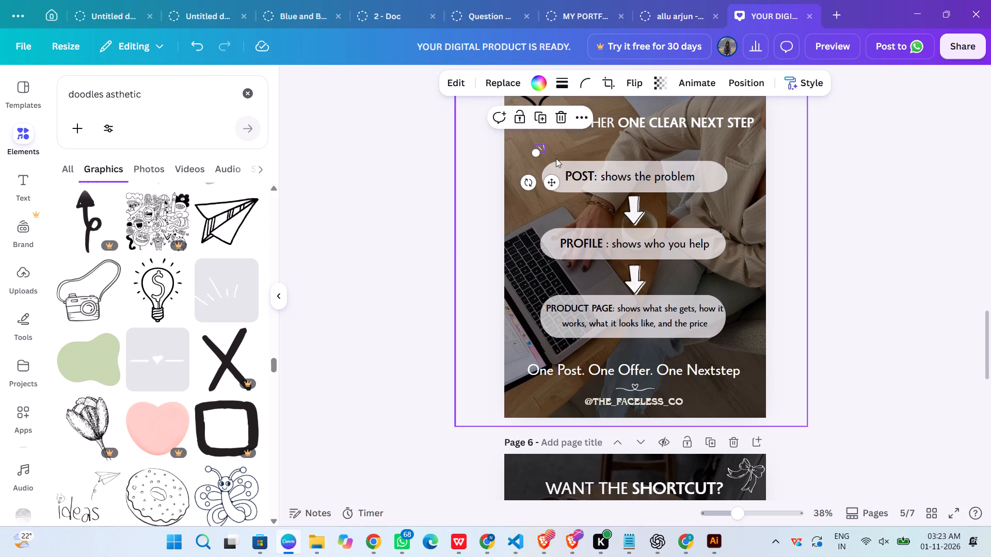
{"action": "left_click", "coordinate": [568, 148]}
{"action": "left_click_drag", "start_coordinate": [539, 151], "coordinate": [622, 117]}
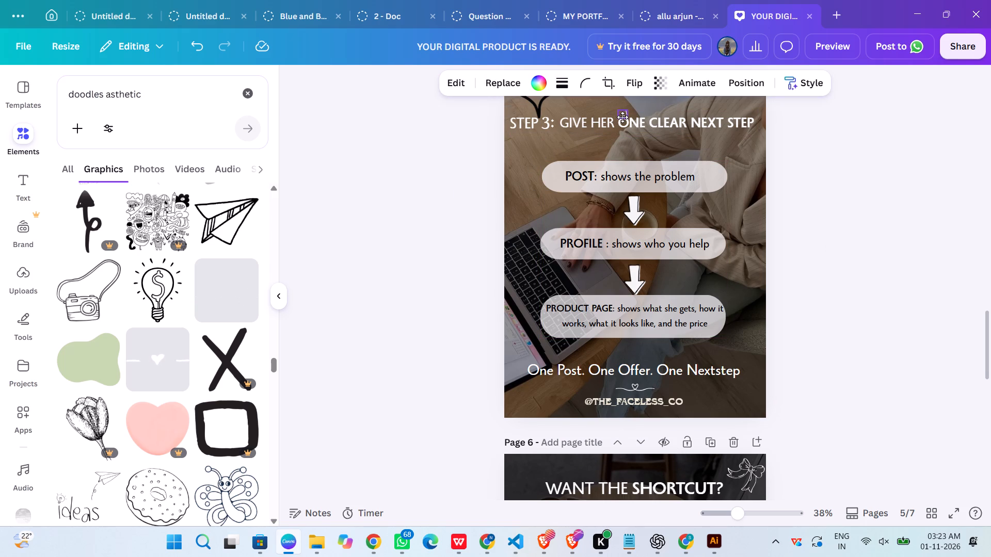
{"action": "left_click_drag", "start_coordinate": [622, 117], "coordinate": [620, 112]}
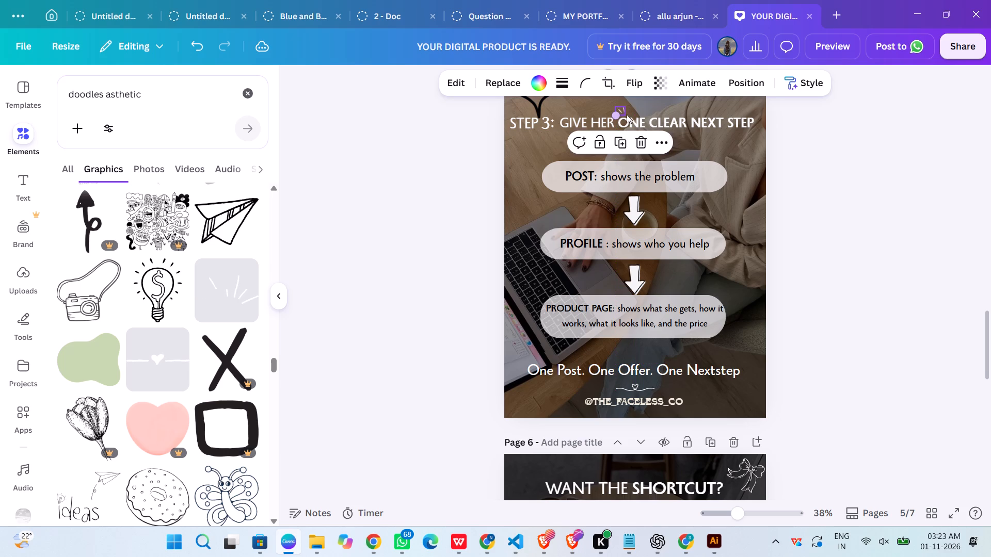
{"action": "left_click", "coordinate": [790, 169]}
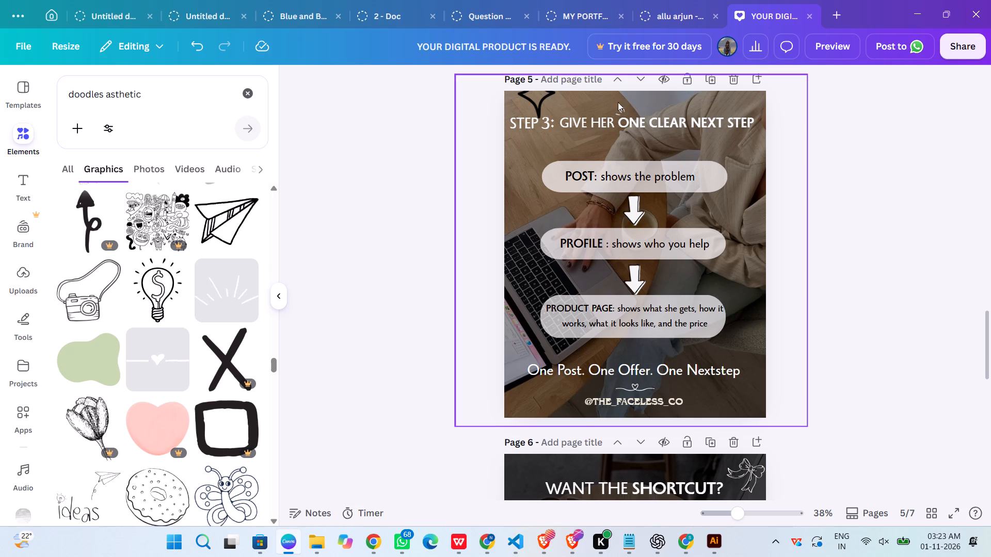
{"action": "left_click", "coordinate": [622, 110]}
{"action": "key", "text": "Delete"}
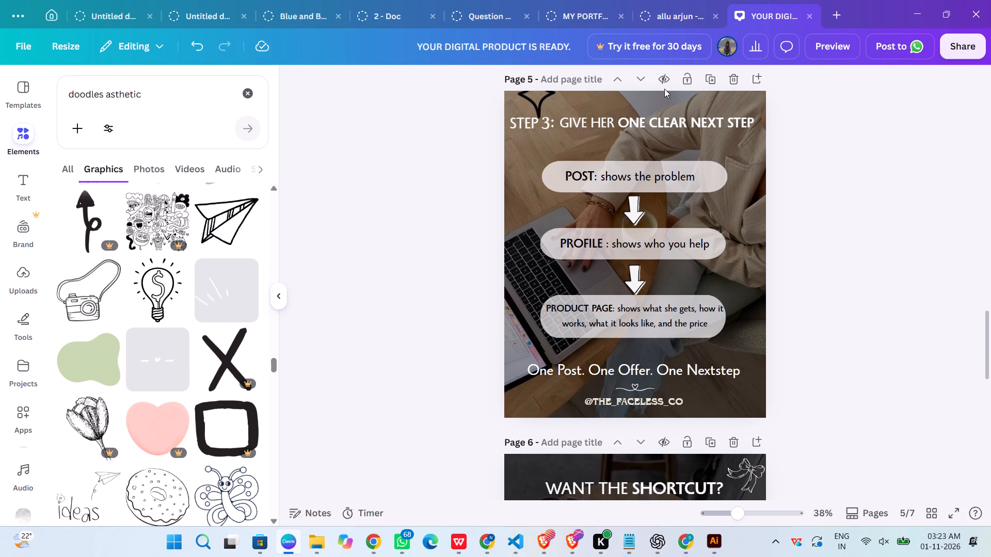
Raise the "One Post. One Offer. One Nextstep" line slightly on page 5.
{"action": "scroll", "coordinate": [818, 224], "scroll_direction": "down", "scroll_amount": 3}
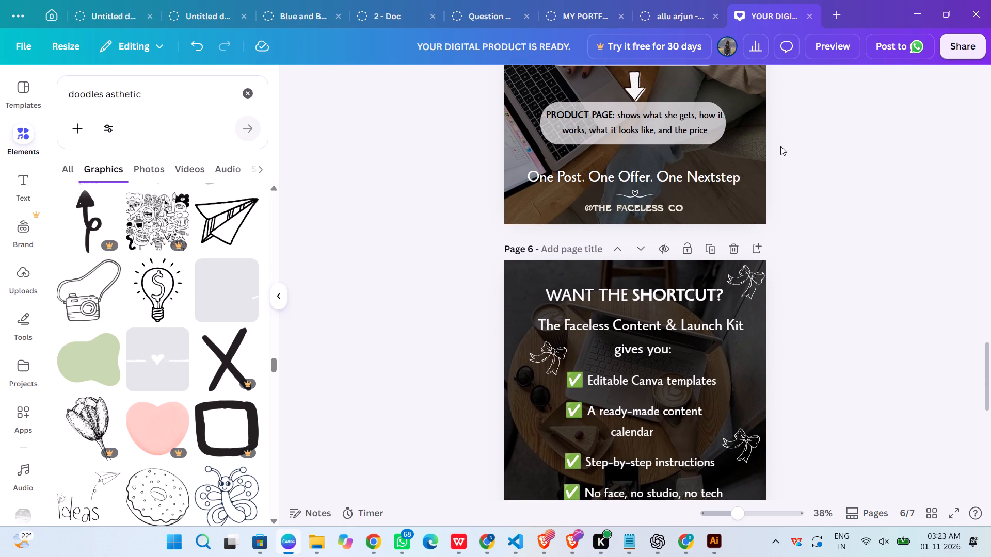
{"action": "scroll", "coordinate": [775, 138], "scroll_direction": "up", "scroll_amount": 1}
{"action": "scroll", "coordinate": [707, 219], "scroll_direction": "down", "scroll_amount": 1}
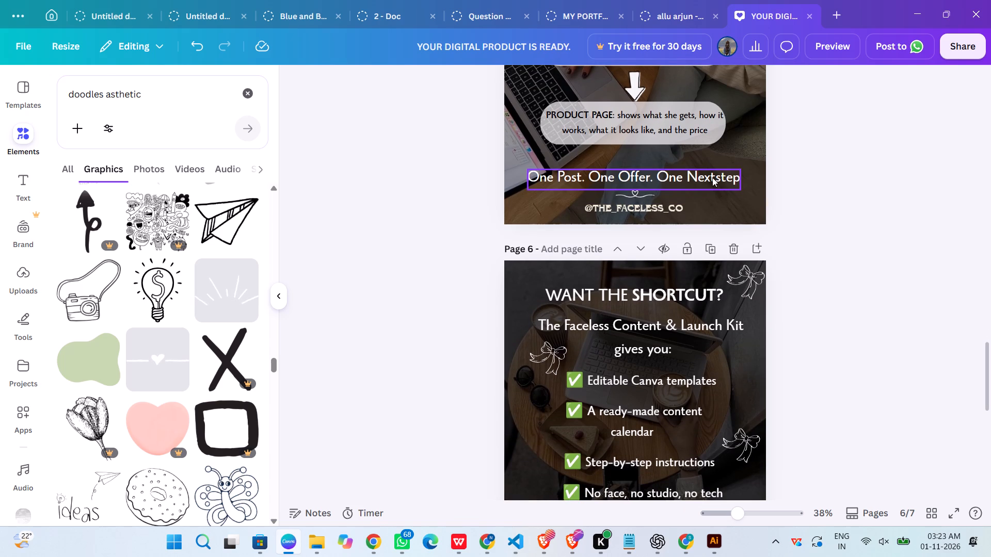
{"action": "left_click", "coordinate": [680, 184]}
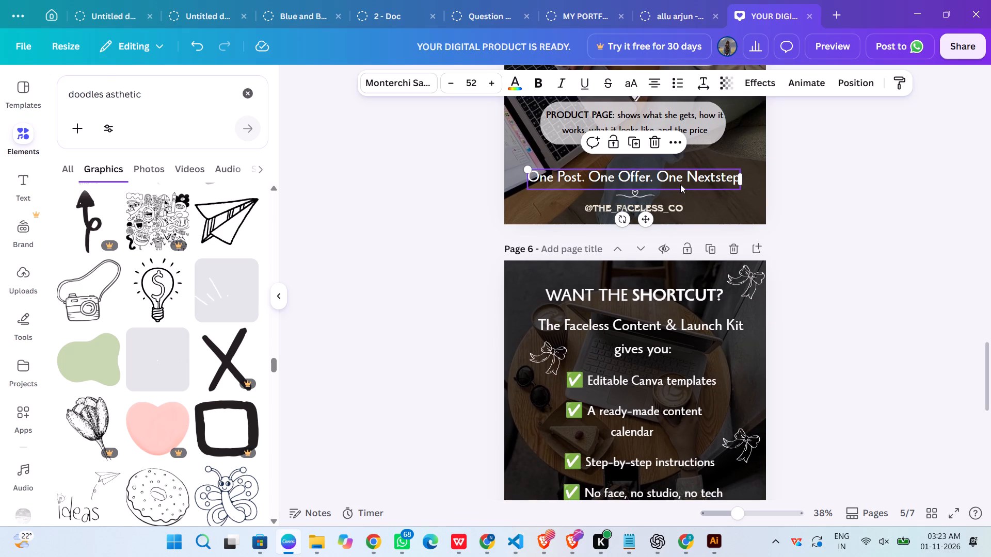
{"action": "left_click", "coordinate": [869, 235]}
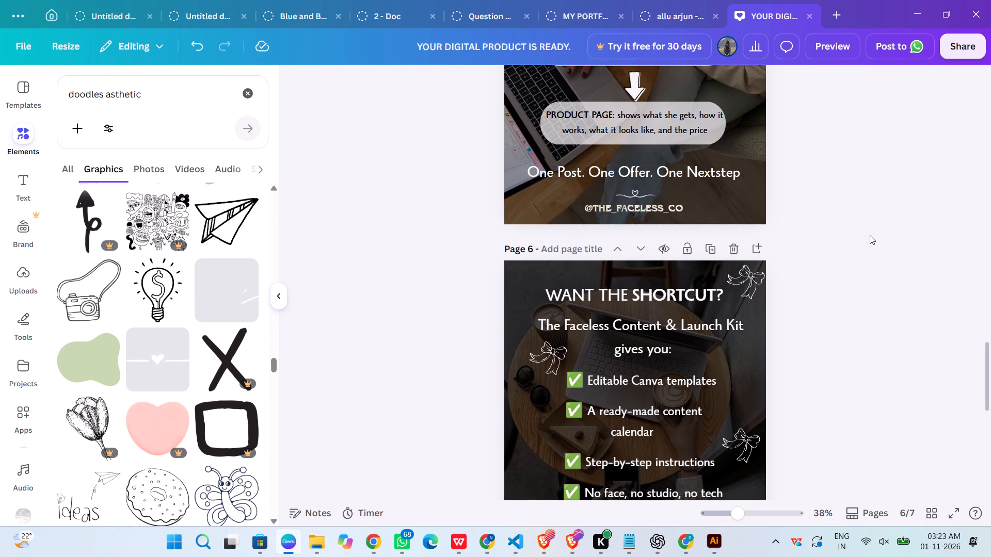
{"action": "scroll", "coordinate": [870, 235], "scroll_direction": "down", "scroll_amount": 2}
{"action": "scroll", "coordinate": [870, 231], "scroll_direction": "up", "scroll_amount": 3}
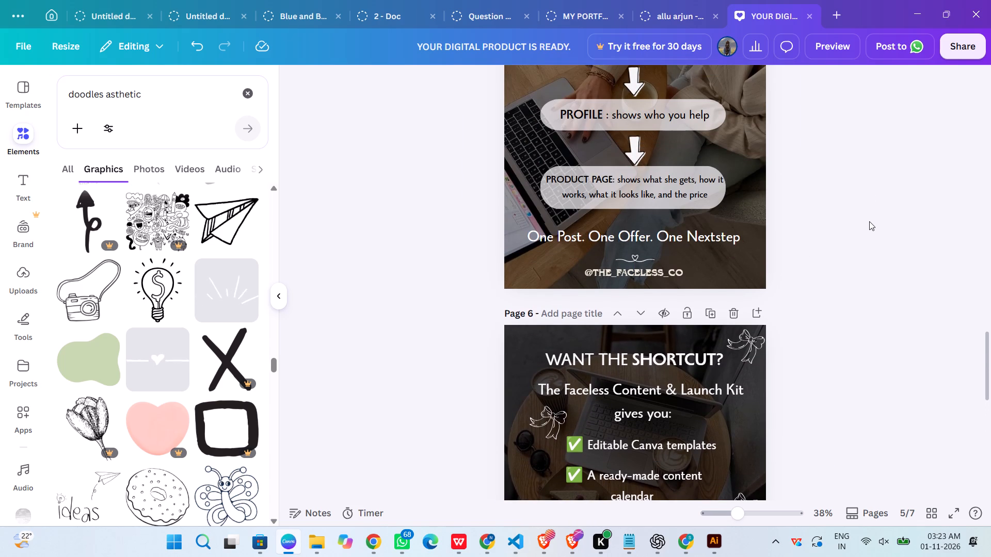
{"action": "left_click", "coordinate": [635, 259]}
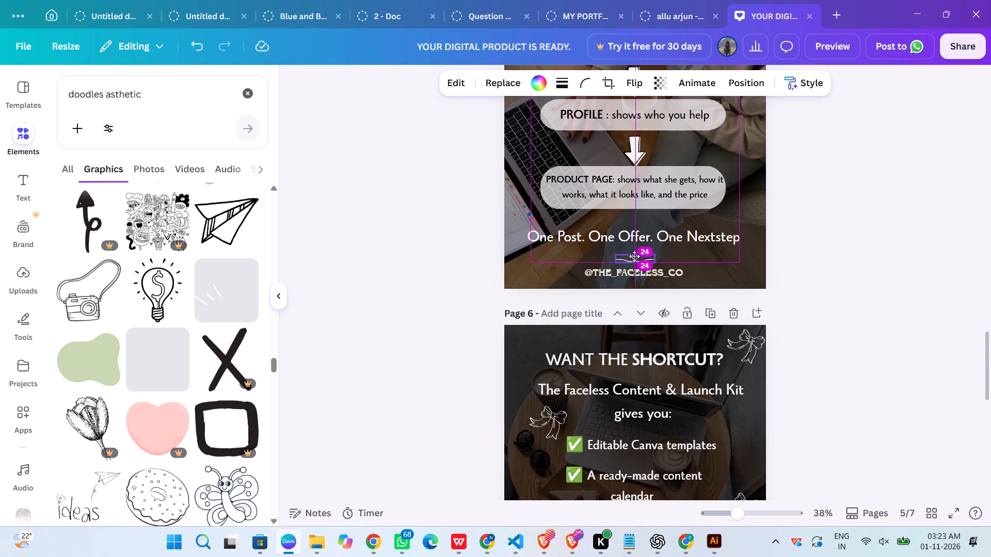
{"action": "left_click", "coordinate": [821, 291]}
Look over the carousel's layout from page 6 back up to page 1.
{"action": "scroll", "coordinate": [807, 267], "scroll_direction": "down", "scroll_amount": 1}
{"action": "scroll", "coordinate": [807, 267], "scroll_direction": "up", "scroll_amount": 1}
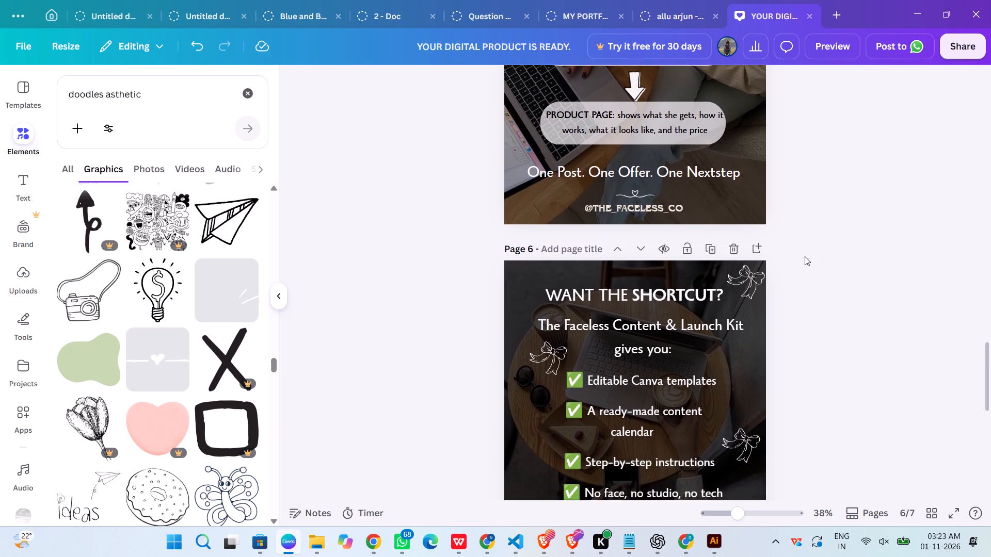
{"action": "scroll", "coordinate": [805, 256], "scroll_direction": "up", "scroll_amount": 4}
{"action": "scroll", "coordinate": [790, 187], "scroll_direction": "up", "scroll_amount": 11}
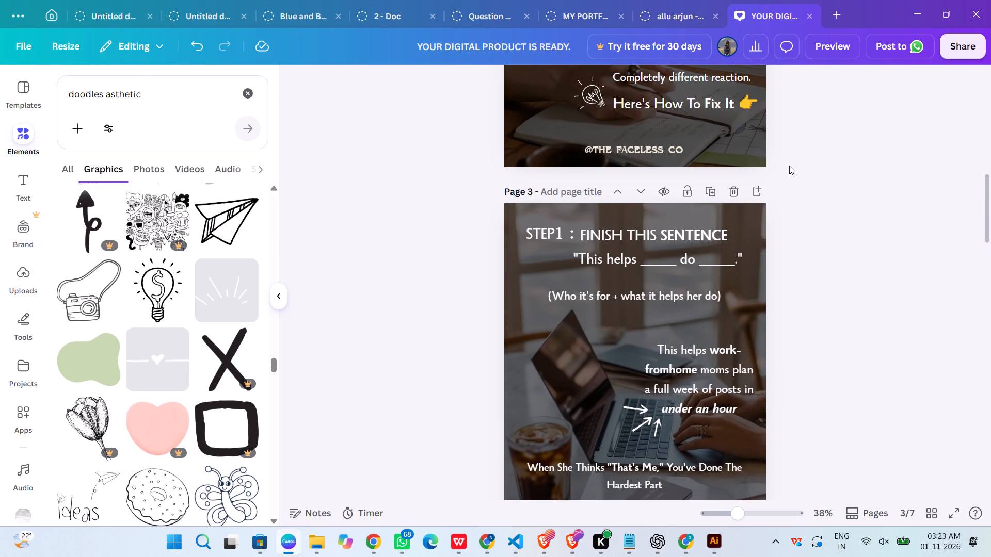
{"action": "scroll", "coordinate": [789, 166], "scroll_direction": "up", "scroll_amount": 15}
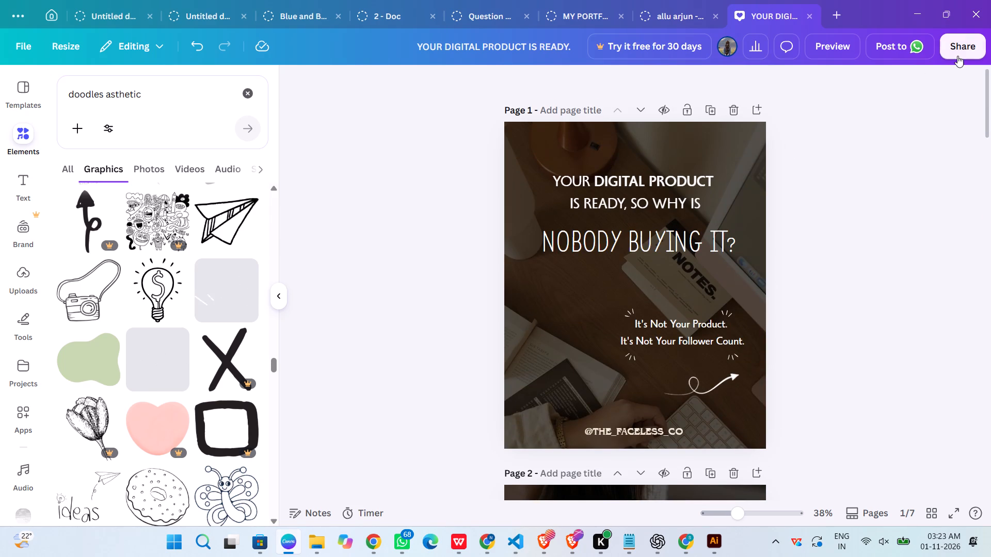
Download all pages of the carousel as JPG at medium quality.
{"action": "left_click", "coordinate": [958, 52]}
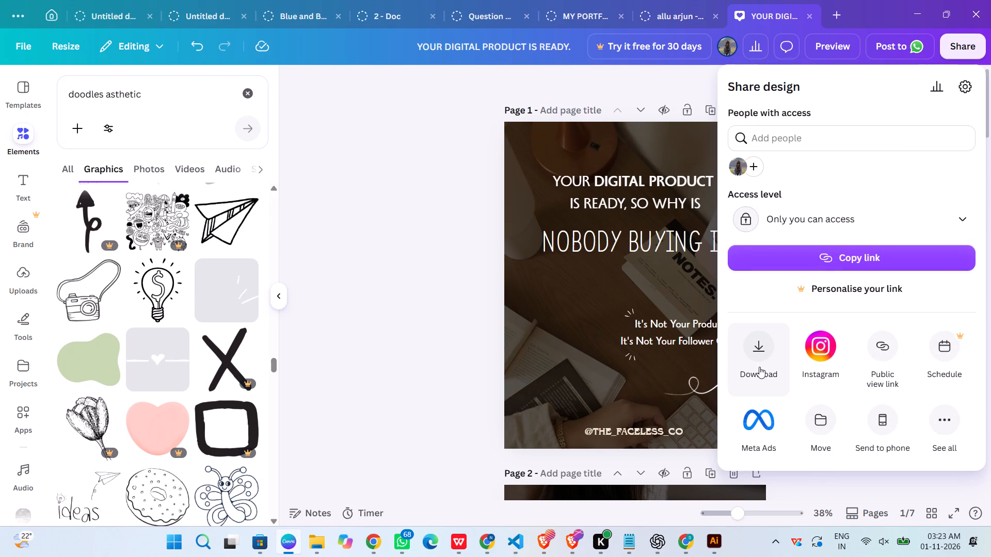
{"action": "left_click", "coordinate": [759, 367]}
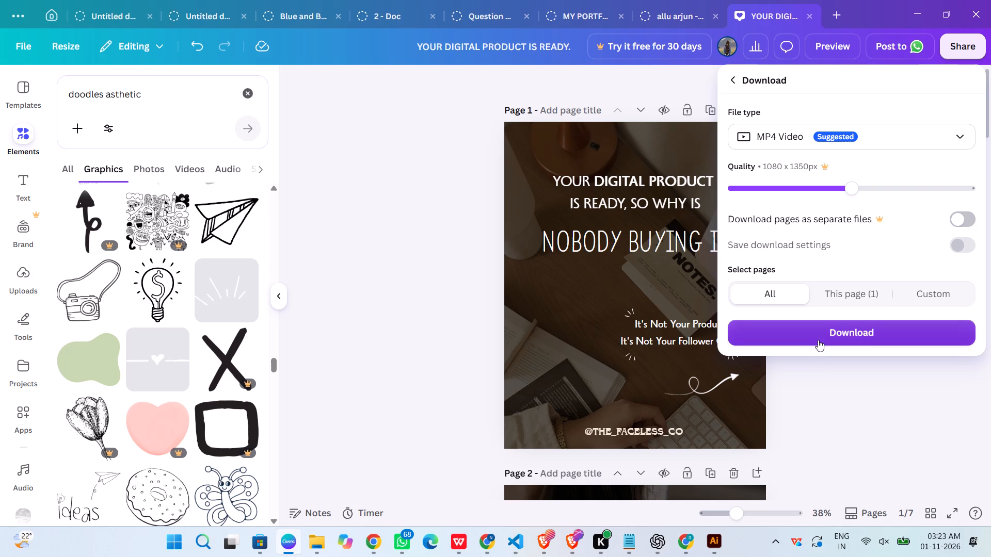
{"action": "left_click", "coordinate": [877, 138]}
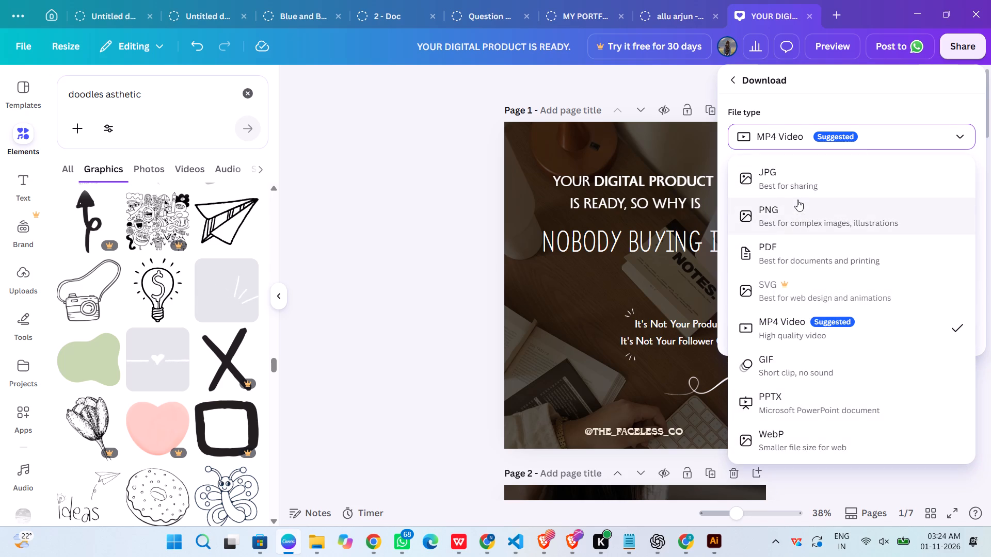
{"action": "left_click", "coordinate": [800, 183]}
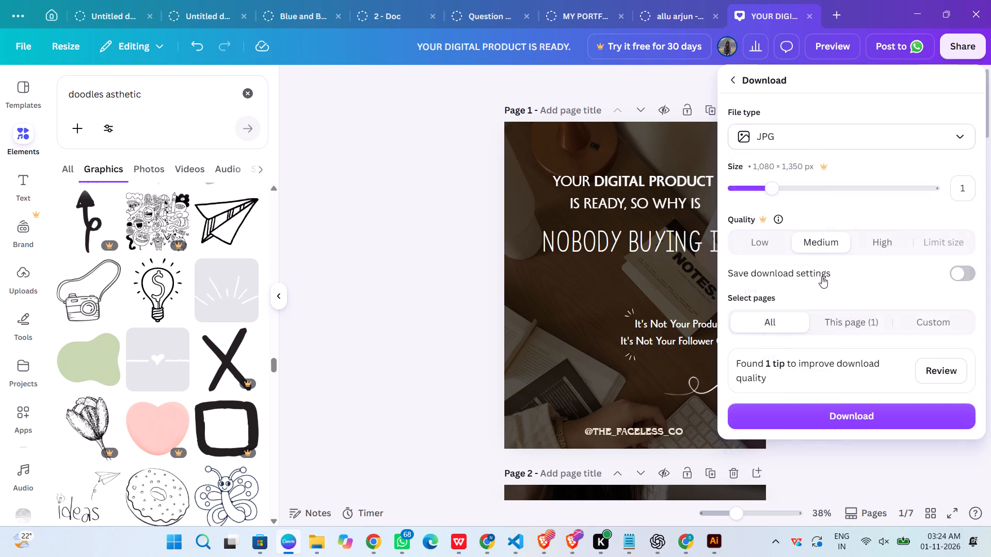
{"action": "left_click", "coordinate": [845, 410]}
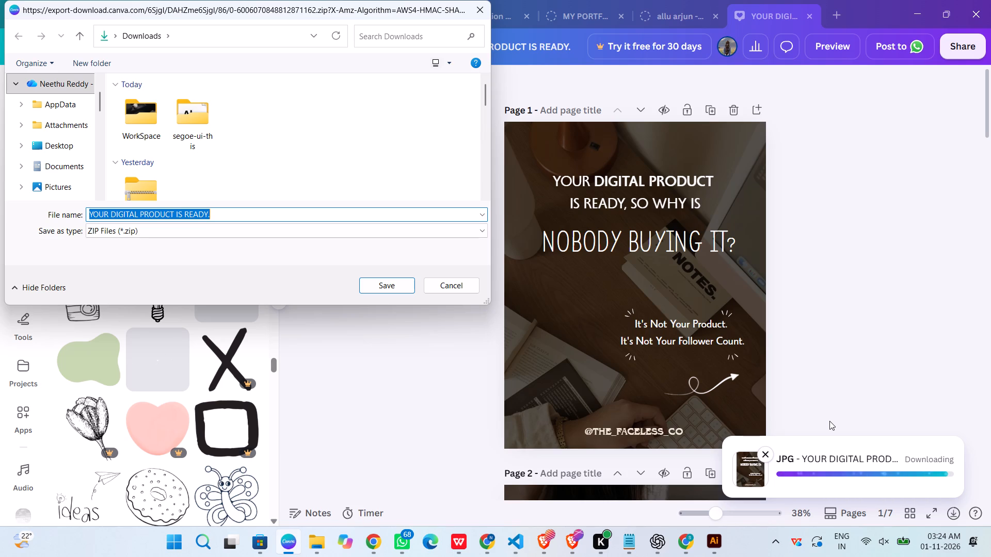
Create a folder named "post 1" in Downloads and save the exported ZIP file inside it.
{"action": "left_click", "coordinate": [107, 59]}
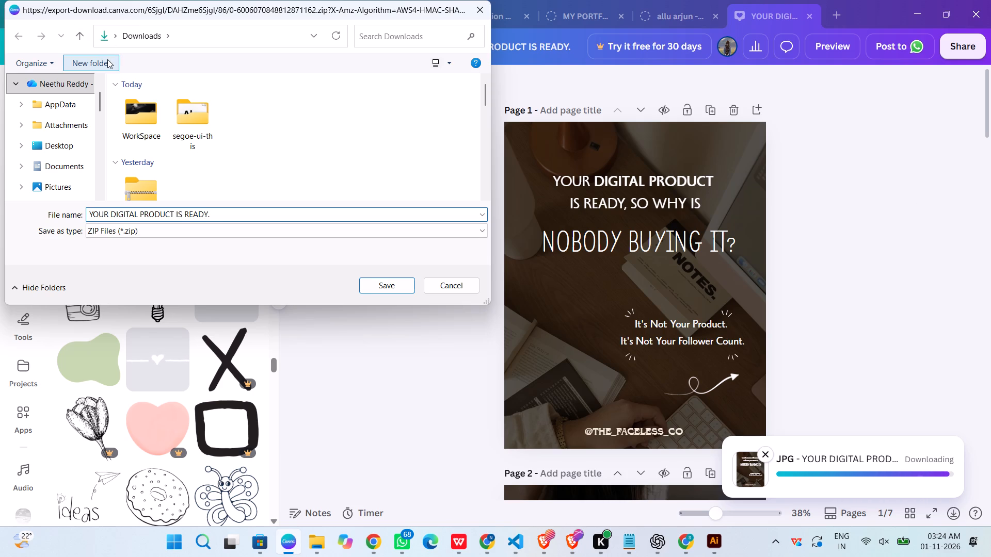
{"action": "type", "text": "post"}
{"action": "key", "text": "space"}
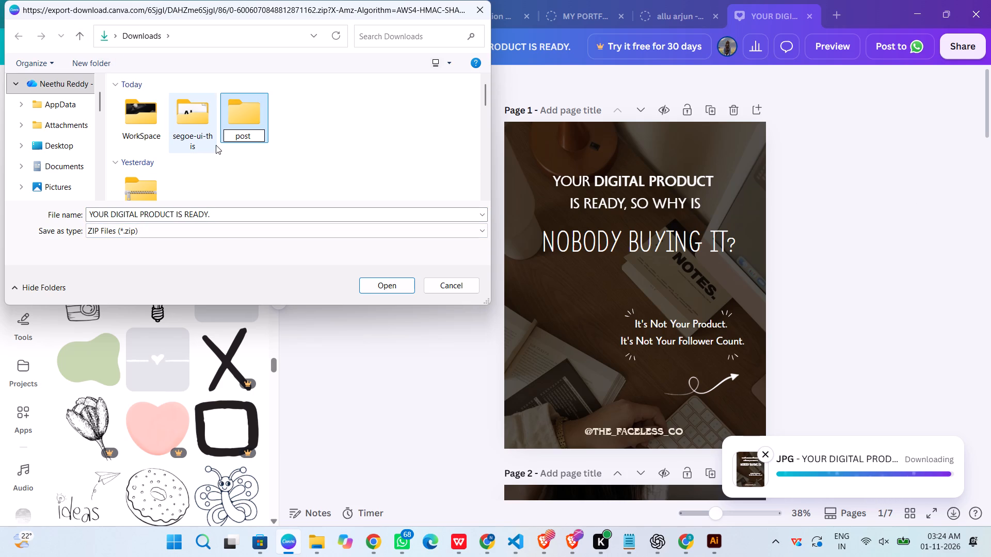
{"action": "key", "text": "1"}
{"action": "key", "text": "Return"}
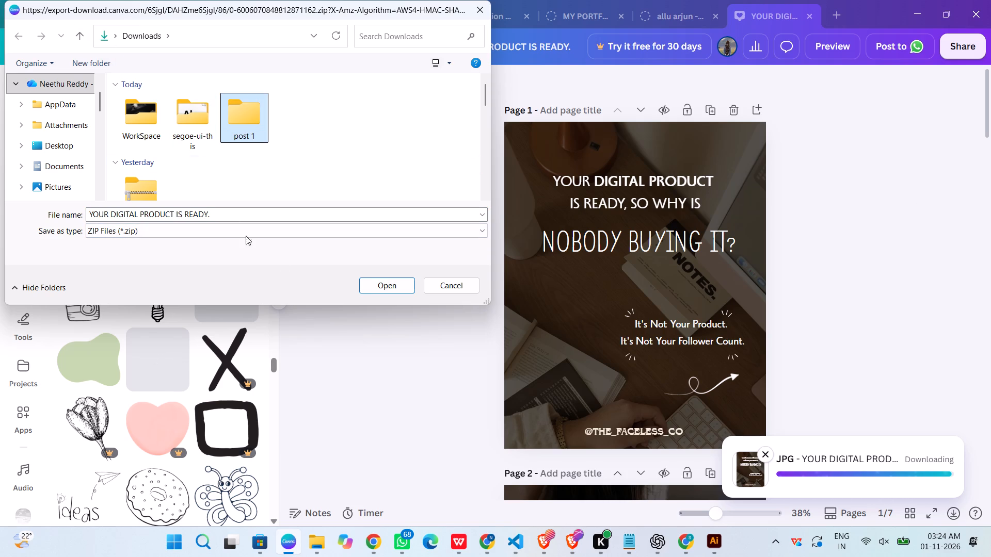
{"action": "left_click", "coordinate": [404, 285]}
{"action": "left_click", "coordinate": [404, 285]}
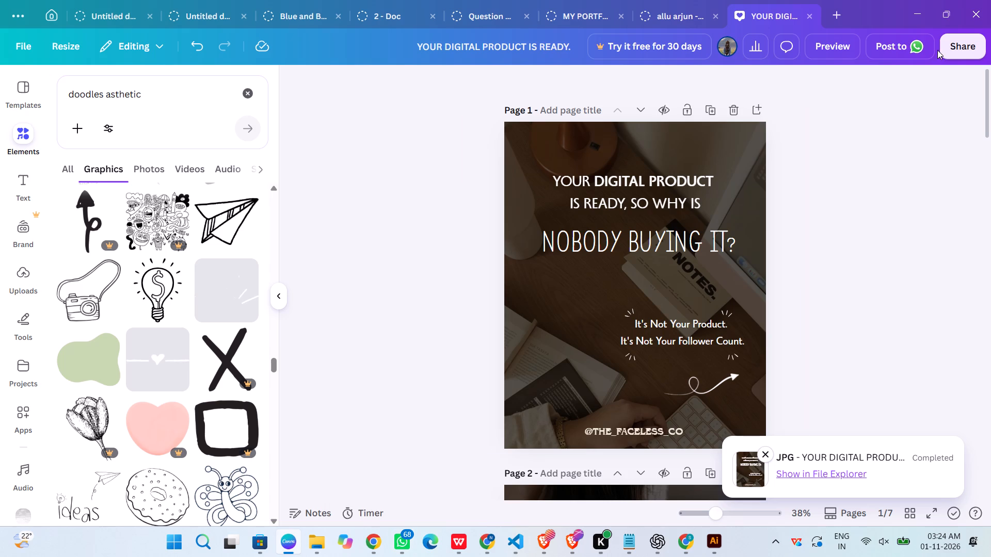
Set the design's access level to Anyone with the link and copy the share link.
{"action": "left_click", "coordinate": [953, 44]}
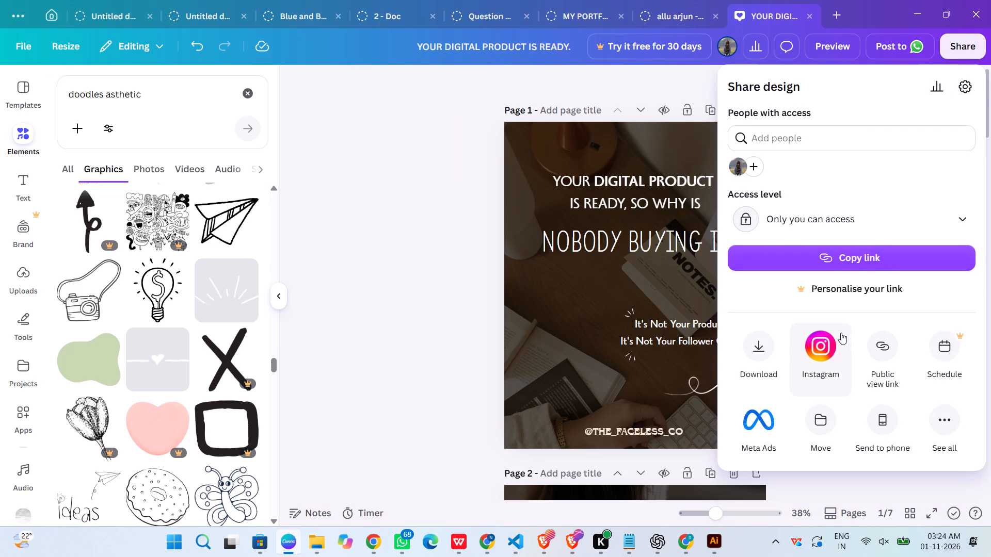
{"action": "left_click", "coordinate": [850, 216]}
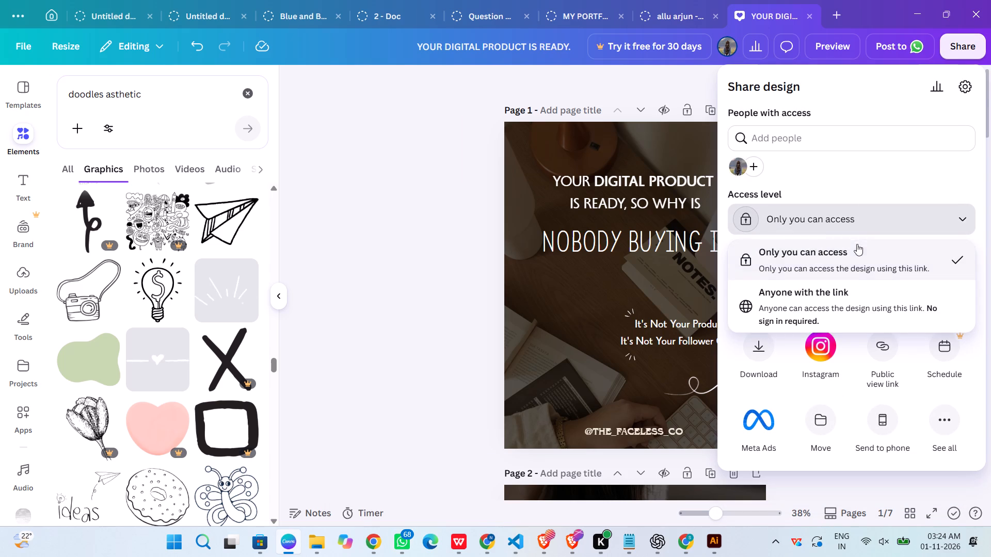
{"action": "left_click", "coordinate": [858, 286]}
{"action": "left_click", "coordinate": [841, 263]}
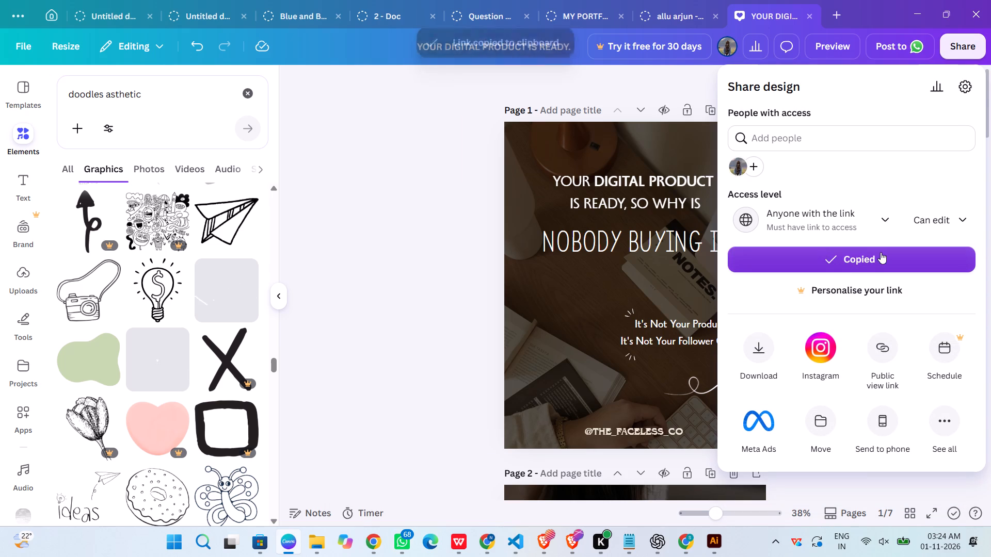
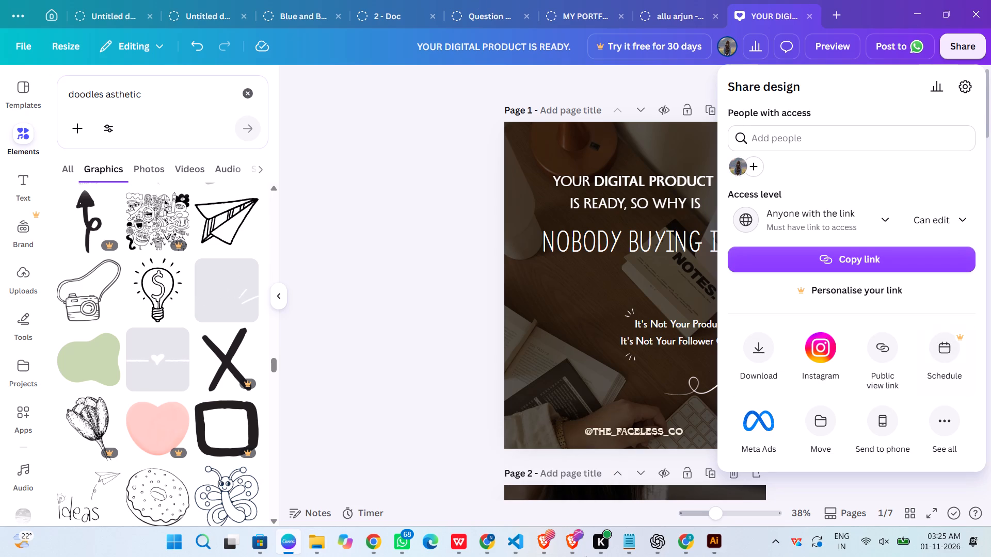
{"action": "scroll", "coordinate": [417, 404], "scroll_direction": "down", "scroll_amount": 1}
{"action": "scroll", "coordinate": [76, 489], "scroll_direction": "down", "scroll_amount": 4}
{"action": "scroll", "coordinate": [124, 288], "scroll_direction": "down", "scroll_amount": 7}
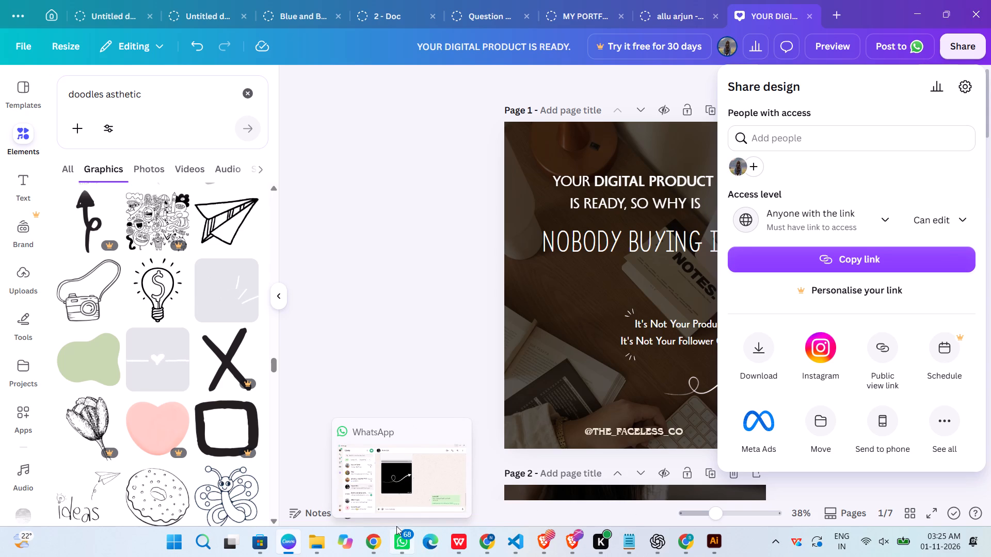
Close the Canva design window and the Chrome window showing the Doodle templates page.
{"action": "left_click", "coordinate": [285, 110]}
{"action": "left_click", "coordinate": [990, 0]}
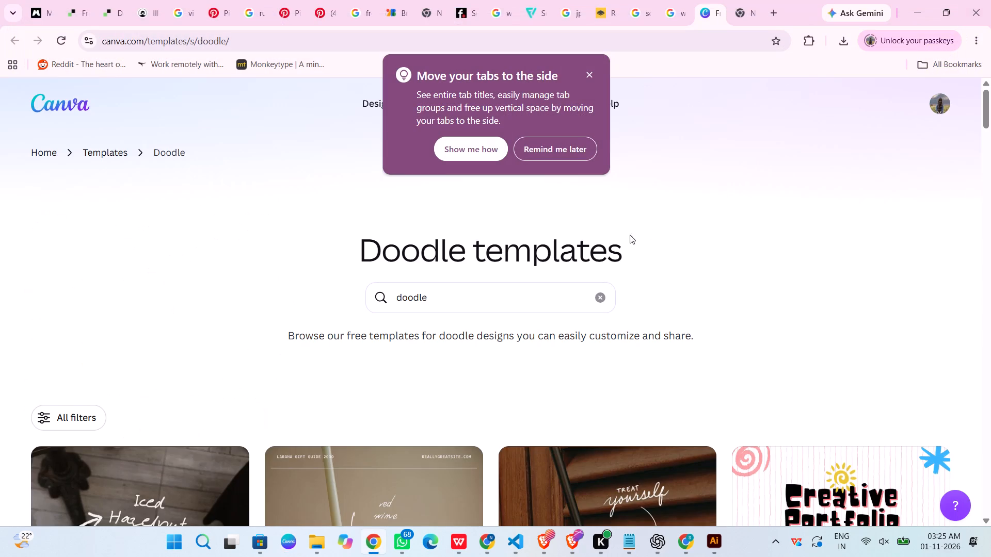
{"action": "left_click", "coordinate": [990, 0]}
Close WPS Office without saving the changes to the Instagram Carousel Design Brief PDF.
{"action": "left_click", "coordinate": [978, 19]}
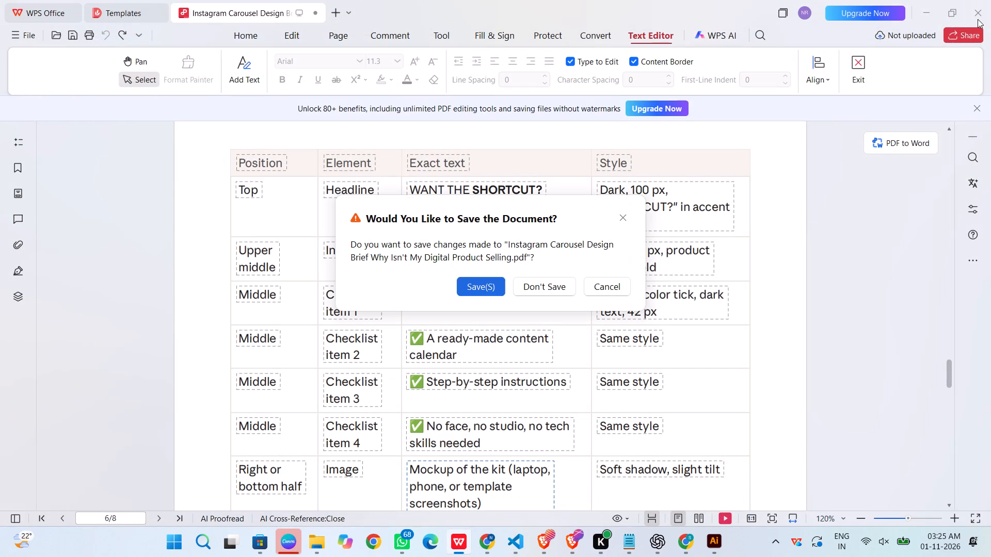
{"action": "left_click", "coordinate": [548, 280]}
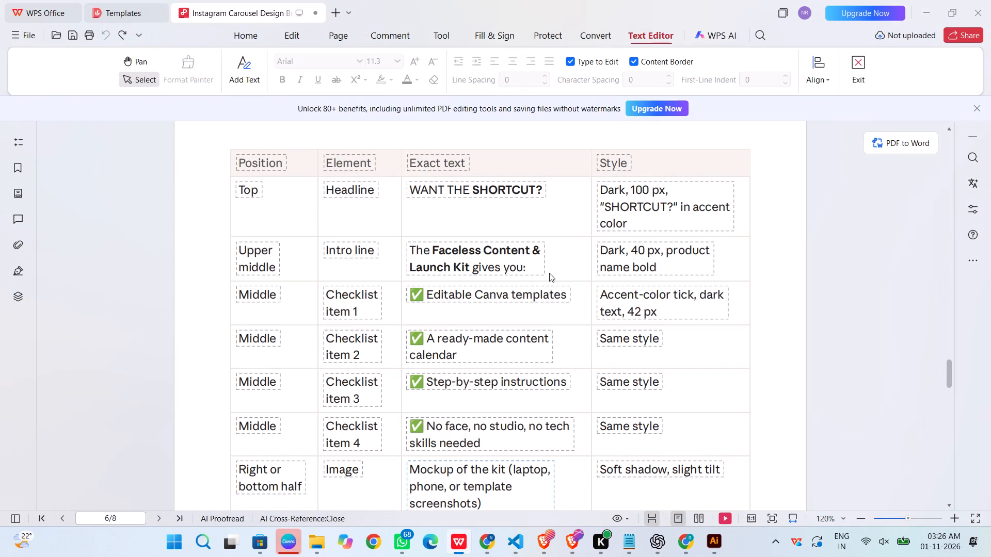